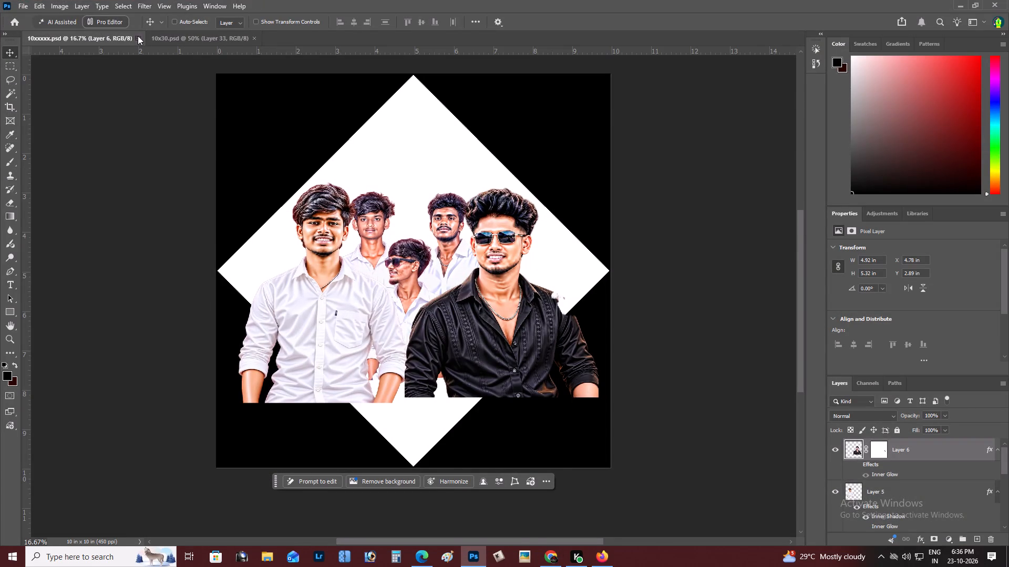
pyautogui.click(129, 39)
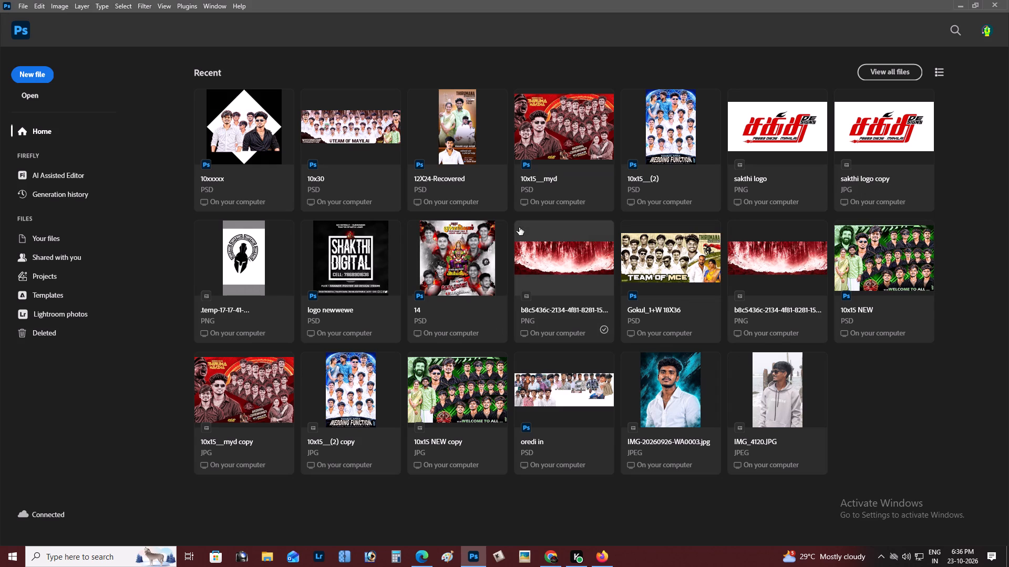
# Create a new document 3 inches wide and 7 inches high at 400 pixels per inch.
pyautogui.hotkey('ctrl', 'n')
pyautogui.click(536, 135)
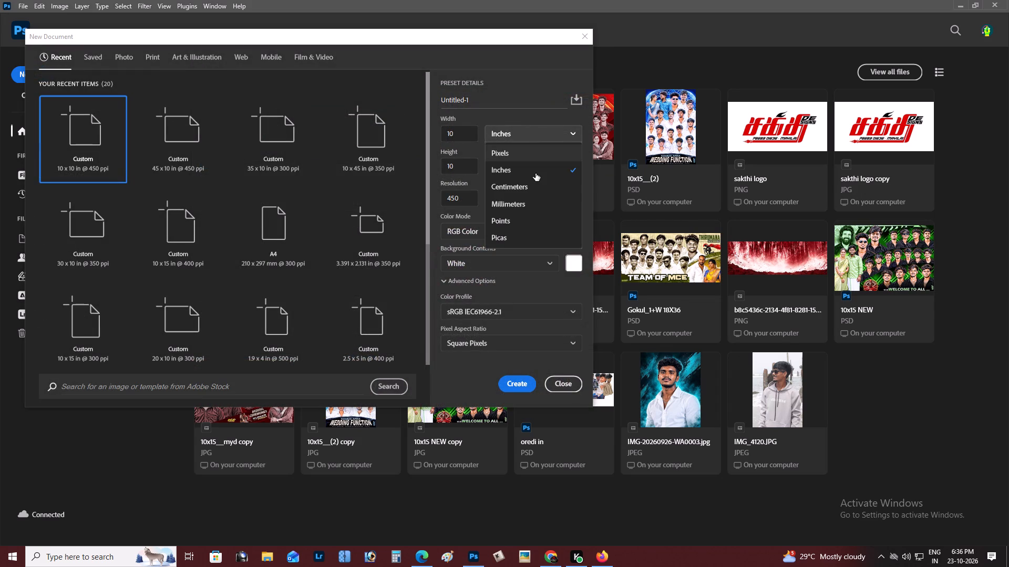
pyautogui.click(536, 173)
pyautogui.doubleClick(455, 137)
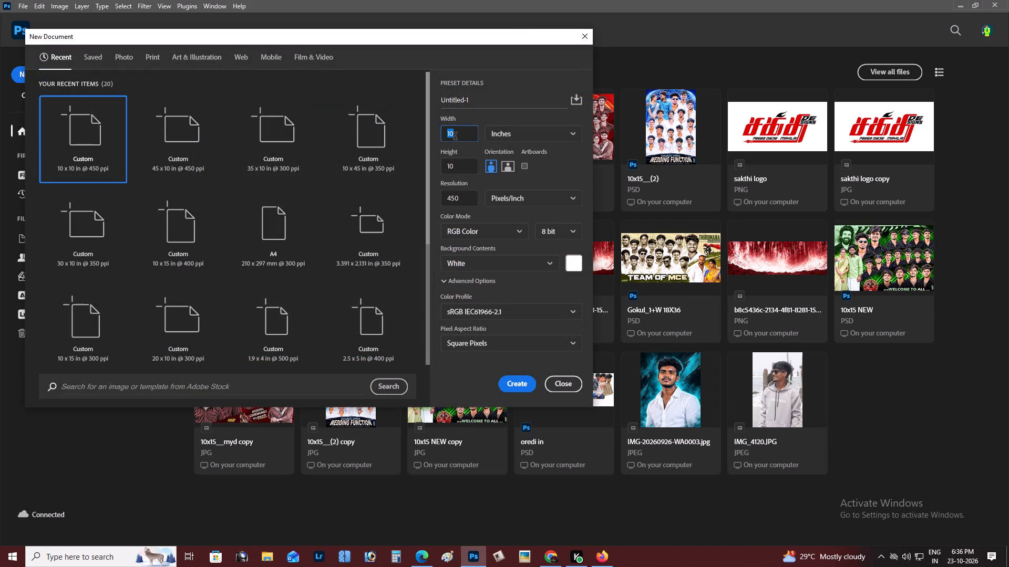
pyautogui.press('3')
pyautogui.doubleClick(462, 171)
pyautogui.press('7')
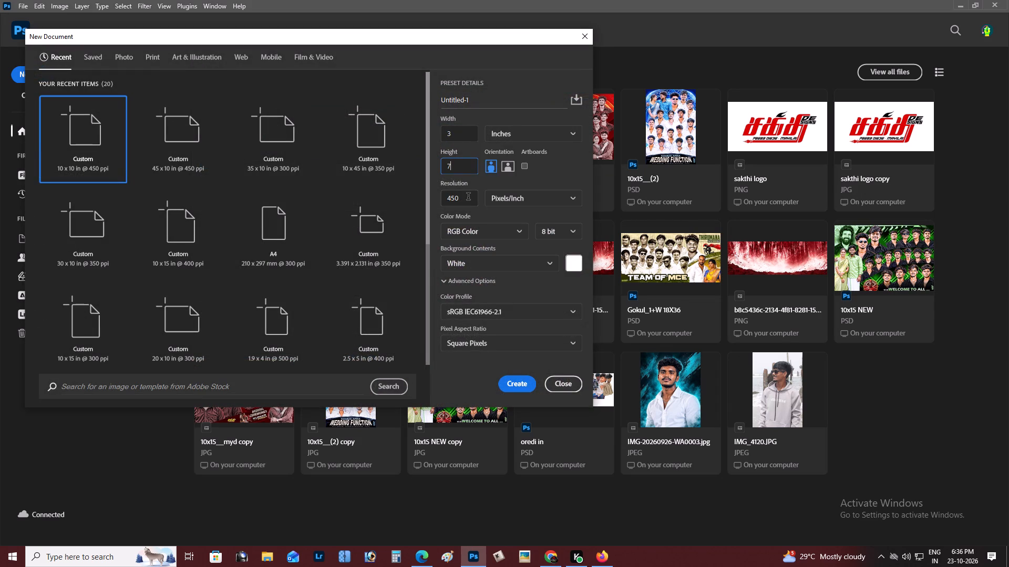
pyautogui.doubleClick(468, 197)
pyautogui.write('4010')
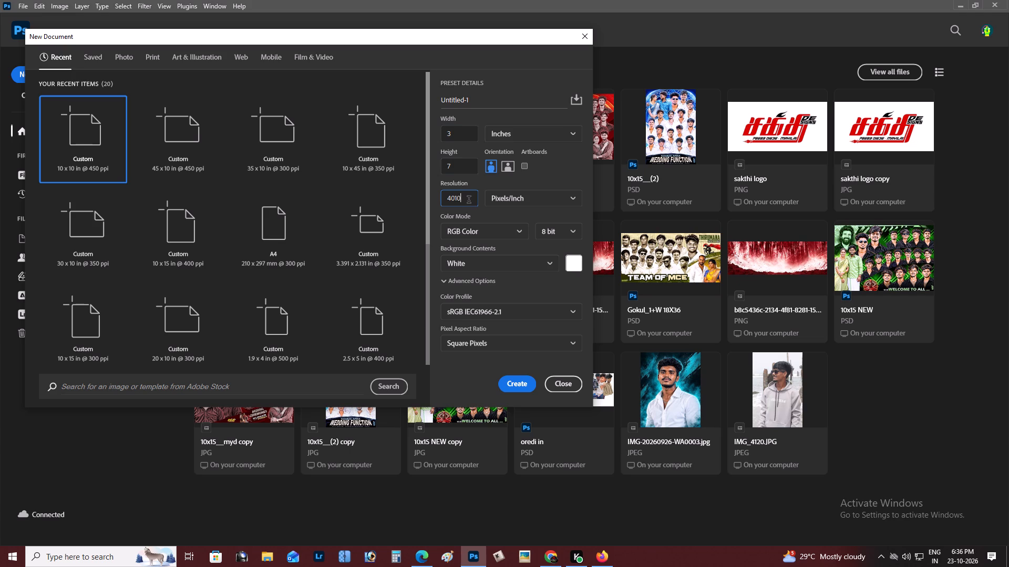
pyautogui.press('BackSpace')
pyautogui.press('BackSpace')
pyautogui.press('0')
pyautogui.press('Return')
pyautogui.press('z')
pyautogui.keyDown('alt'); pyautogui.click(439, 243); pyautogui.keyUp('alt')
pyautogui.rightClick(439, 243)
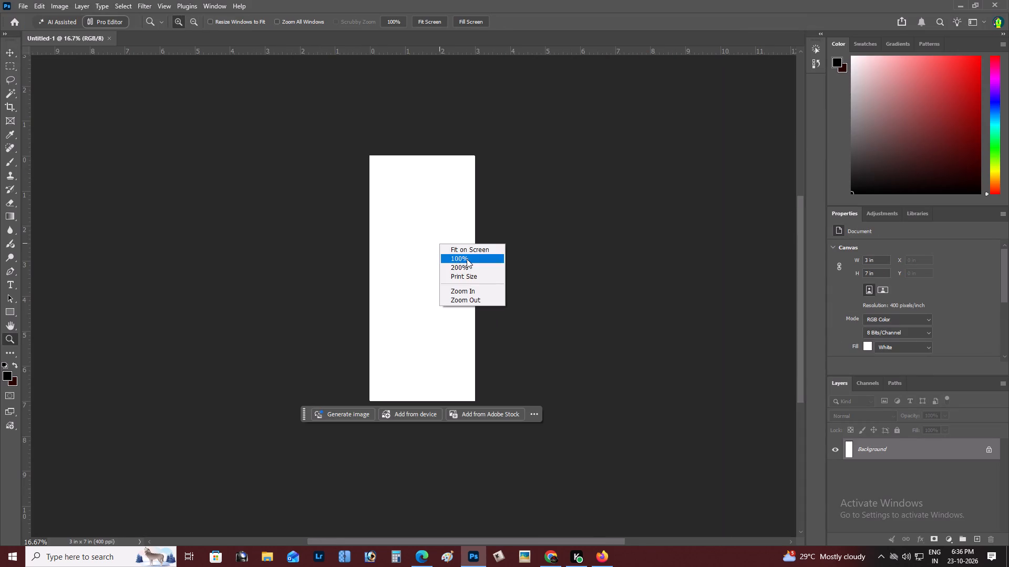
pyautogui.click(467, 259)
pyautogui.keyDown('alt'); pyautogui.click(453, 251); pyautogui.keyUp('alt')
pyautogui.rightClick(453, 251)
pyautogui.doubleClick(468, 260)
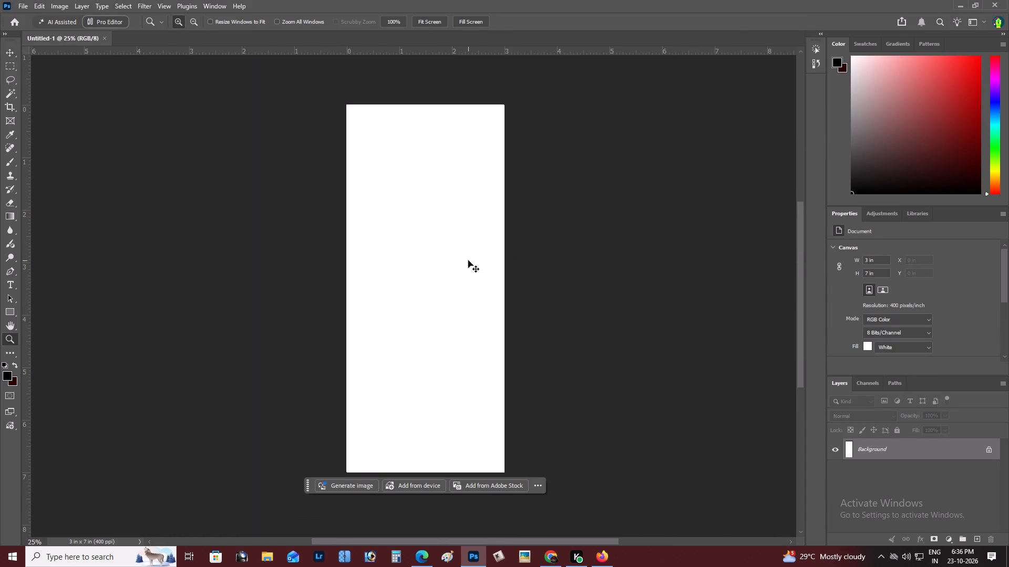
# Start opening a file and browse to the SMR folder inside Branding on the Kaviya Digital Printers (D:) drive.
pyautogui.hotkey('ctrl', 'o')
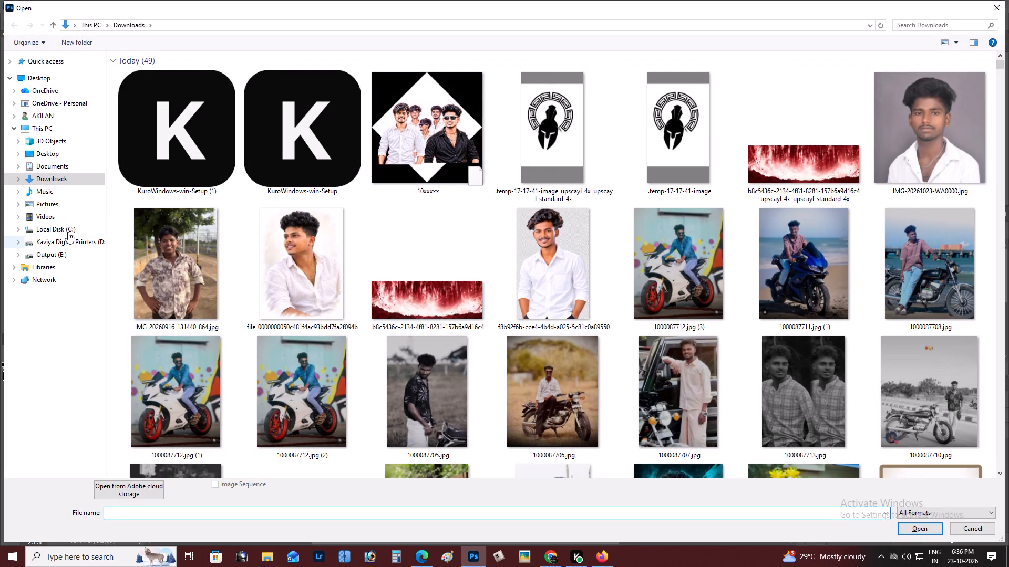
pyautogui.click(68, 232)
pyautogui.click(85, 239)
pyautogui.click(354, 145)
pyautogui.doubleClick(175, 281)
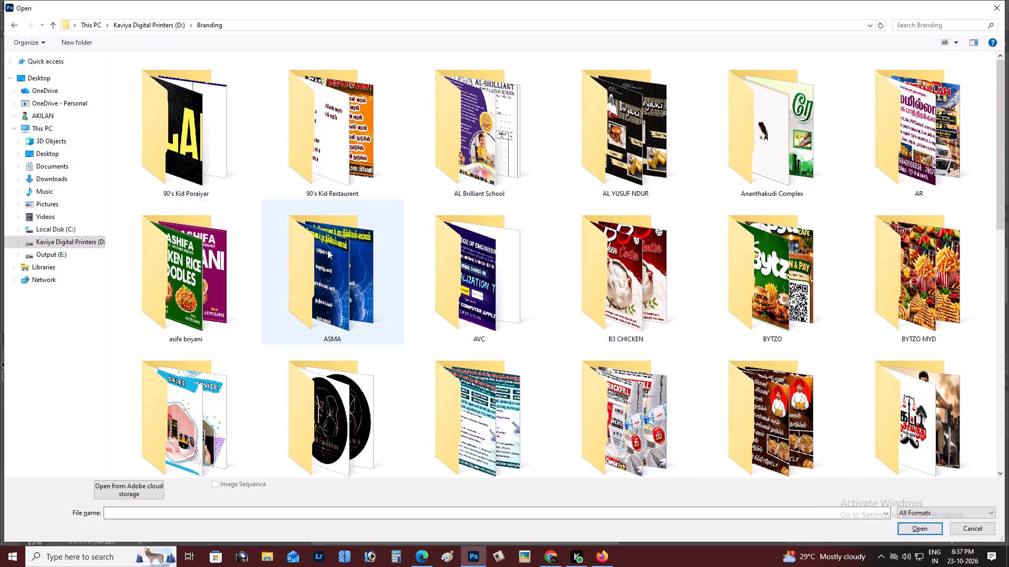
pyautogui.click(438, 220)
pyautogui.press('s')
pyautogui.press('Down')
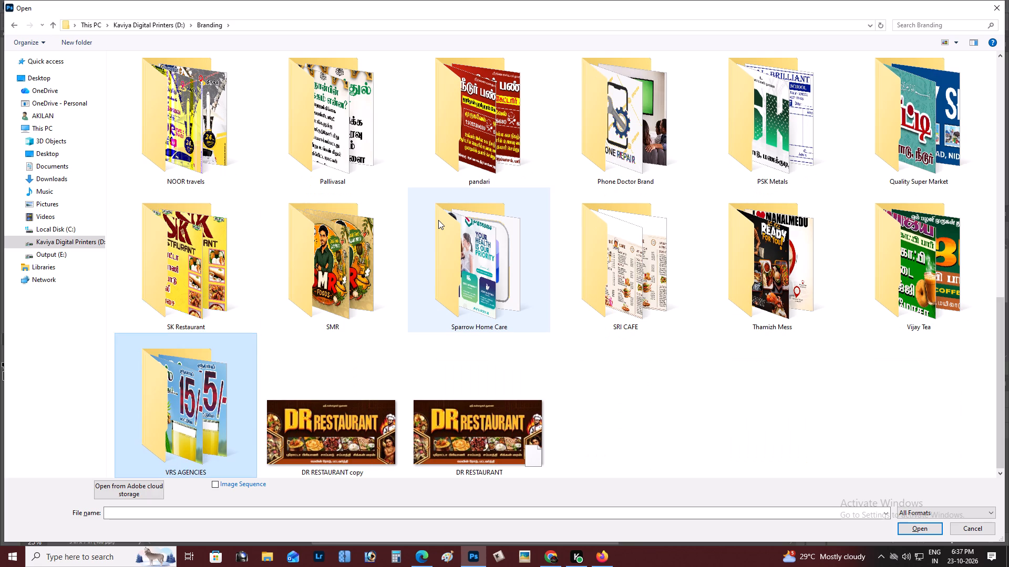
pyautogui.press('Up')
pyautogui.press('Right')
pyautogui.press('Right')
pyautogui.press('Right')
pyautogui.press('Left')
pyautogui.press('Left')
pyautogui.press('Return')
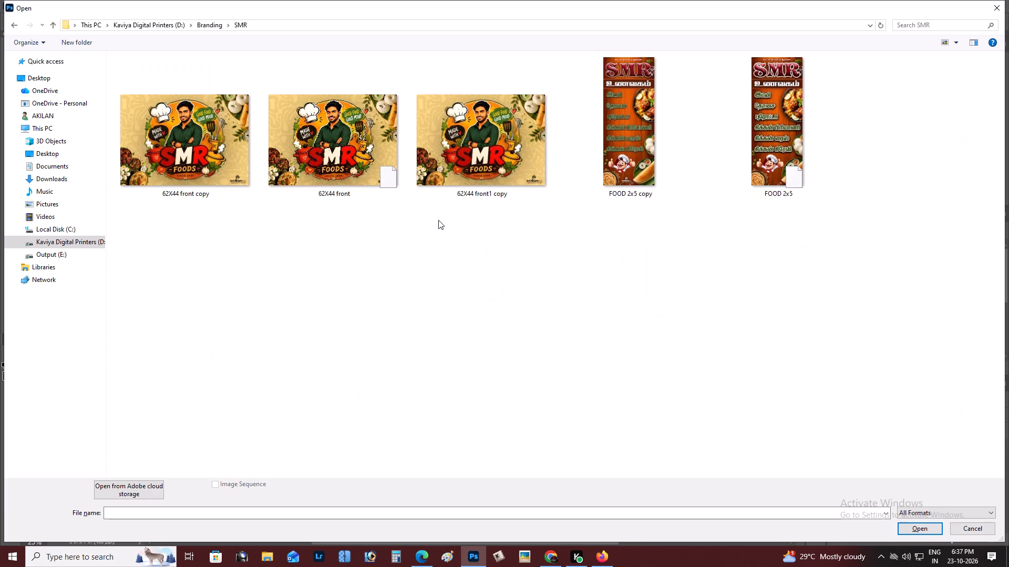
# Open the 62X44 front PSD file from the SMR folder.
pyautogui.press('Right')
pyautogui.press('Right')
pyautogui.press('Left')
pyautogui.press('Left')
pyautogui.press('Right')
pyautogui.press('Left')
pyautogui.press('Right')
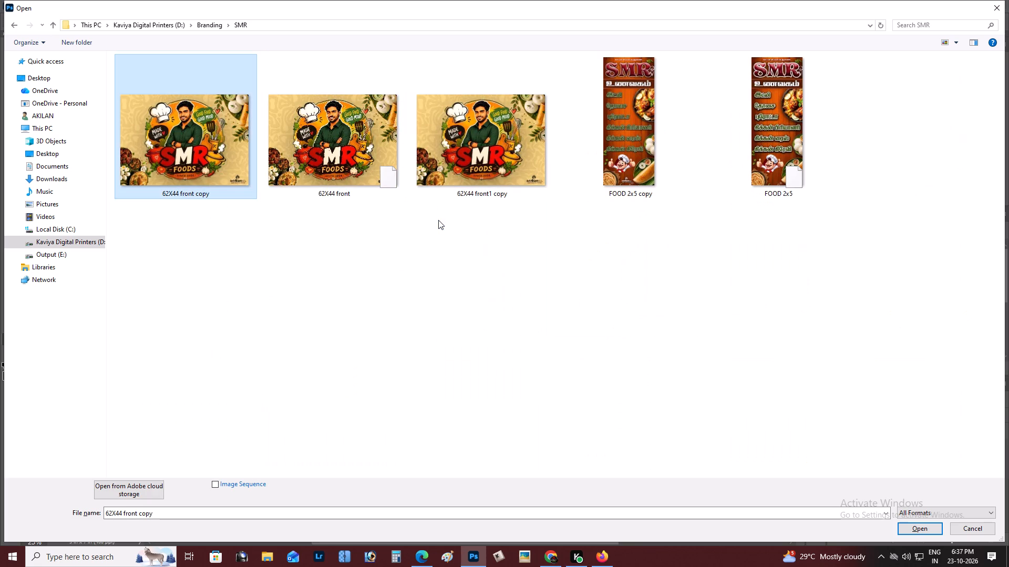
pyautogui.press('Return')
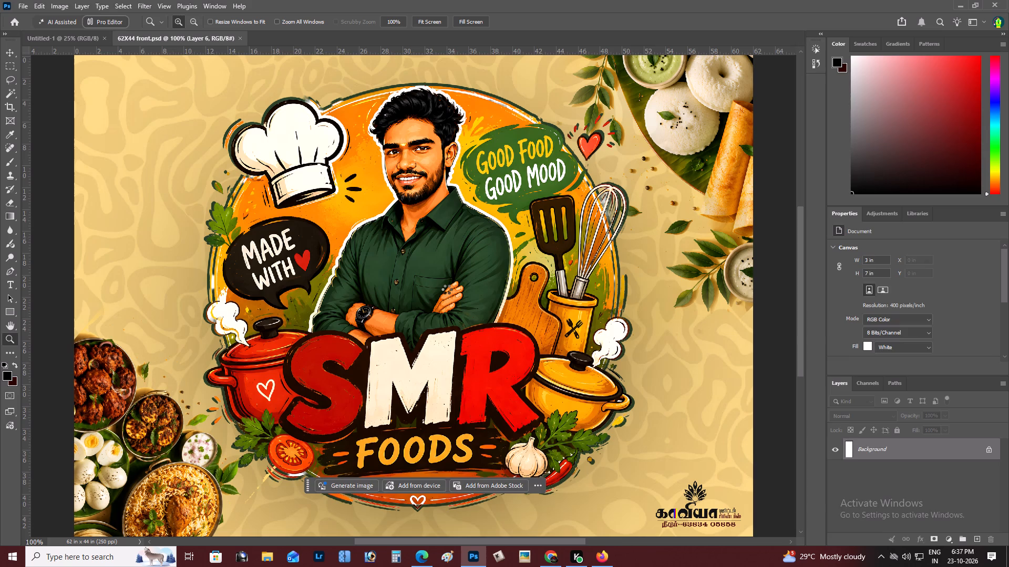
# Select Layer 1, the SMR Foods badge with the man and cooking utensils, in the banner document.
pyautogui.tripleClick(433, 161)
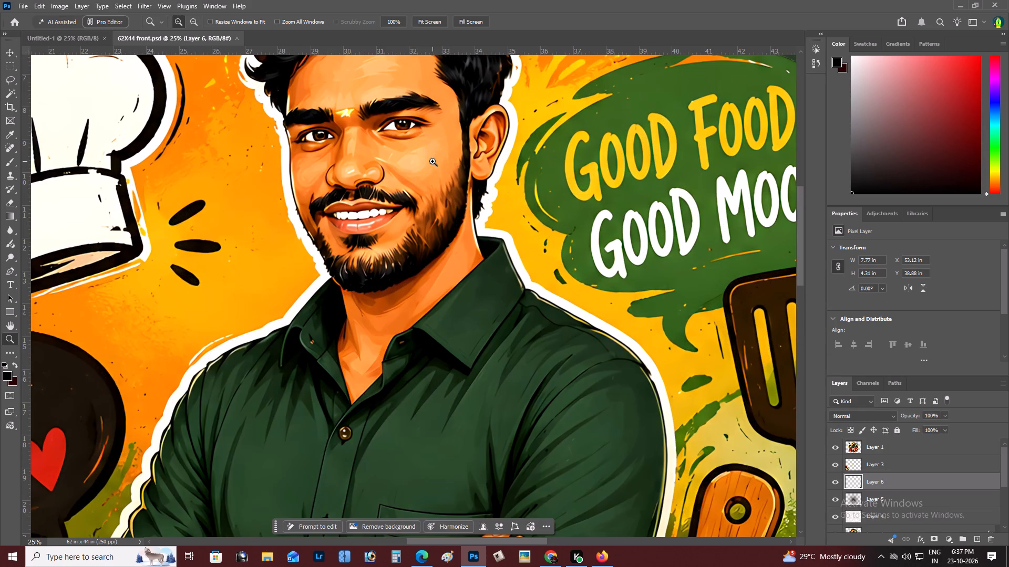
pyautogui.rightClick(433, 161)
pyautogui.click(442, 167)
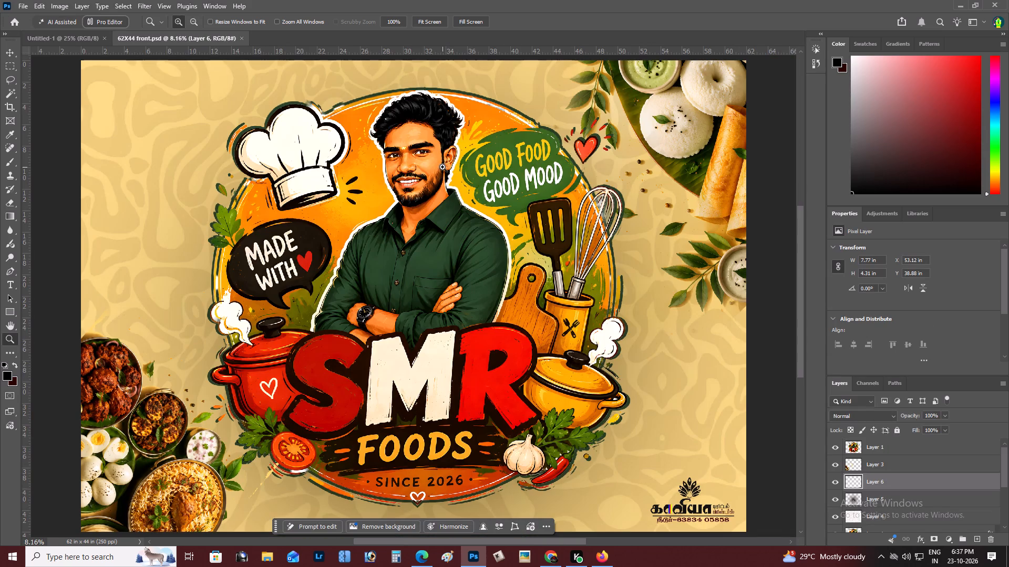
pyautogui.scroll(-8, 442, 167)
pyautogui.scroll(8, 442, 167)
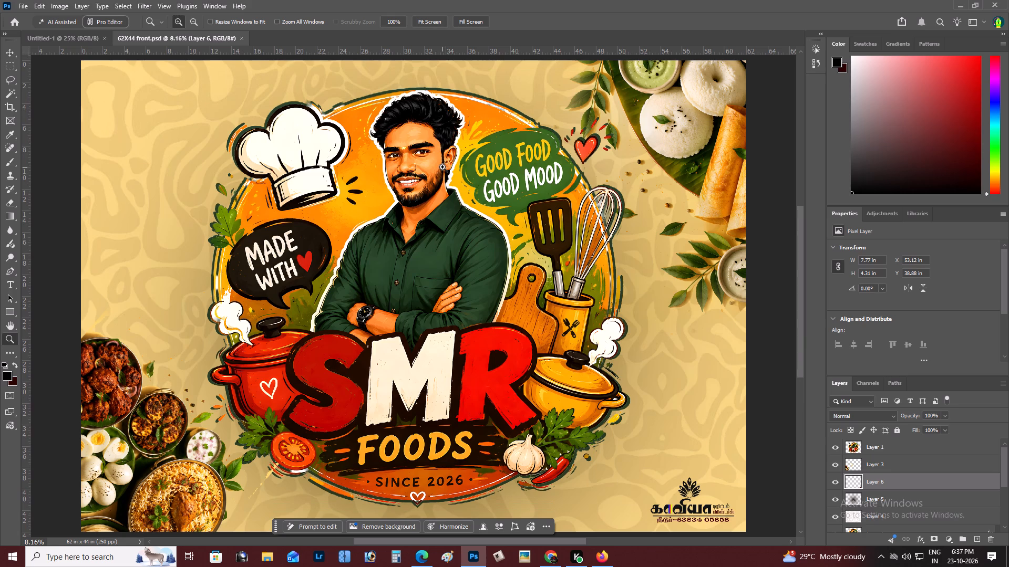
pyautogui.press('v')
pyautogui.rightClick(448, 144)
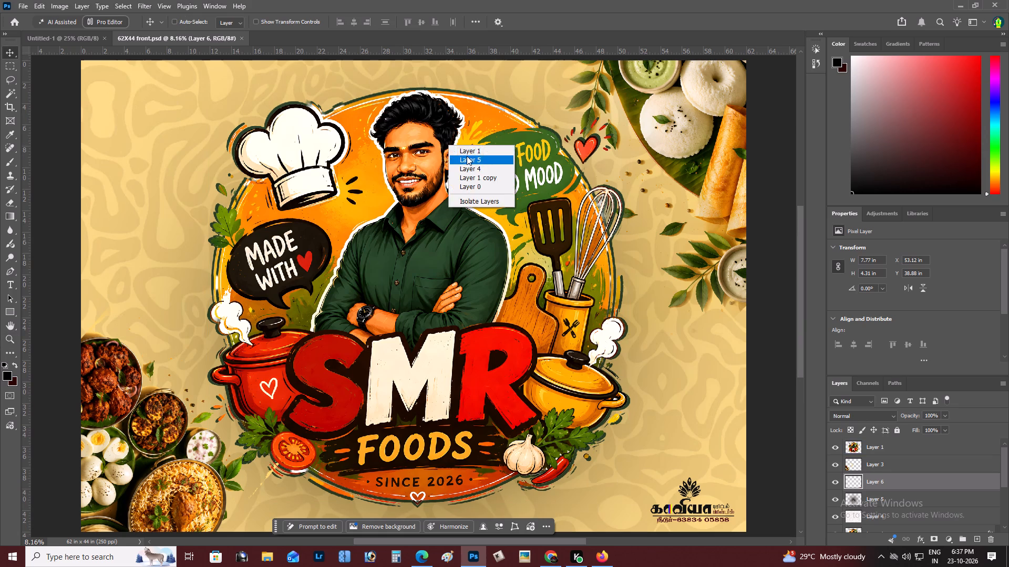
pyautogui.click(467, 148)
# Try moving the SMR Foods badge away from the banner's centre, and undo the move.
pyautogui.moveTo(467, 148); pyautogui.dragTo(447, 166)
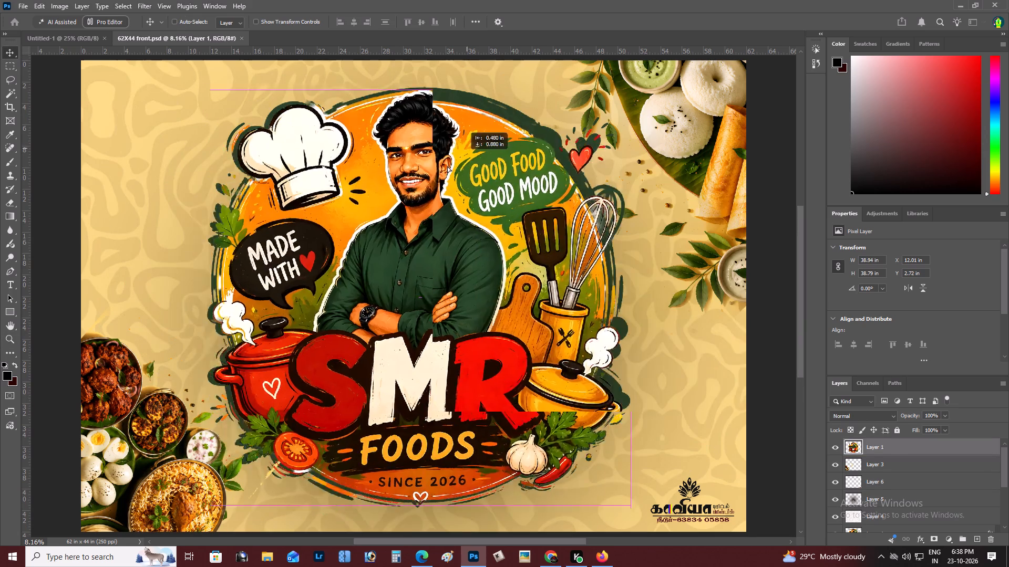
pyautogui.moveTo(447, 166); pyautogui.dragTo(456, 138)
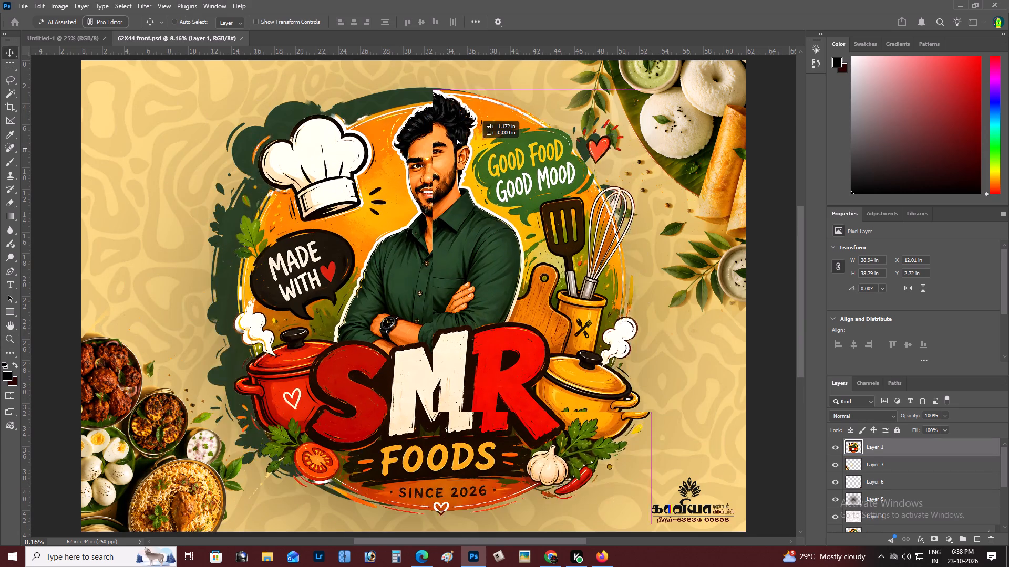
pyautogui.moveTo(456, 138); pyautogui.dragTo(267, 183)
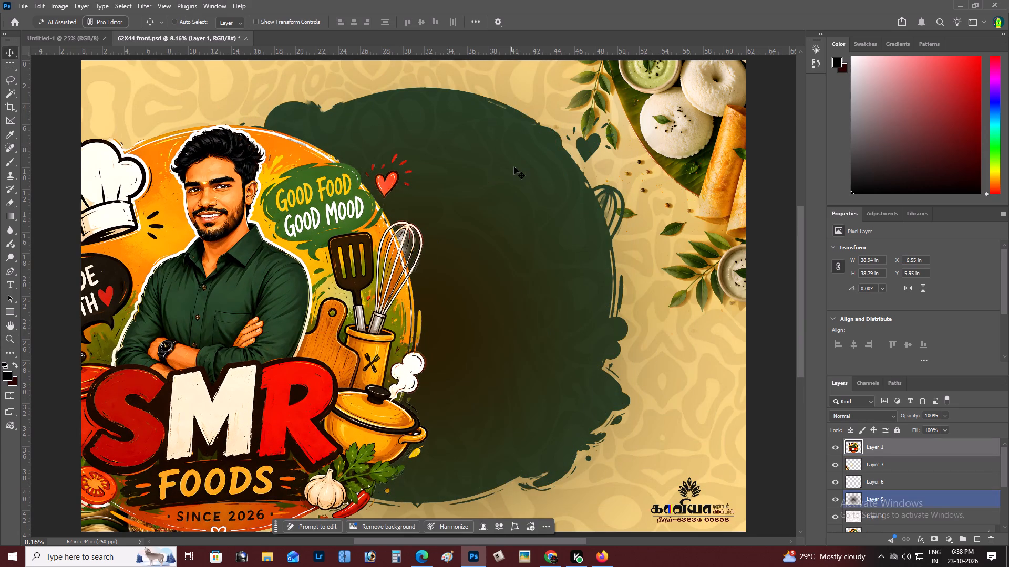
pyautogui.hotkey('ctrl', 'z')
# Copy the SMR Foods badge layer from the banner into the blank Untitled-1 document.
pyautogui.press('z')
pyautogui.keyDown('alt'); pyautogui.click(414, 185); pyautogui.keyUp('alt')
pyautogui.rightClick(425, 180)
pyautogui.doubleClick(447, 184)
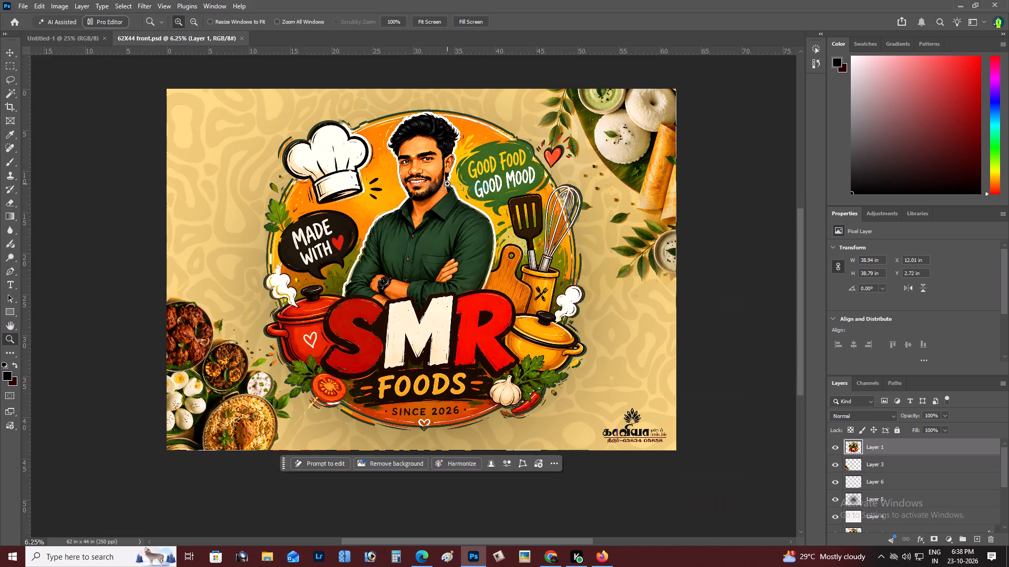
pyautogui.hotkey('alt', 'Tab')
pyautogui.hotkey('alt', 'Tab')
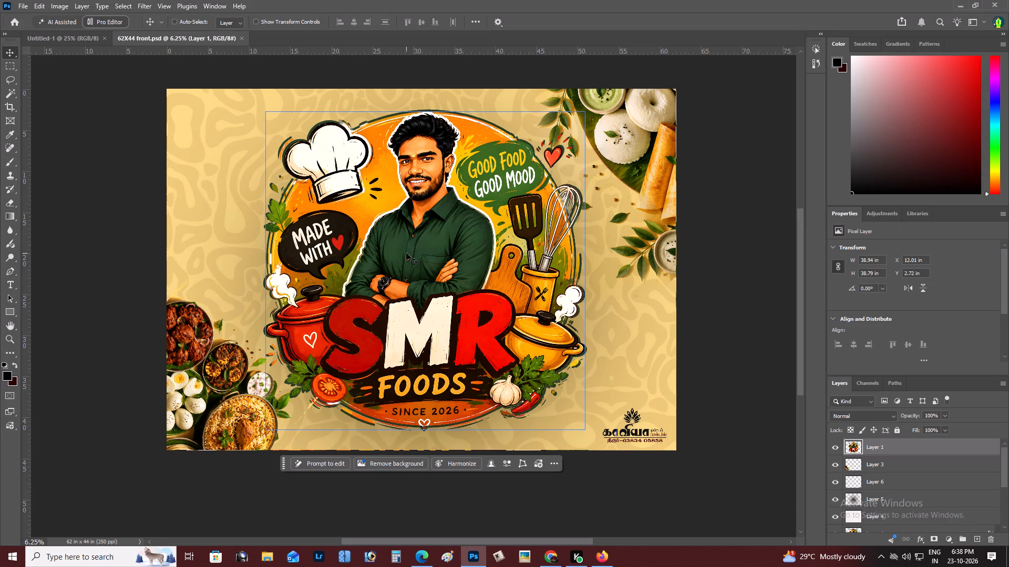
pyautogui.moveTo(414, 242); pyautogui.dragTo(74, 35)
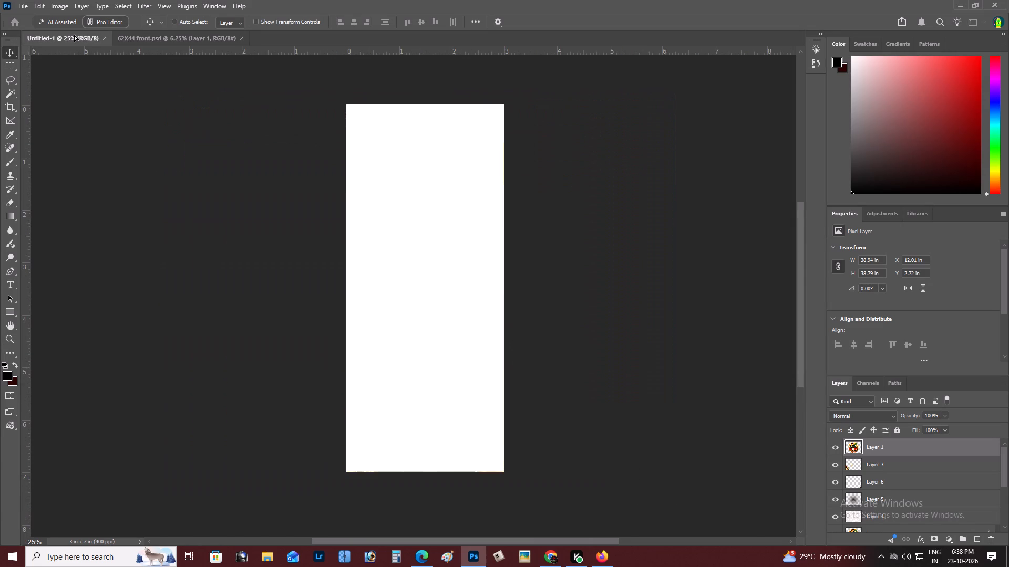
pyautogui.moveTo(74, 35); pyautogui.dragTo(426, 219)
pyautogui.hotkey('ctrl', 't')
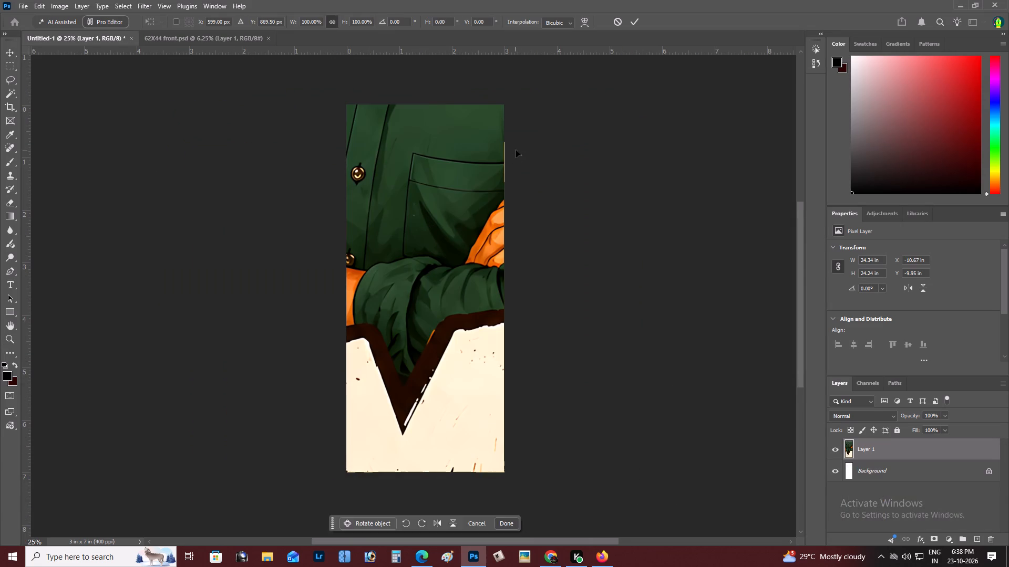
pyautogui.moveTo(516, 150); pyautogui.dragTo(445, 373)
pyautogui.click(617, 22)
# Scale the pasted badge down to about 4.25 × 4.23 in and place it in the upper part of the canvas.
pyautogui.press('z')
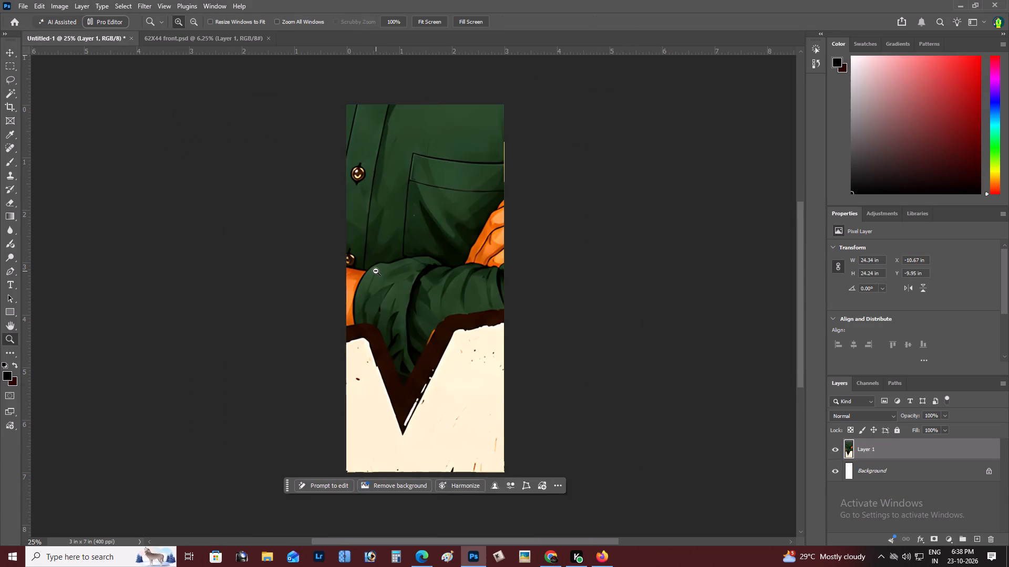
pyautogui.keyDown('alt'); pyautogui.tripleClick(376, 271); pyautogui.keyUp('alt')
pyautogui.keyDown('alt'); pyautogui.click(376, 271); pyautogui.keyUp('alt')
pyautogui.hotkey('ctrl', 't')
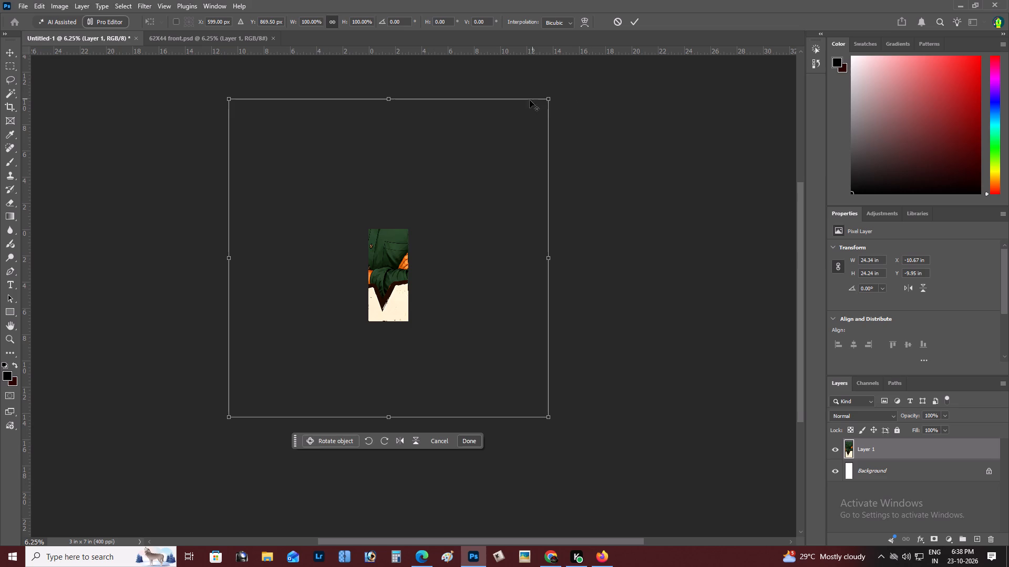
pyautogui.keyDown('alt'); pyautogui.moveTo(547, 100); pyautogui.dragTo(368, 213); pyautogui.keyUp('alt')
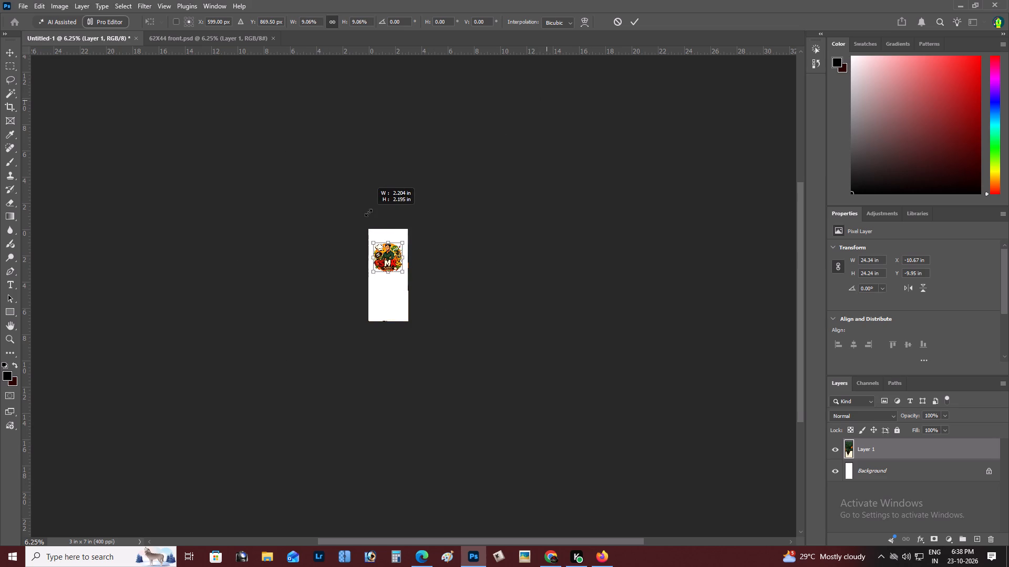
pyautogui.keyDown('alt'); pyautogui.moveTo(368, 213); pyautogui.dragTo(388, 205); pyautogui.keyUp('alt')
pyautogui.hotkey('ctrl', 'Return')
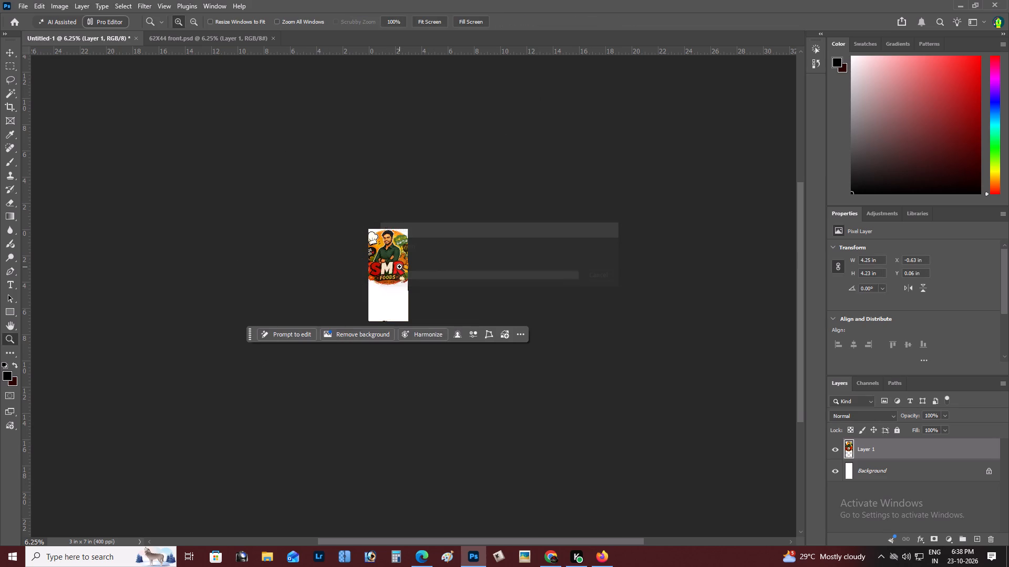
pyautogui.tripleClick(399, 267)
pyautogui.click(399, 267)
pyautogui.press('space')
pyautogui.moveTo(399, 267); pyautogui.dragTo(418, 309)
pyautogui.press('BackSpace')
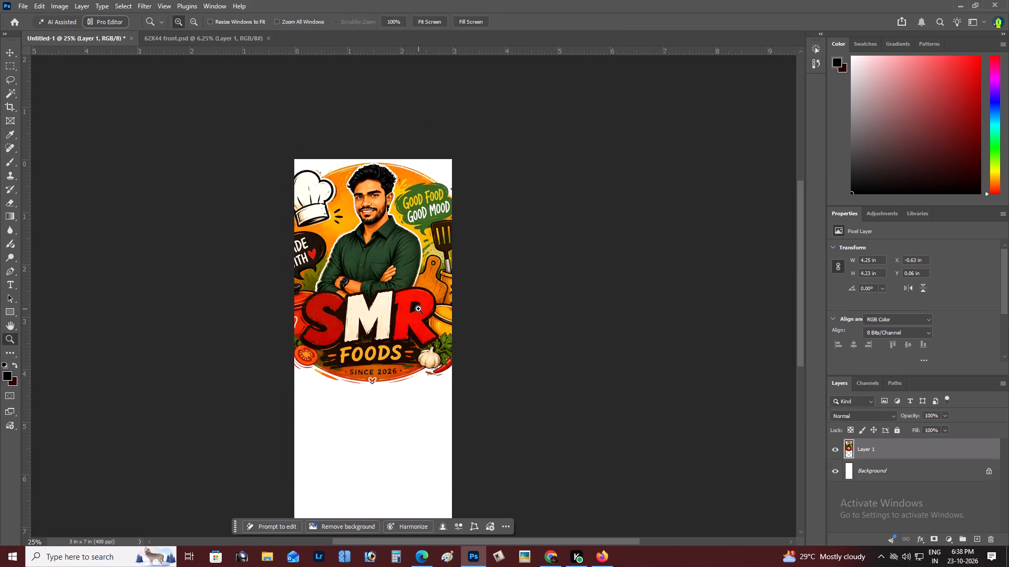
# Open the FOOD 2x5 Photoshop design from the SMR branding folder.
pyautogui.hotkey('ctrl', 'o')
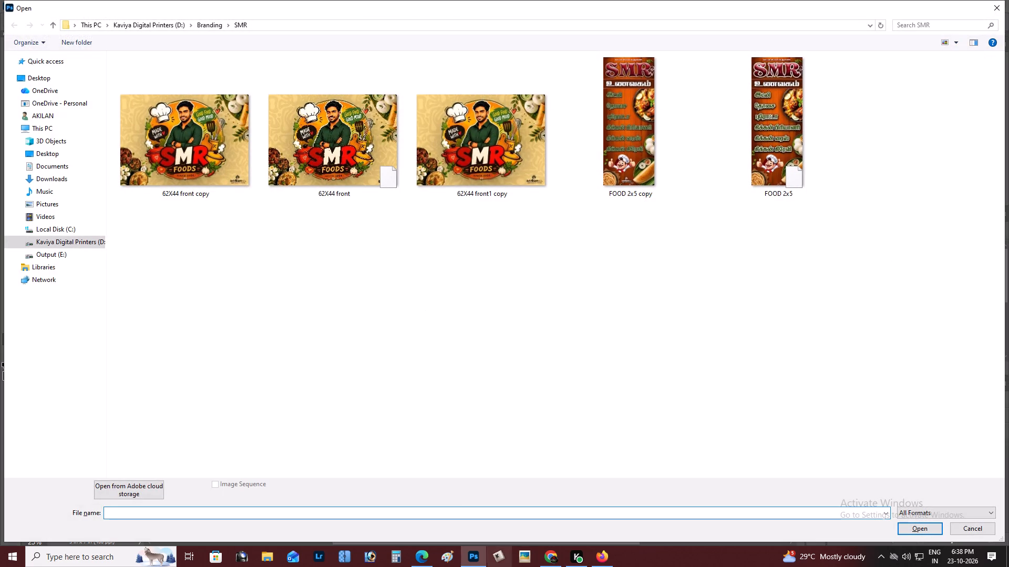
pyautogui.doubleClick(790, 152)
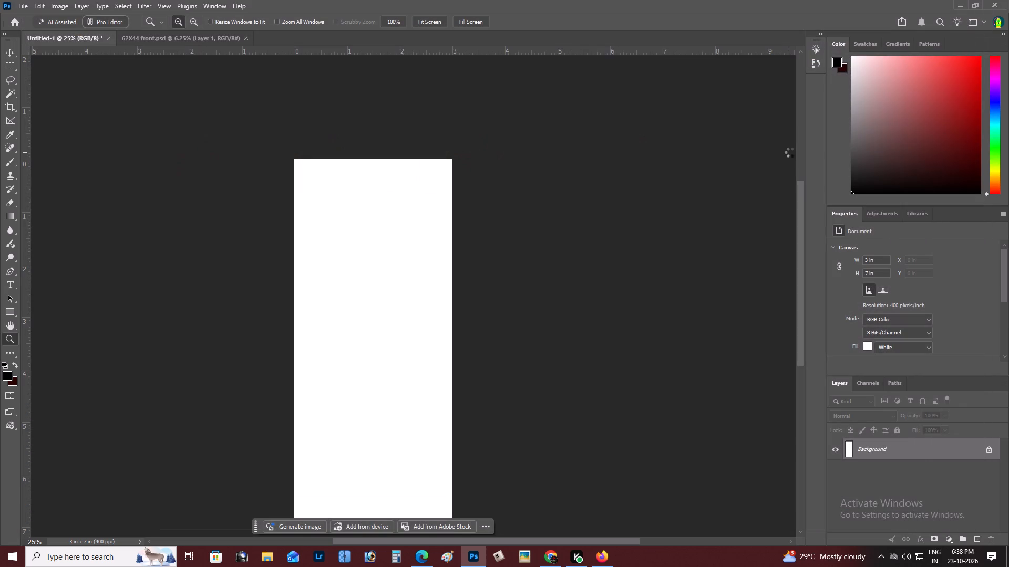
# Select the SMR title layer in the FOOD 2x5 design, try moving it, and undo the move.
pyautogui.press('z')
pyautogui.doubleClick(420, 140)
pyautogui.press('v')
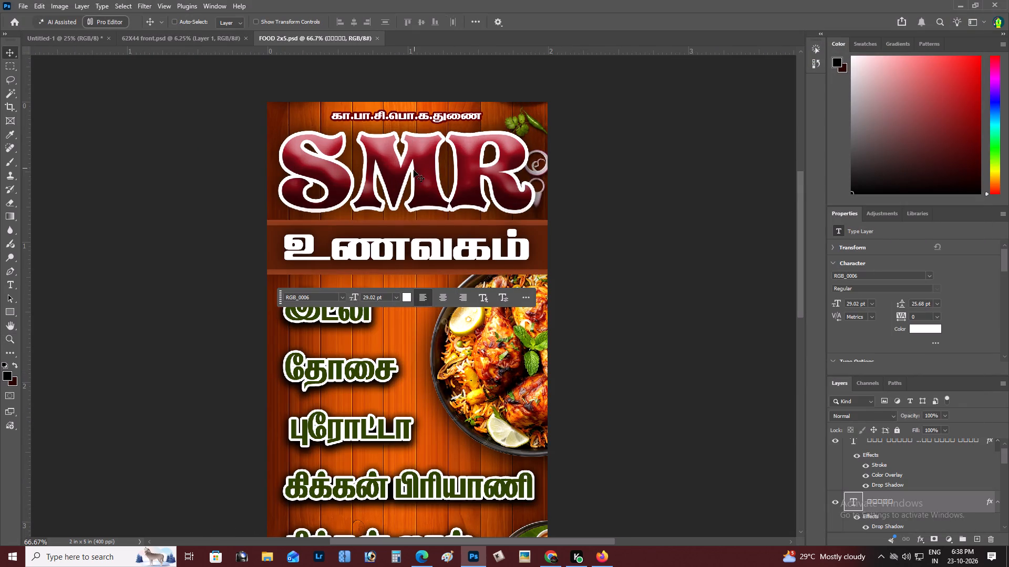
pyautogui.rightClick(379, 158)
pyautogui.click(405, 163)
pyautogui.moveTo(406, 162); pyautogui.dragTo(390, 160)
pyautogui.hotkey('ctrl', 'z')
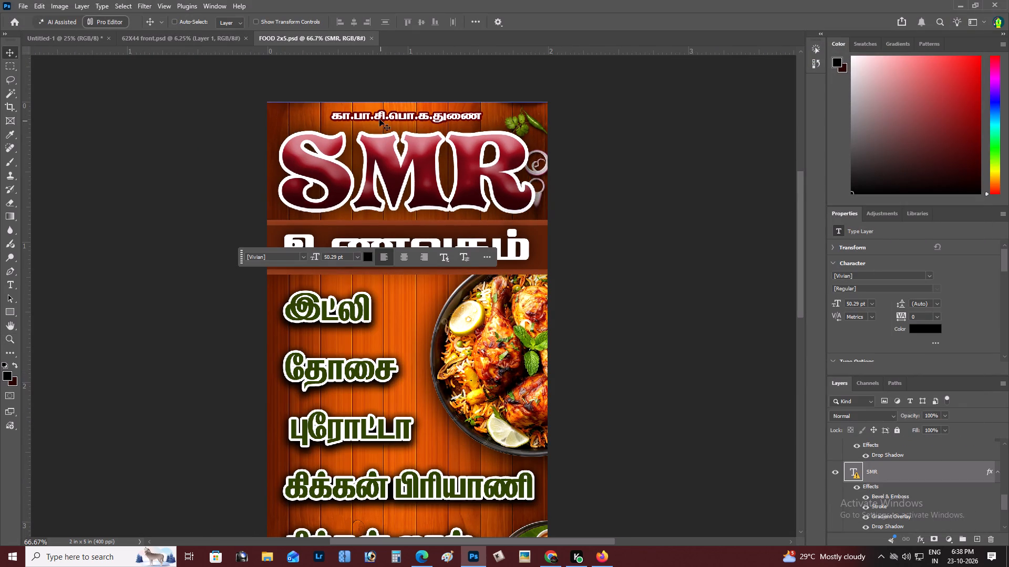
# Add the small Tamil line above the title, the உணவகம் text and the brown band layers to the SMR title selection.
pyautogui.keyDown('shift'); pyautogui.rightClick(375, 115); pyautogui.keyUp('shift')
pyautogui.keyDown('shift'); pyautogui.click(389, 119); pyautogui.keyUp('shift')
pyautogui.keyDown('shift'); pyautogui.rightClick(390, 246); pyautogui.keyUp('shift')
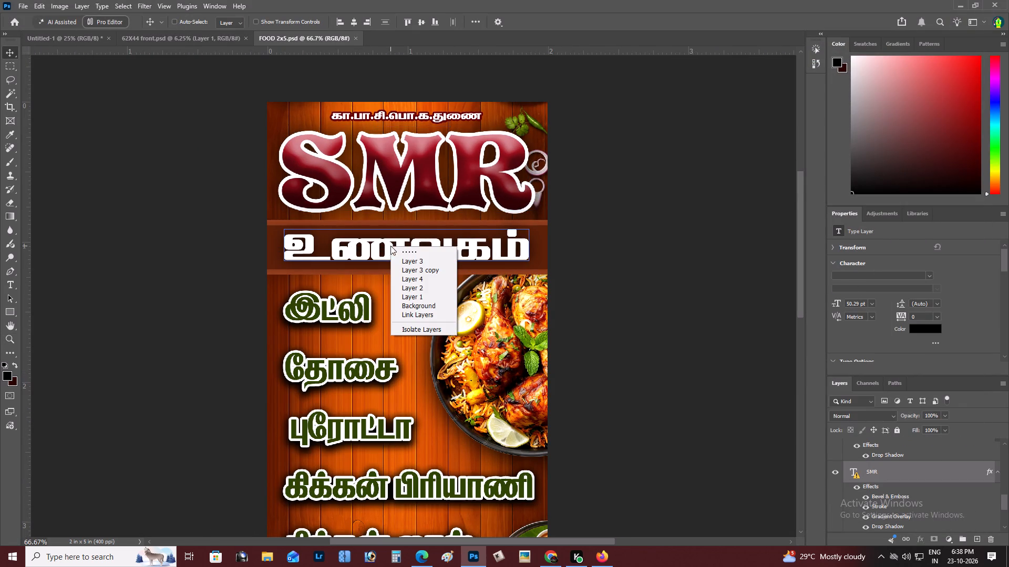
pyautogui.keyDown('shift'); pyautogui.click(363, 224); pyautogui.keyUp('shift')
pyautogui.keyDown('shift'); pyautogui.rightClick(335, 225); pyautogui.keyUp('shift')
pyautogui.keyDown('shift'); pyautogui.click(355, 231); pyautogui.keyUp('shift')
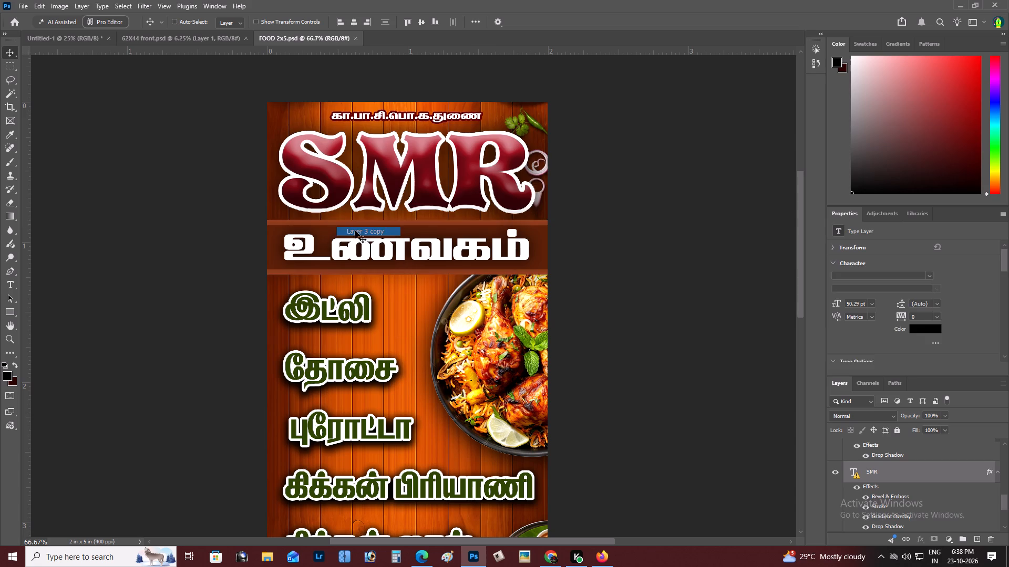
pyautogui.keyDown('shift'); pyautogui.moveTo(357, 231); pyautogui.dragTo(411, 212); pyautogui.keyUp('shift')
pyautogui.hotkey('ctrl', 'z')
pyautogui.keyDown('shift'); pyautogui.rightClick(371, 232); pyautogui.keyUp('shift')
pyautogui.keyDown('shift'); pyautogui.click(386, 242); pyautogui.keyUp('shift')
pyautogui.moveTo(389, 242); pyautogui.dragTo(342, 229)
pyautogui.hotkey('ctrl', 'z')
pyautogui.keyDown('shift'); pyautogui.rightClick(536, 245); pyautogui.keyUp('shift')
pyautogui.keyDown('shift'); pyautogui.click(545, 248); pyautogui.keyUp('shift')
# Copy the selected SMR header layers from FOOD 2x5 into Untitled-1 and place them near the top of the canvas.
pyautogui.moveTo(545, 248); pyautogui.dragTo(244, 102)
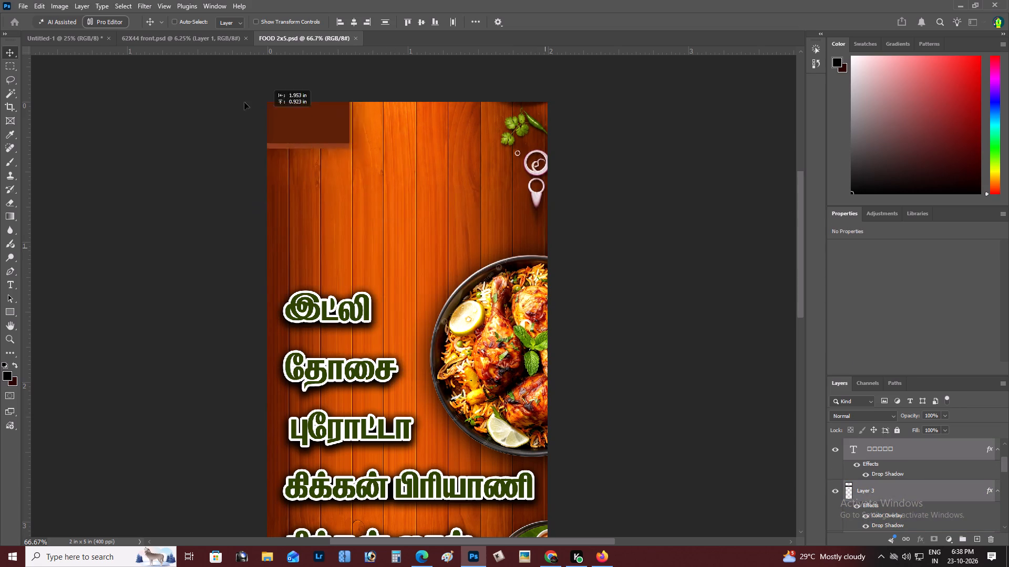
pyautogui.moveTo(244, 102); pyautogui.dragTo(103, 40)
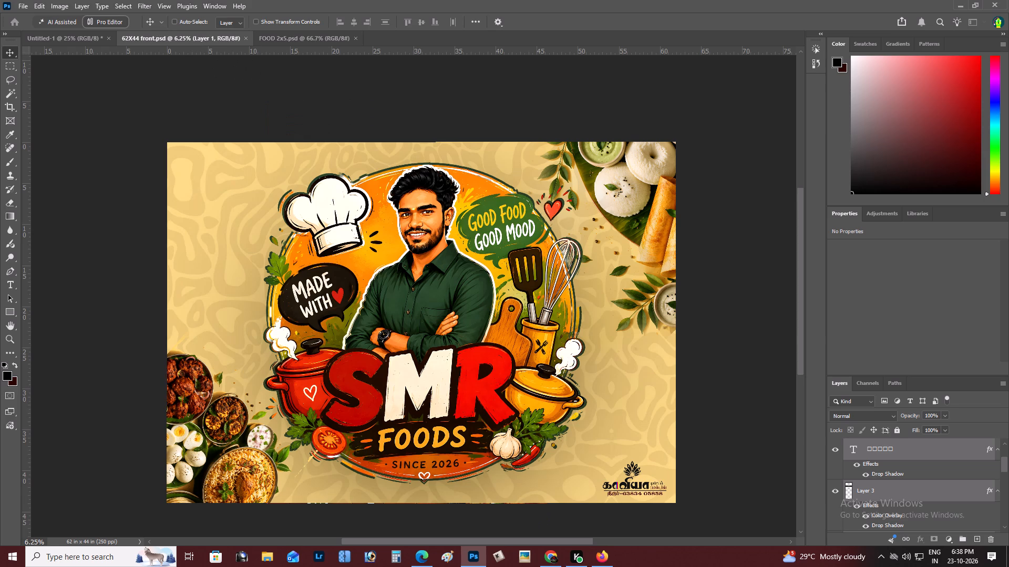
pyautogui.moveTo(103, 40); pyautogui.dragTo(367, 199)
pyautogui.moveTo(367, 199); pyautogui.dragTo(381, 205)
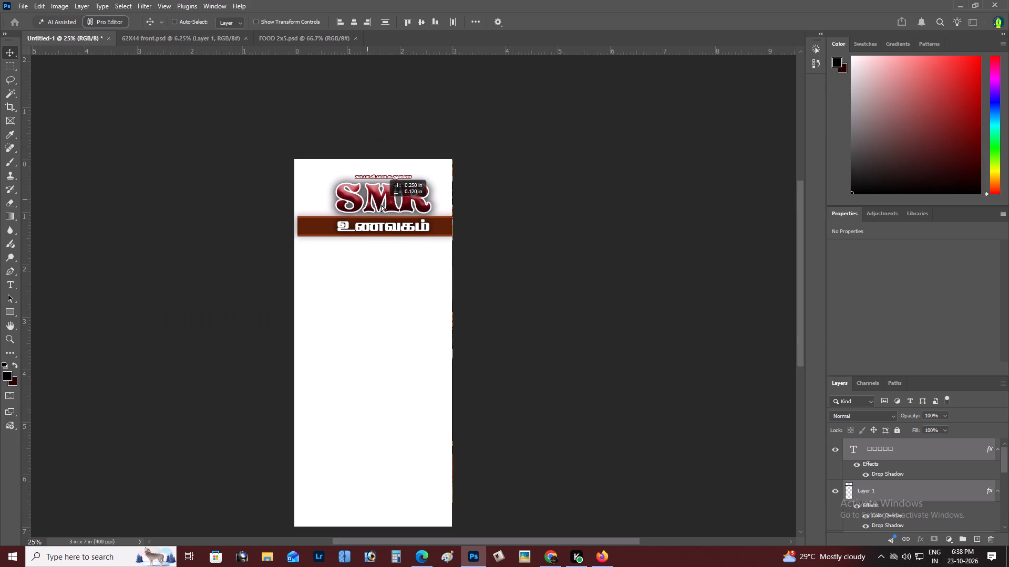
pyautogui.moveTo(381, 205); pyautogui.dragTo(373, 202)
# Review the 62X44 front.psd banner document and close it.
pyautogui.click(230, 41)
pyautogui.press('z')
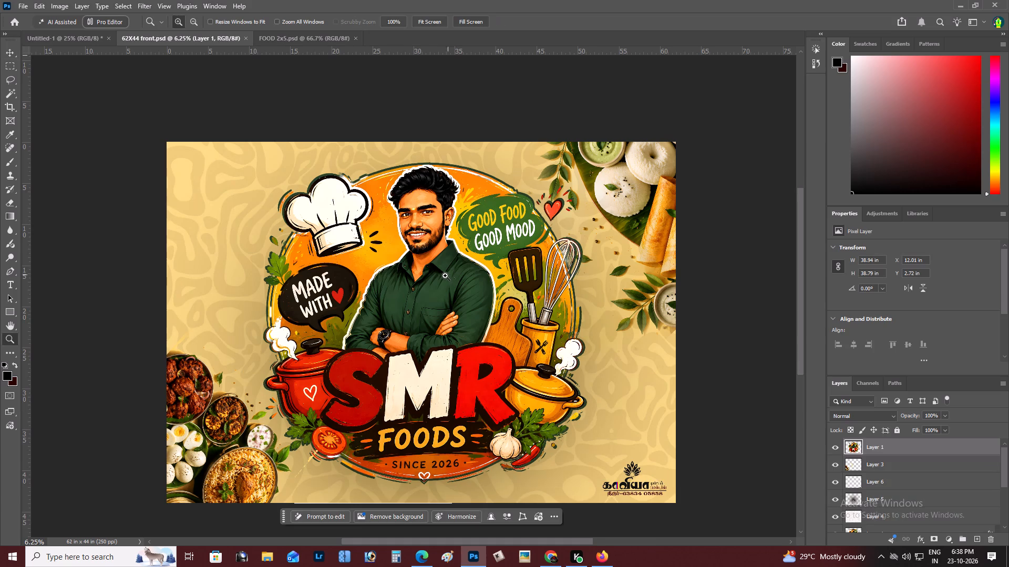
pyautogui.keyDown('alt'); pyautogui.click(440, 276); pyautogui.keyUp('alt')
pyautogui.press('space')
pyautogui.moveTo(401, 262); pyautogui.dragTo(408, 262)
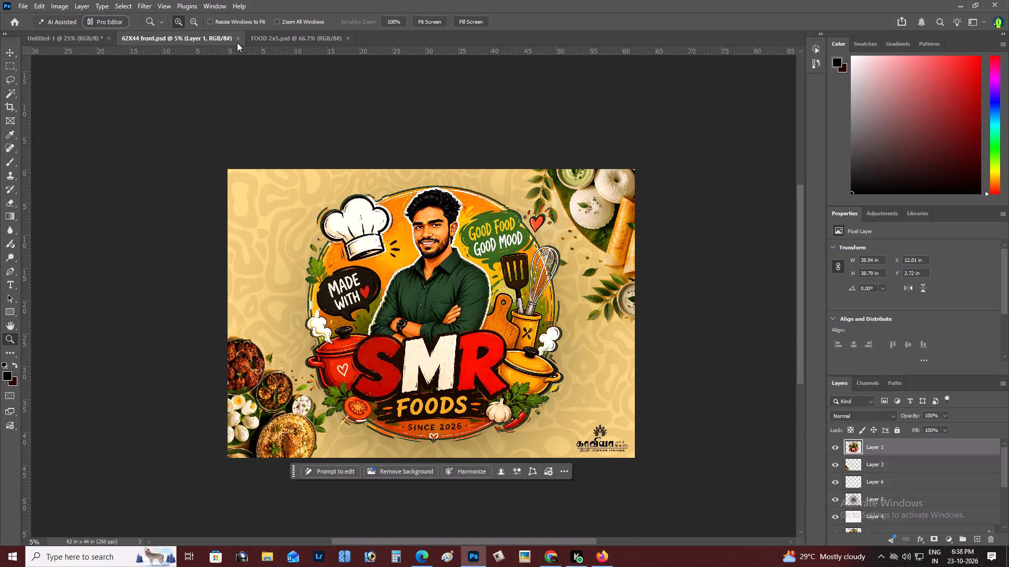
pyautogui.click(238, 39)
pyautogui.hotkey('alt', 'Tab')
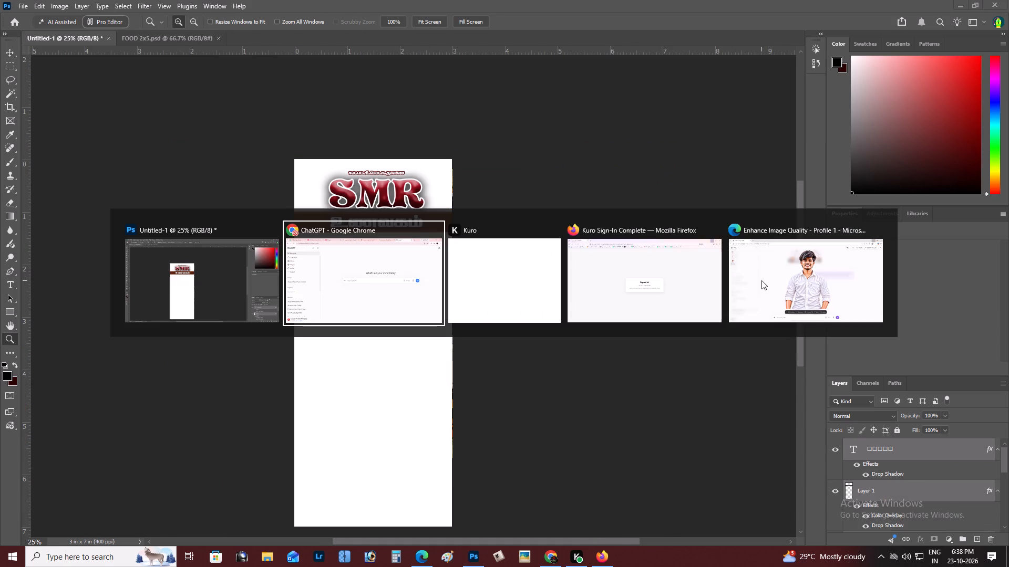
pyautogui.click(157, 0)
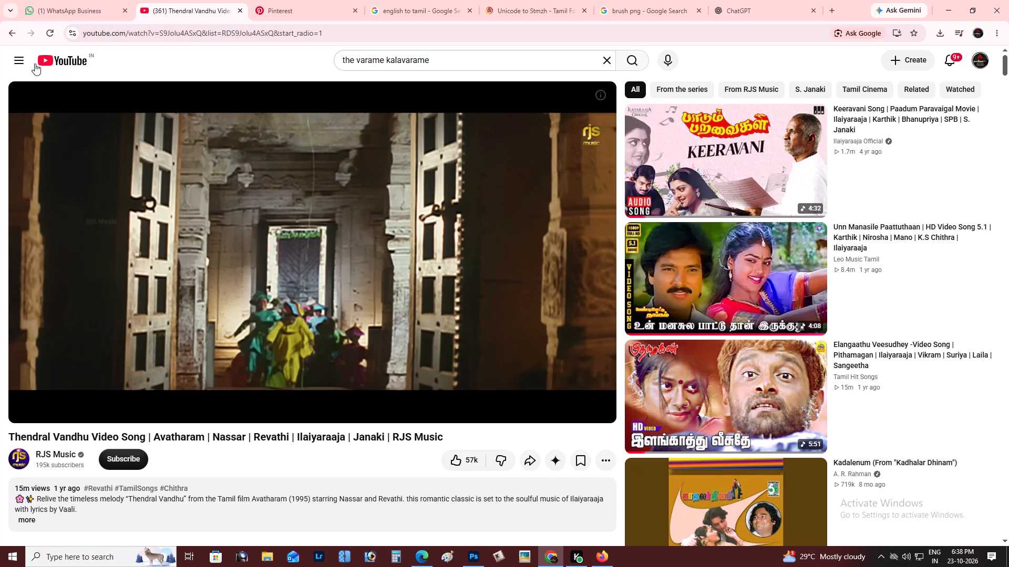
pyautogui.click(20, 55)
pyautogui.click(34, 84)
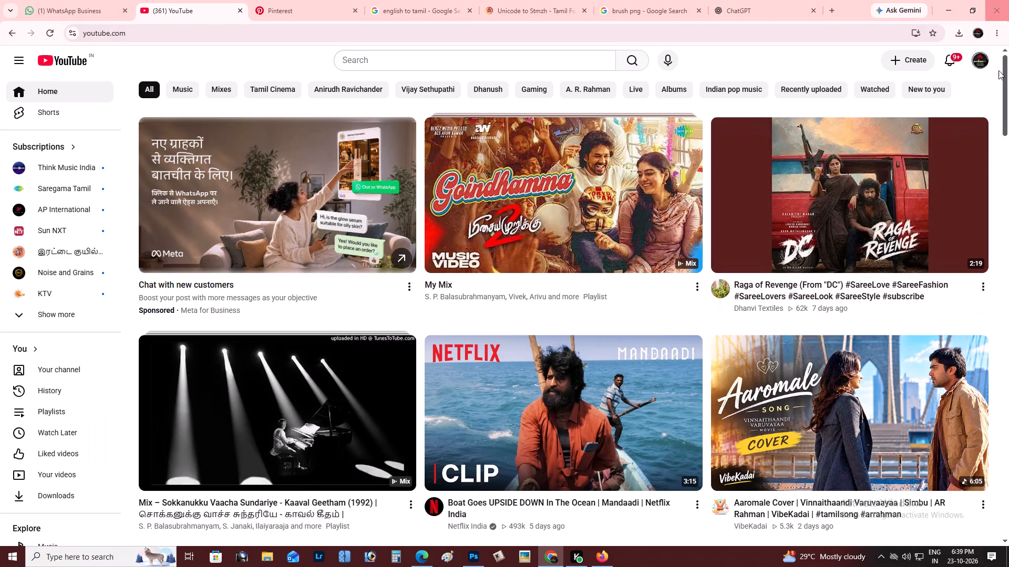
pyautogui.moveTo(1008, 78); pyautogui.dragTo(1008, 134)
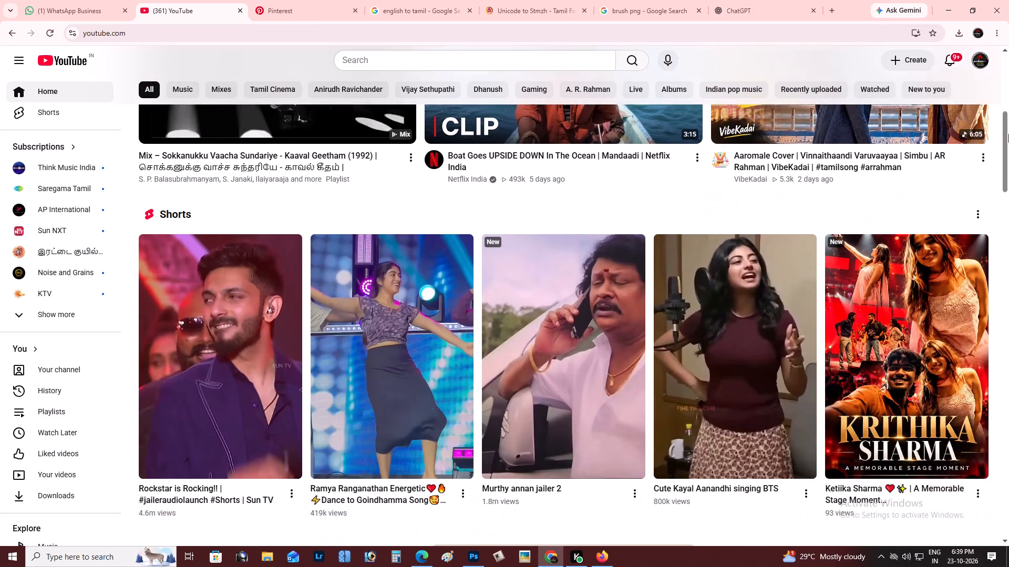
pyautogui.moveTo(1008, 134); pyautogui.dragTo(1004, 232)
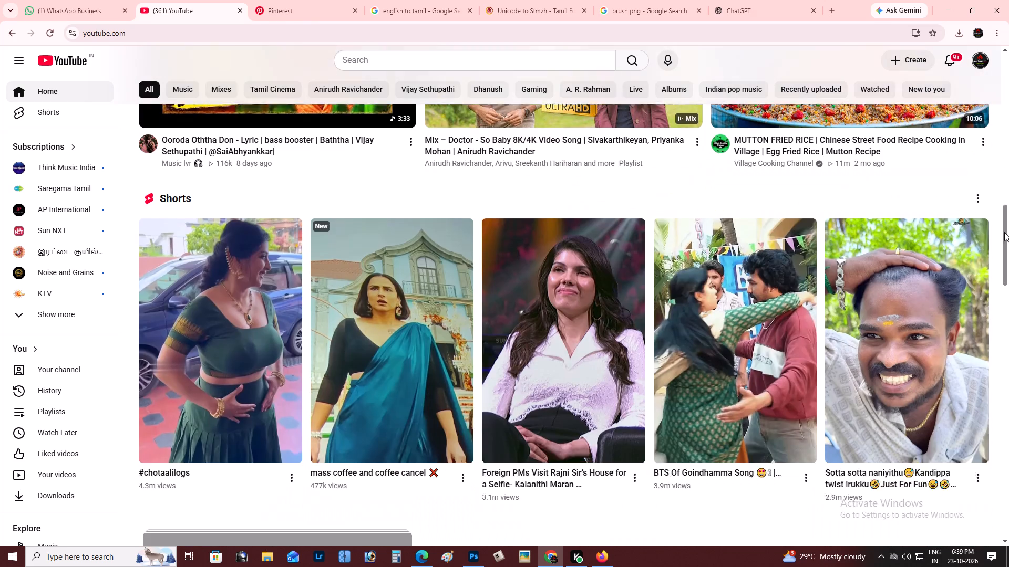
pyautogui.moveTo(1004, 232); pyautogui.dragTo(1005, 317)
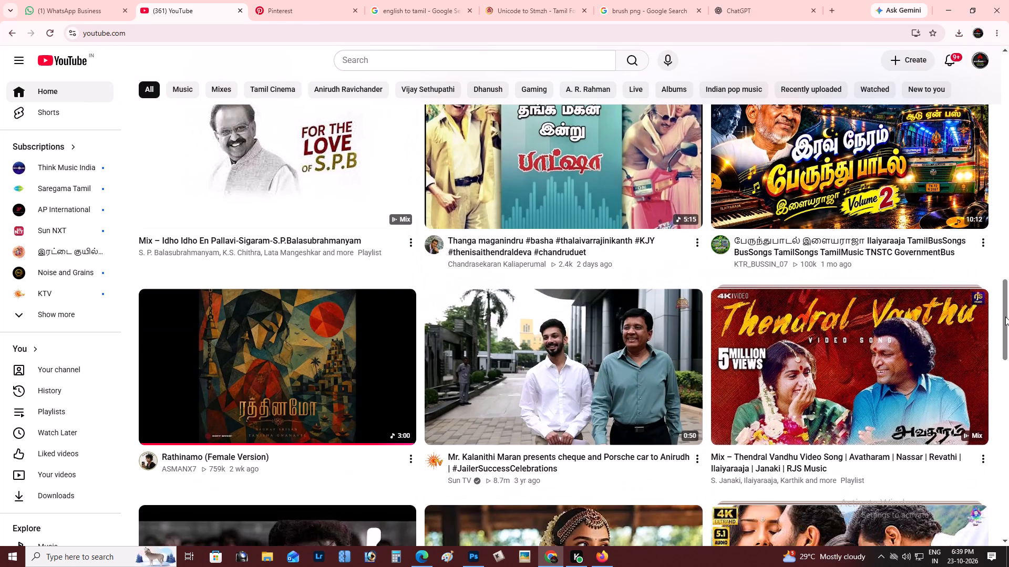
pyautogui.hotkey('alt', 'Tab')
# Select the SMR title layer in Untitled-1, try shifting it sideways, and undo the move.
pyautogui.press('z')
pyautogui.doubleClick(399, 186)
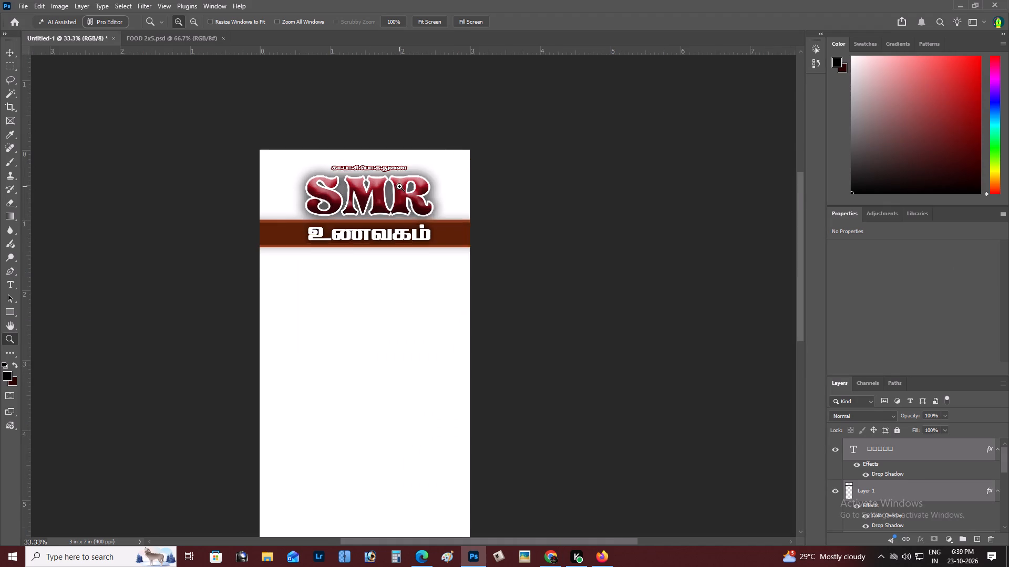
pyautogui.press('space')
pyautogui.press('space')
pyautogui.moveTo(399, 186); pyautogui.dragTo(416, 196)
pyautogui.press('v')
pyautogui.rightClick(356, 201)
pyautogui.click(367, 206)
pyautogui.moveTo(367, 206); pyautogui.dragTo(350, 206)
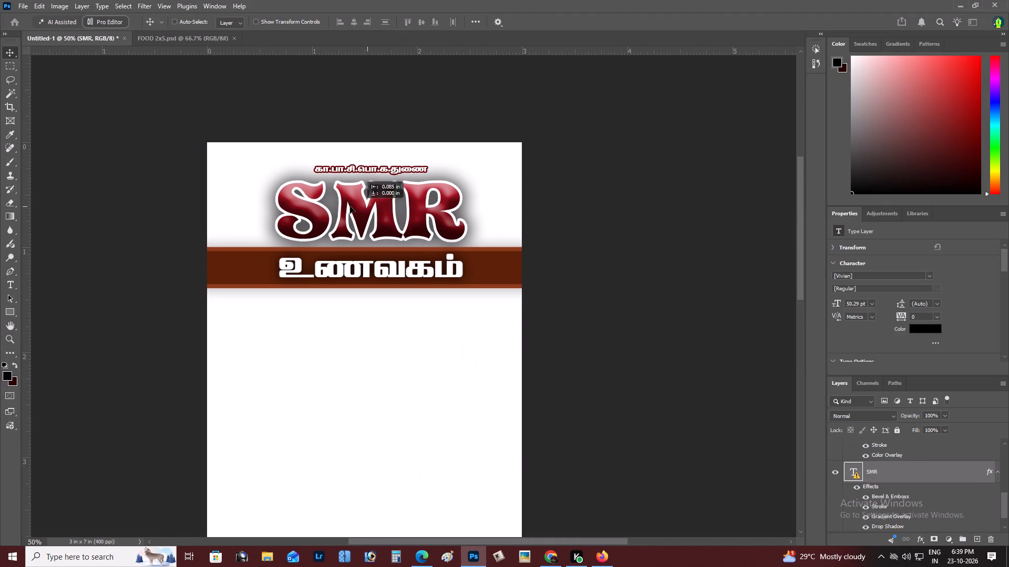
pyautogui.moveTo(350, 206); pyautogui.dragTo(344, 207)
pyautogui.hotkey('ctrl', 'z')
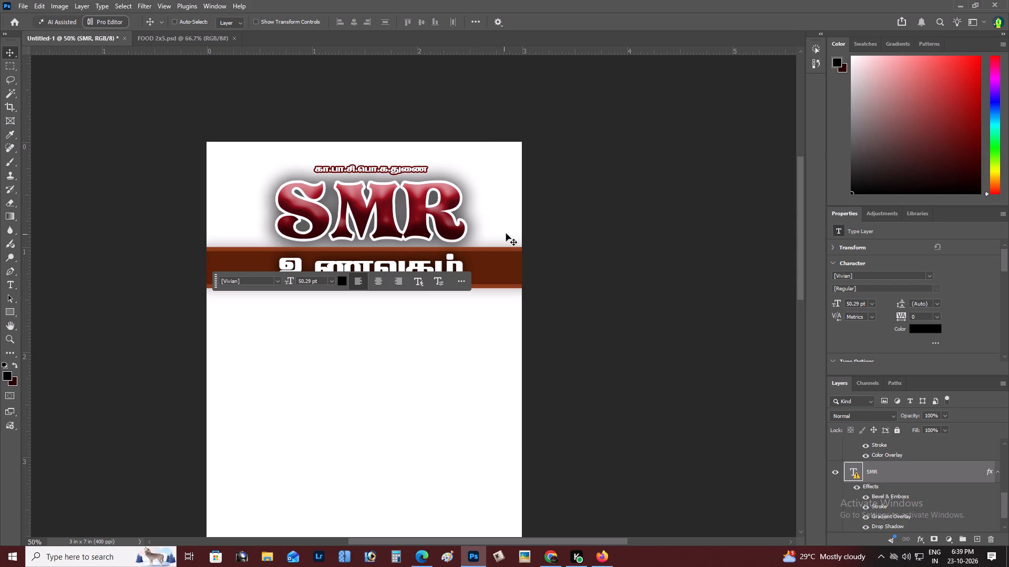
# Browse from the Kaviya Digital Printers drive to the BYTZO folder inside Branding to open a file.
pyautogui.hotkey('ctrl', 'o')
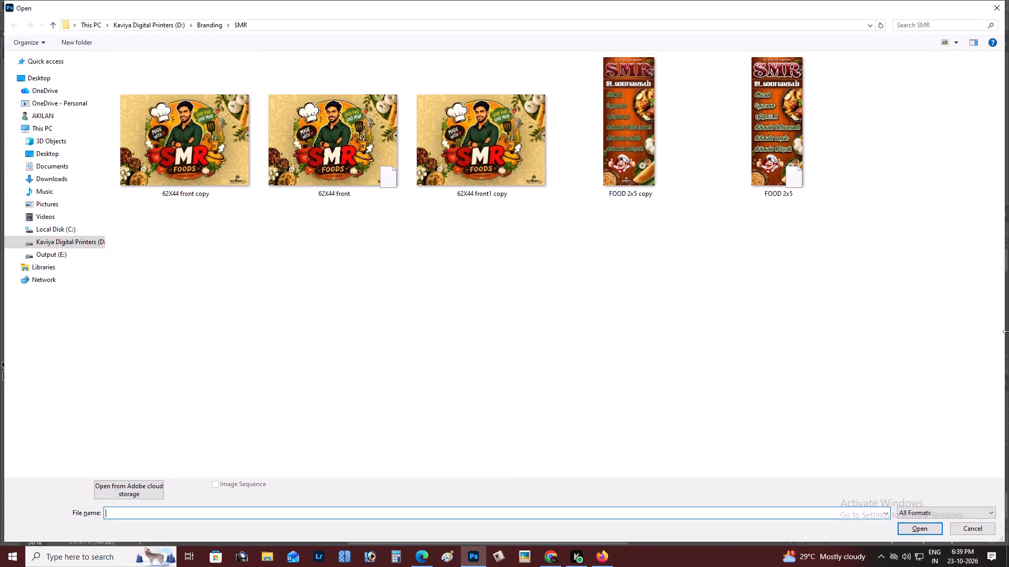
pyautogui.click(63, 244)
pyautogui.click(308, 167)
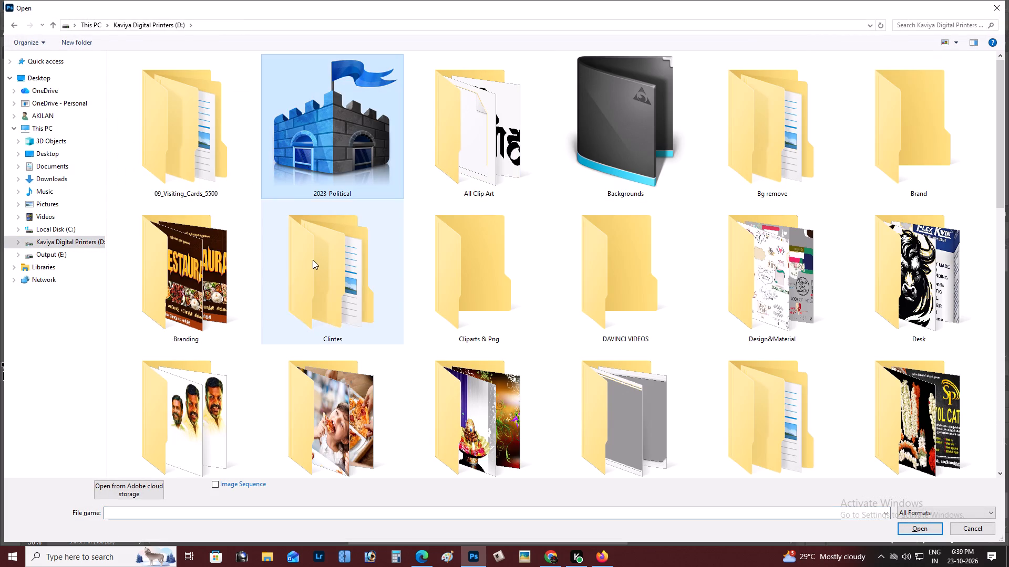
pyautogui.click(313, 260)
pyautogui.doubleClick(185, 262)
pyautogui.click(515, 176)
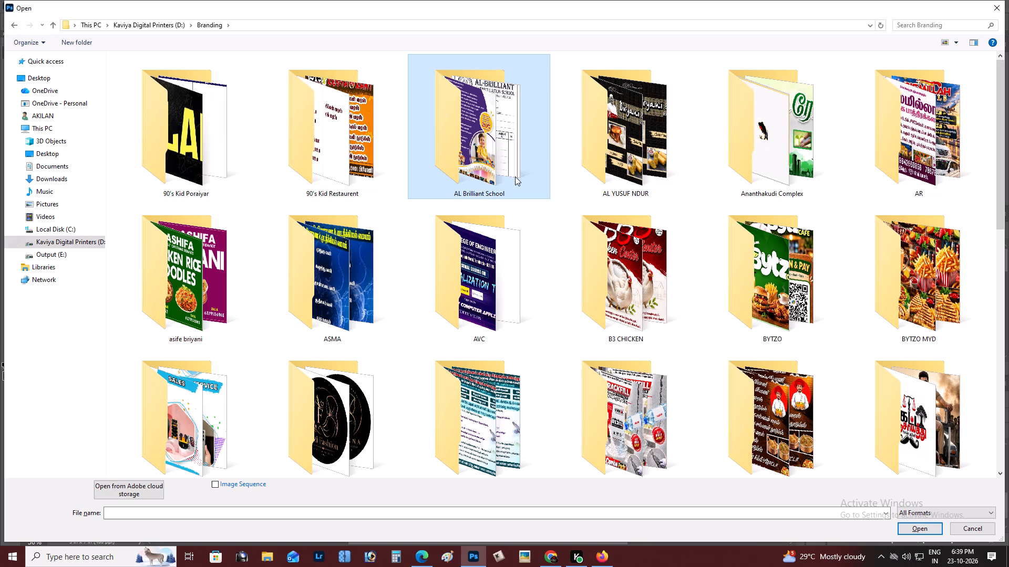
pyautogui.press('Right')
pyautogui.press('Right')
pyautogui.press('Down')
pyautogui.press('Right')
pyautogui.press('Left')
pyautogui.press('Return')
# Look through the Bytzo Cafe designs in the folder and open New Street.
pyautogui.press('Right')
pyautogui.press('Right')
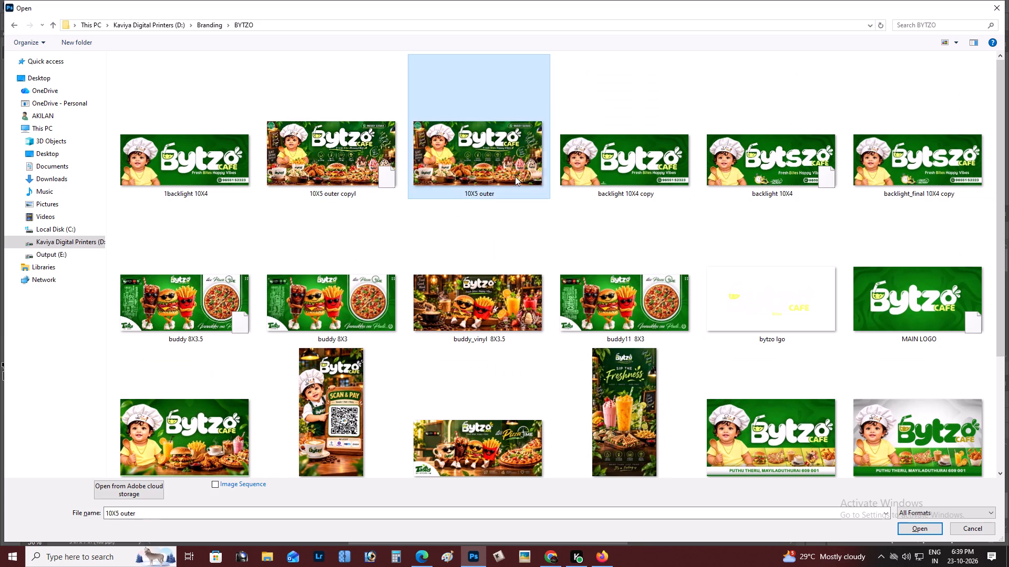
pyautogui.press('Down')
pyautogui.press('Down')
pyautogui.press('Down')
pyautogui.press('Up')
pyautogui.press('Up')
pyautogui.press('Up')
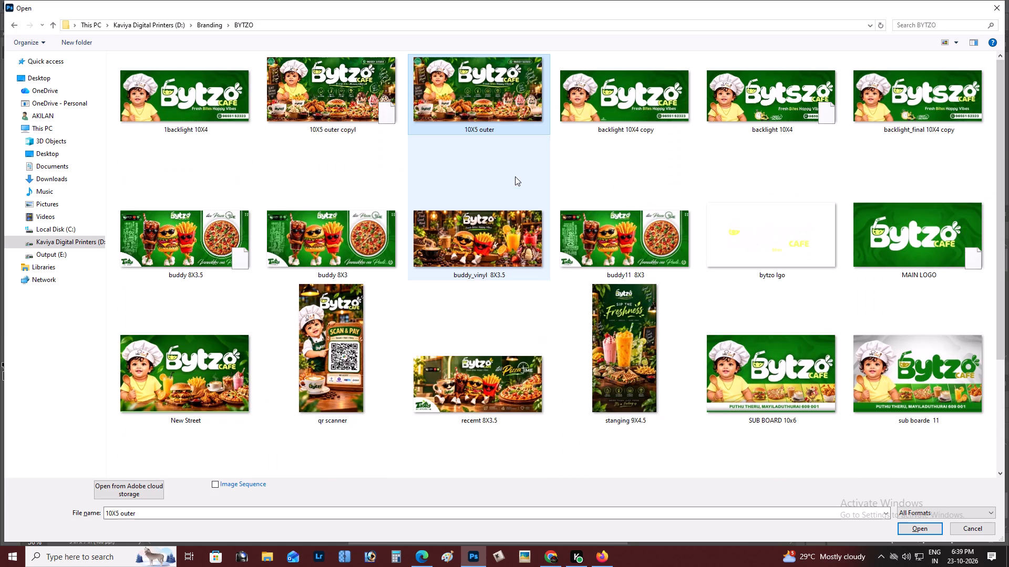
pyautogui.press('Right')
pyautogui.press('Right')
pyautogui.press('Down')
pyautogui.press('Down')
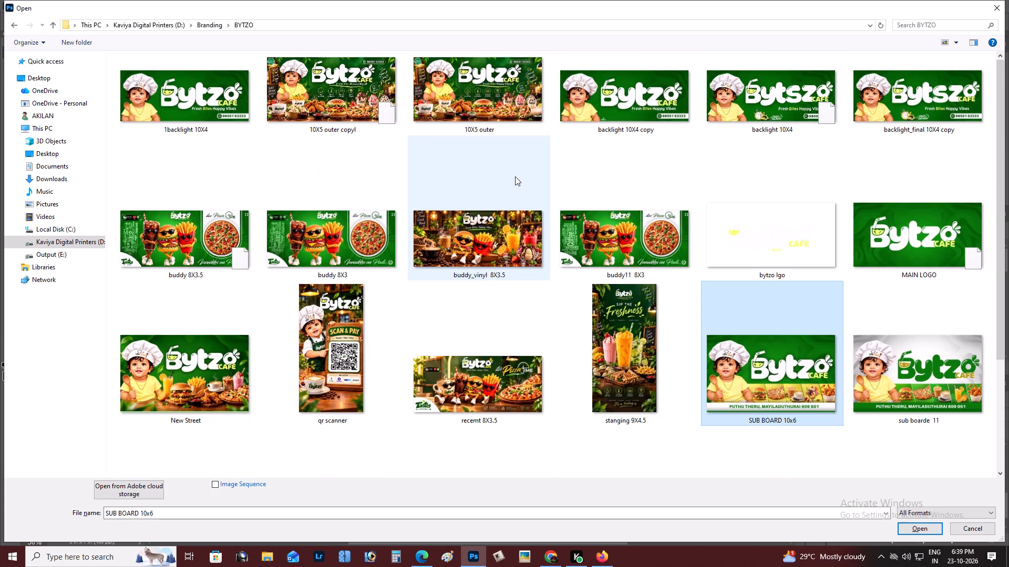
pyautogui.press('Left')
pyautogui.press('Left')
pyautogui.press('Left')
pyautogui.press('Left')
pyautogui.press('Left')
pyautogui.press('Right')
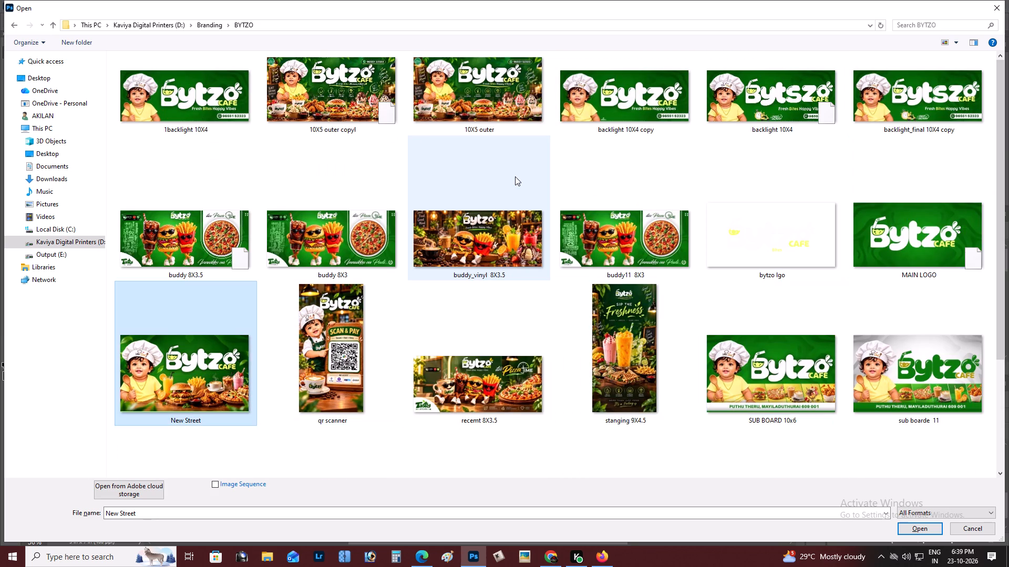
pyautogui.press('Return')
# Examine the layout and food artwork of the New Street Bytzo Cafe design up close.
pyautogui.press('z')
pyautogui.keyDown('alt'); pyautogui.click(441, 176); pyautogui.keyUp('alt')
pyautogui.rightClick(441, 176)
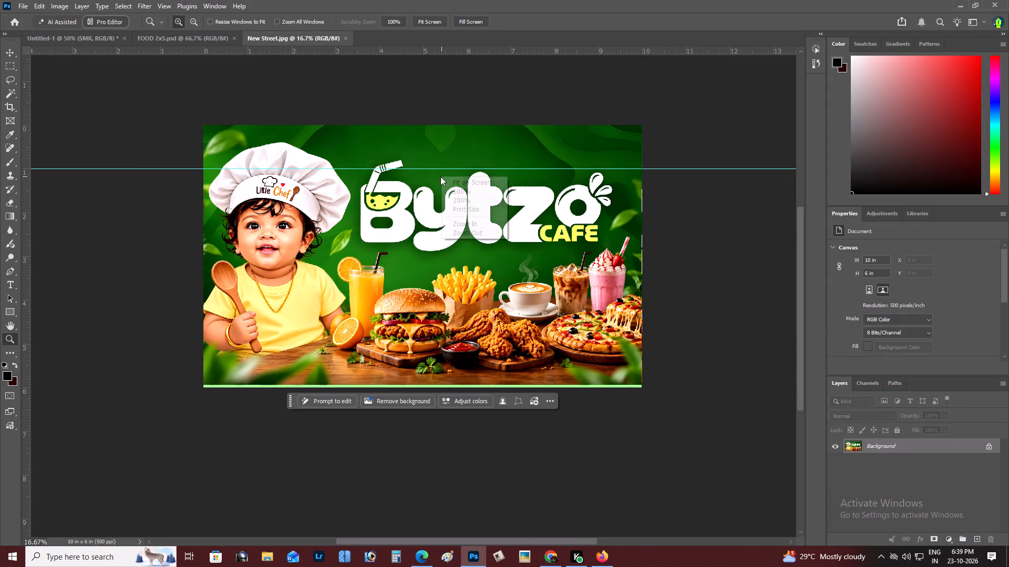
pyautogui.doubleClick(452, 182)
pyautogui.press('space')
pyautogui.press('space')
pyautogui.press('space')
pyautogui.press('space')
pyautogui.press('space')
pyautogui.press('space')
pyautogui.press('space')
pyautogui.press('space')
pyautogui.press('space')
pyautogui.press('space')
pyautogui.press('space')
pyautogui.press('space')
pyautogui.press('space')
pyautogui.press('space')
pyautogui.press('space')
pyautogui.press('space')
pyautogui.press('space')
pyautogui.press('space')
pyautogui.press('space')
pyautogui.press('space')
pyautogui.click(452, 182)
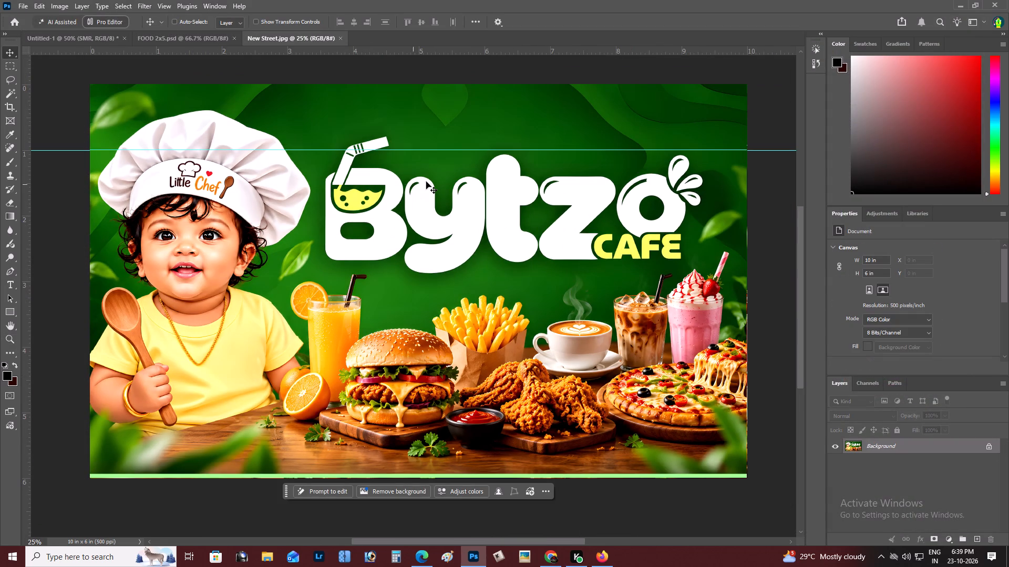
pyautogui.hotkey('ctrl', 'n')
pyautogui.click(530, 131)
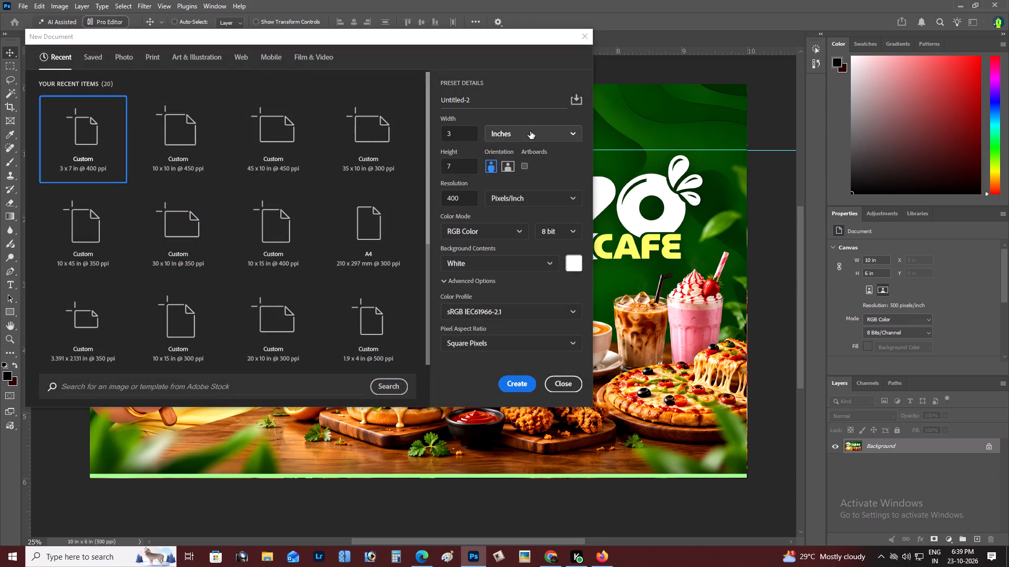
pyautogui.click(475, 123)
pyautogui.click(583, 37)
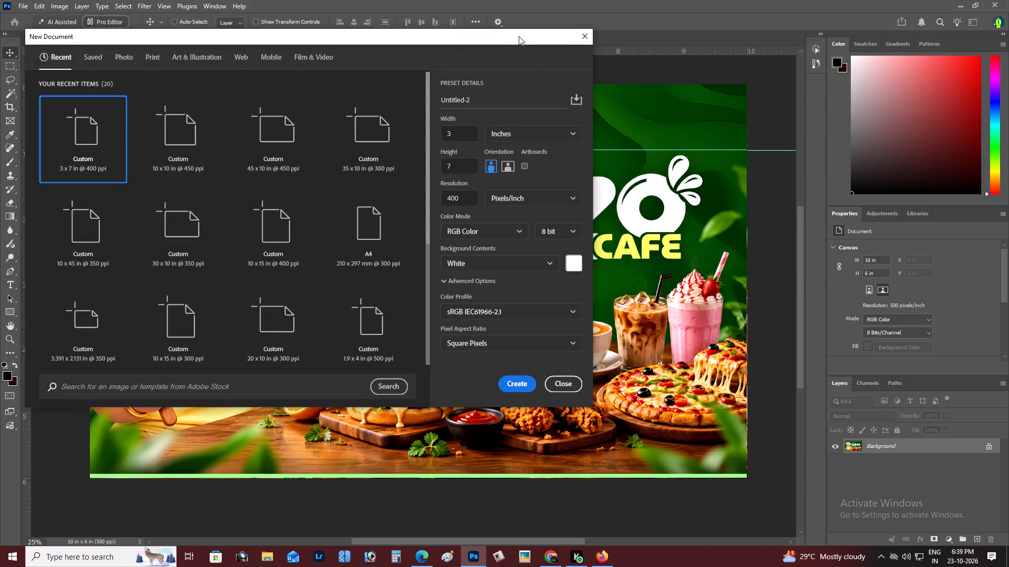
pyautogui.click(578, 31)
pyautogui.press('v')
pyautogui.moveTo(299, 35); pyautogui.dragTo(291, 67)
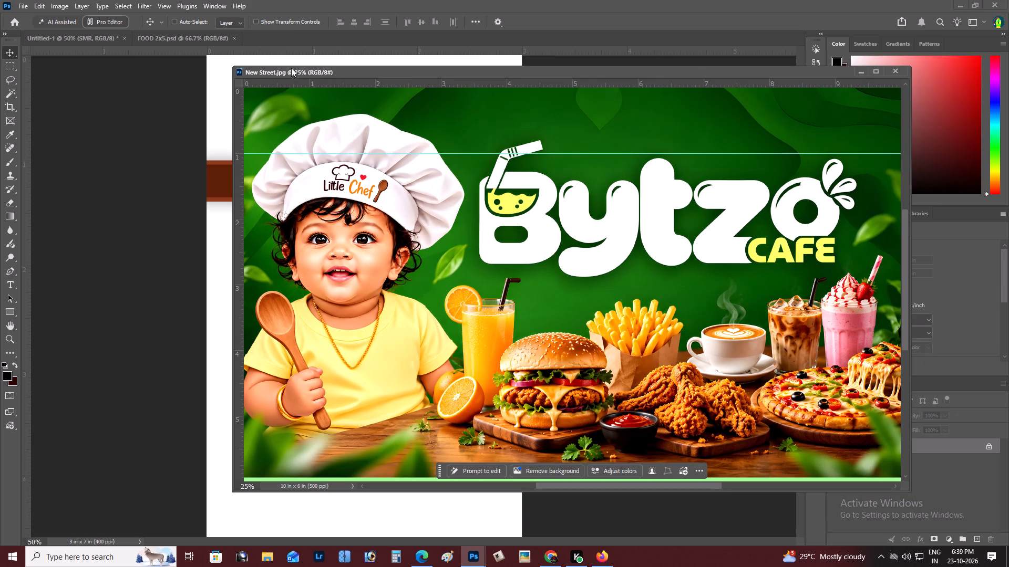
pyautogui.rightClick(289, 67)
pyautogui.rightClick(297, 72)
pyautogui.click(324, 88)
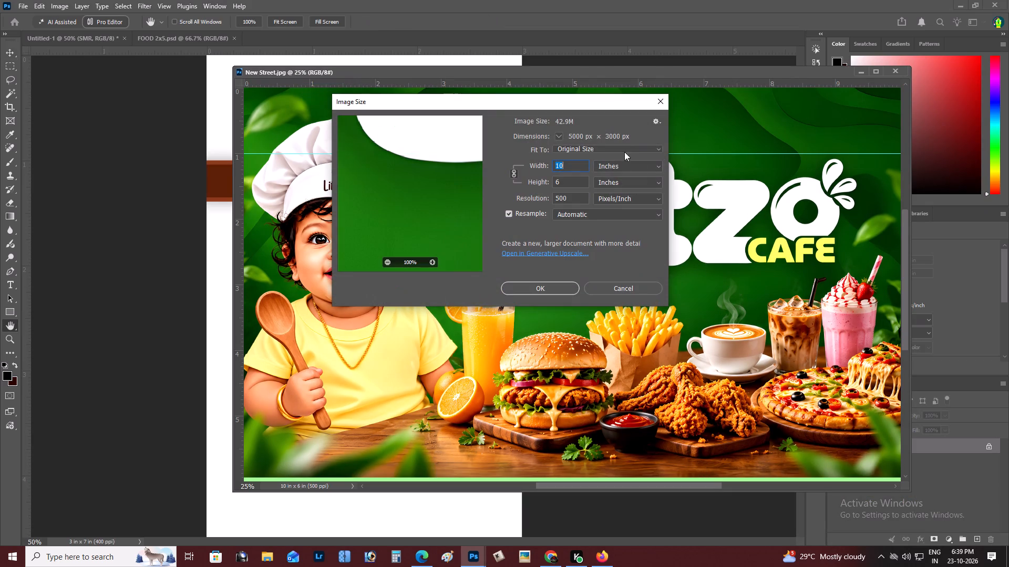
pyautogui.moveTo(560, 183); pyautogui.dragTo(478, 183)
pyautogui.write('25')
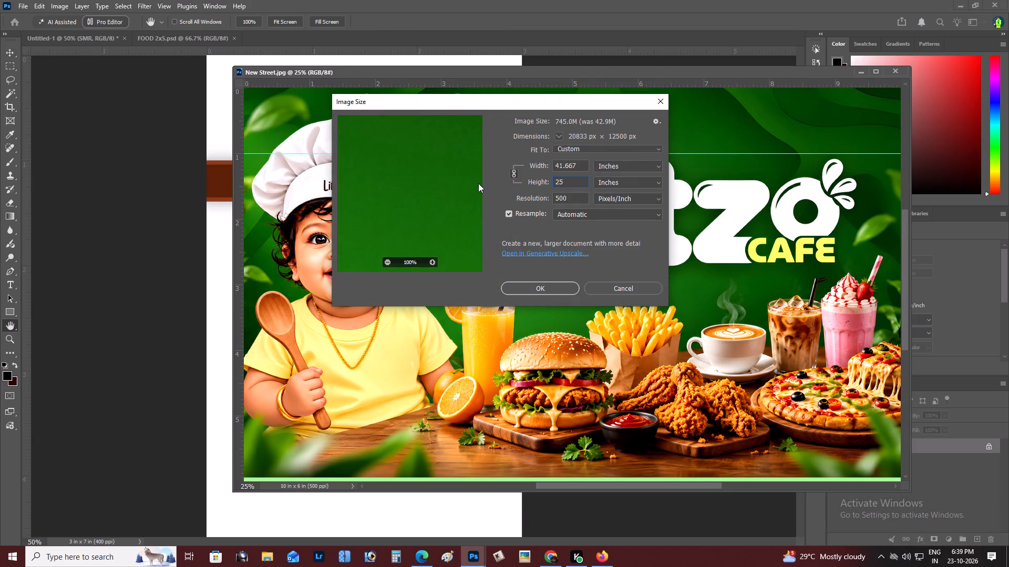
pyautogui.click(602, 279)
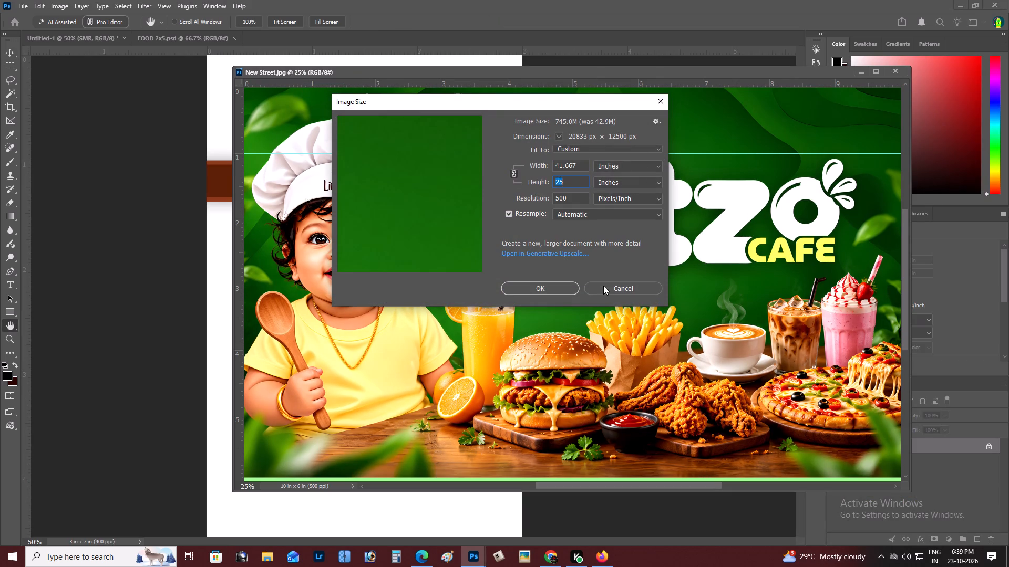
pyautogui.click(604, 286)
# Create a new blank document 10 inches wide by 5 inches high at 400 pixels/inch in RGB Color.
pyautogui.hotkey('ctrl', 'n')
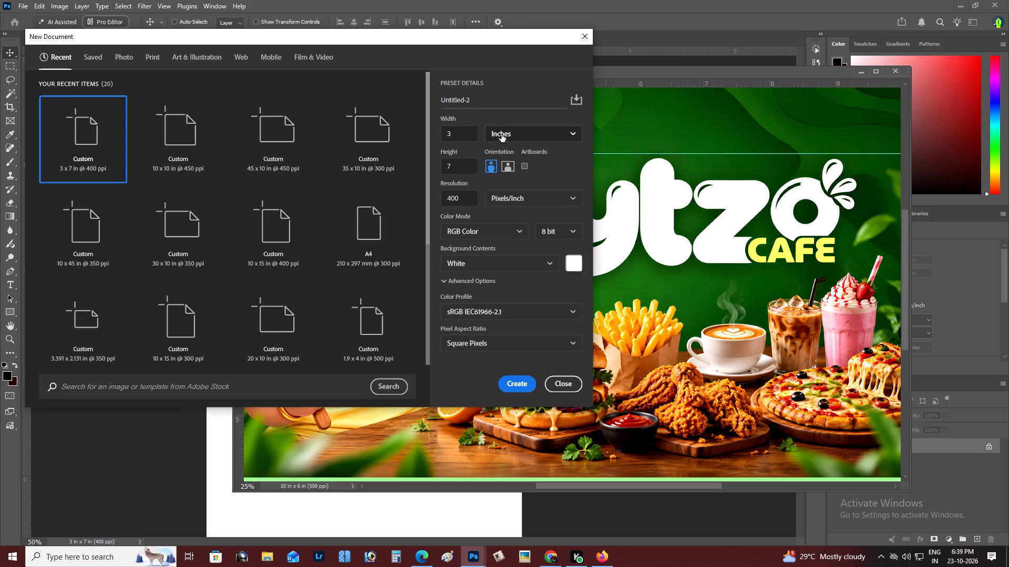
pyautogui.moveTo(461, 130); pyautogui.dragTo(420, 130)
pyautogui.write('10')
pyautogui.moveTo(460, 170); pyautogui.dragTo(417, 162)
pyautogui.write('45')
pyautogui.press('BackSpace')
pyautogui.press('BackSpace')
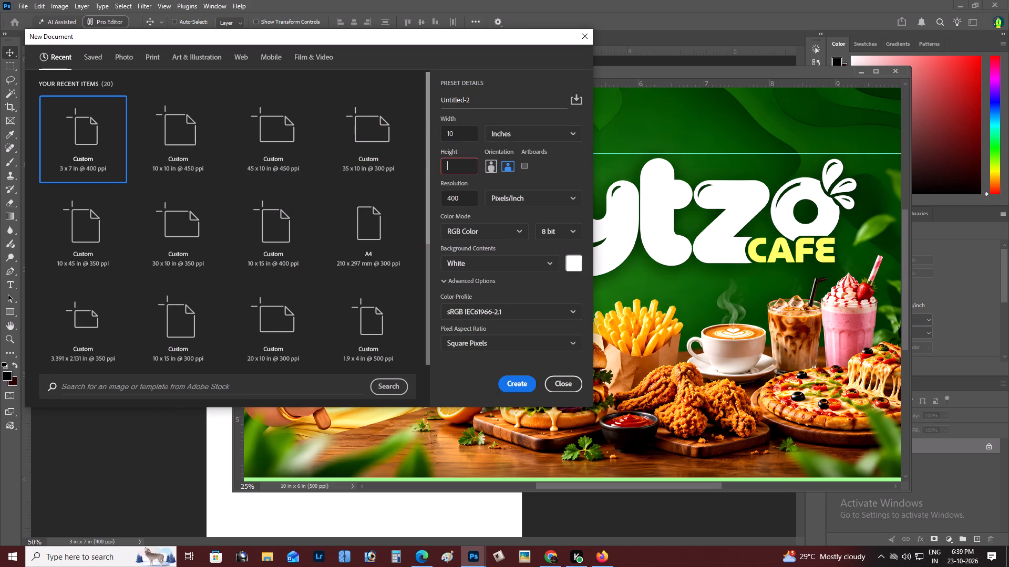
pyautogui.write('45')
pyautogui.press('BackSpace')
pyautogui.press('BackSpace')
pyautogui.press('5')
pyautogui.press('Return')
# Dock the floating window holding New Street and Untitled-2 back alongside the other open documents.
pyautogui.click(269, 88)
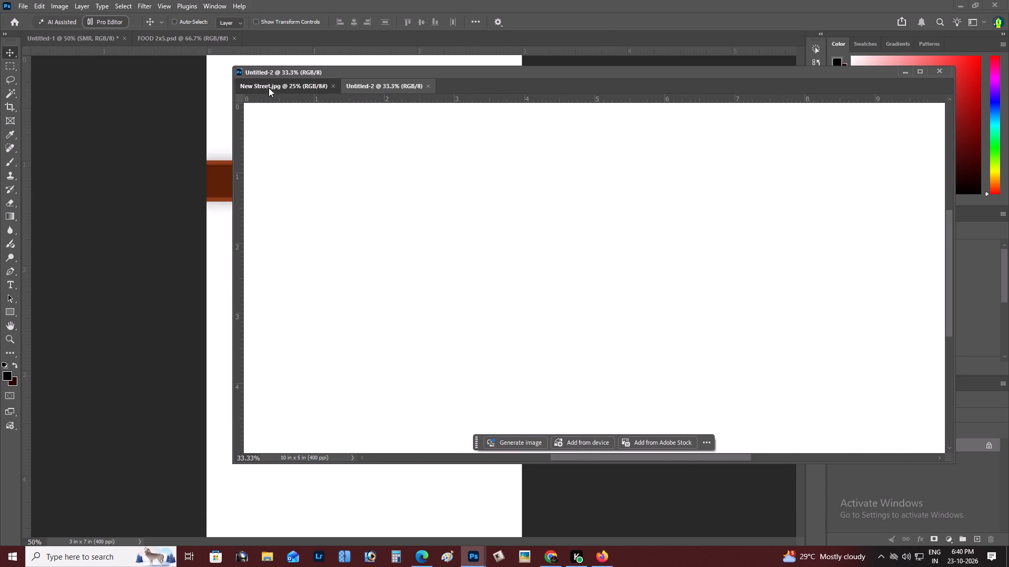
pyautogui.press('z')
pyautogui.keyDown('alt'); pyautogui.click(582, 240); pyautogui.keyUp('alt')
pyautogui.click(976, 438)
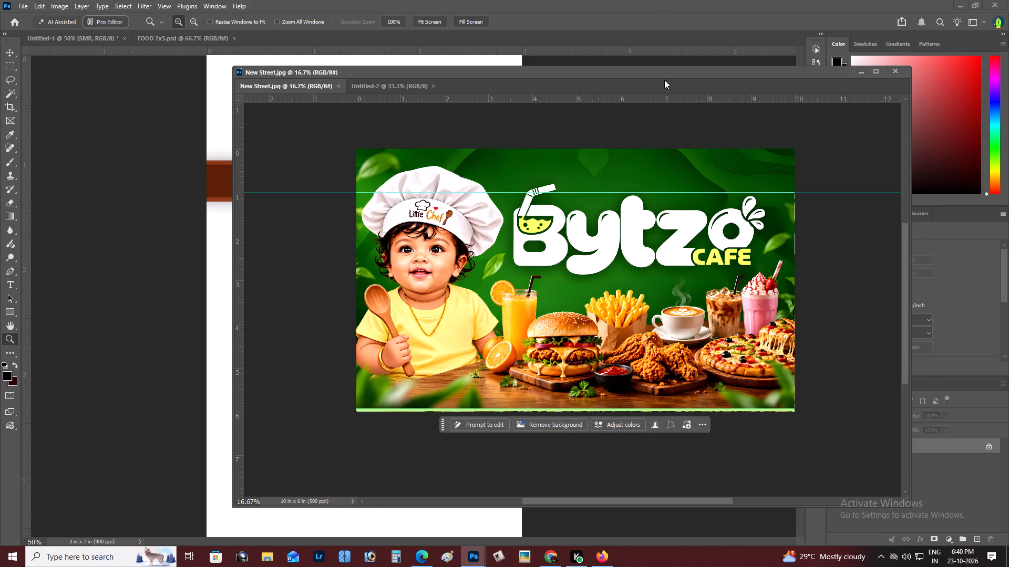
pyautogui.moveTo(645, 72); pyautogui.dragTo(479, 60)
pyautogui.click(466, 250)
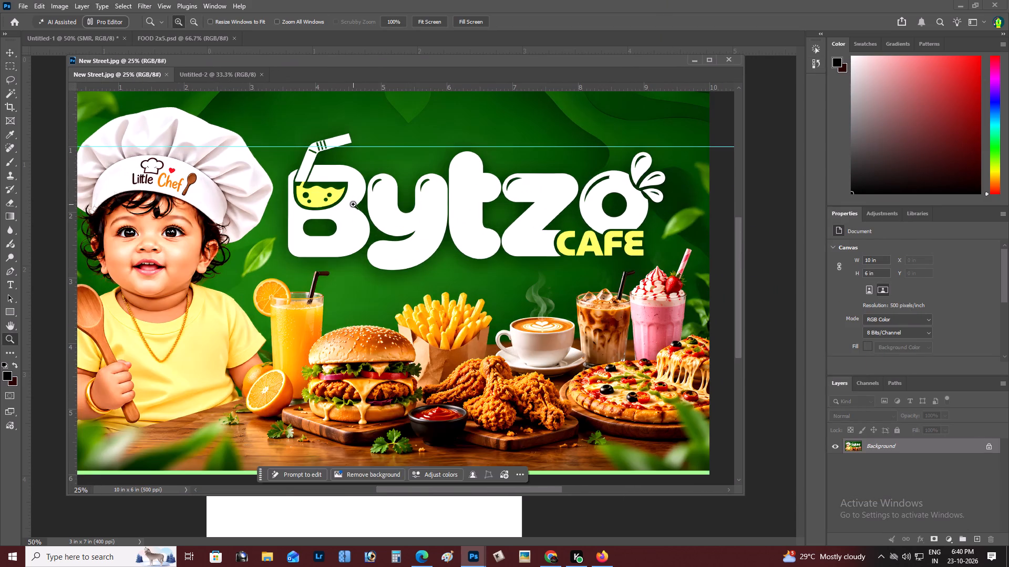
pyautogui.press('z')
pyautogui.keyDown('alt'); pyautogui.click(341, 208); pyautogui.keyUp('alt')
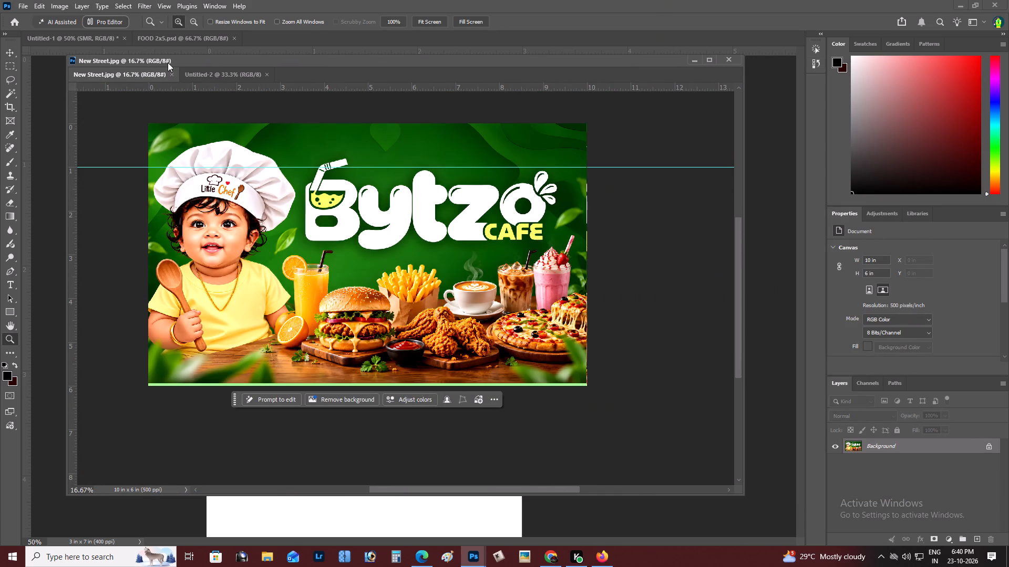
pyautogui.moveTo(173, 60); pyautogui.dragTo(191, 38)
# Compare the New Street design's proportions with the blank Untitled-2 canvas.
pyautogui.press('z')
pyautogui.keyDown('alt'); pyautogui.moveTo(291, 124); pyautogui.dragTo(295, 132); pyautogui.keyUp('alt')
pyautogui.click(370, 225)
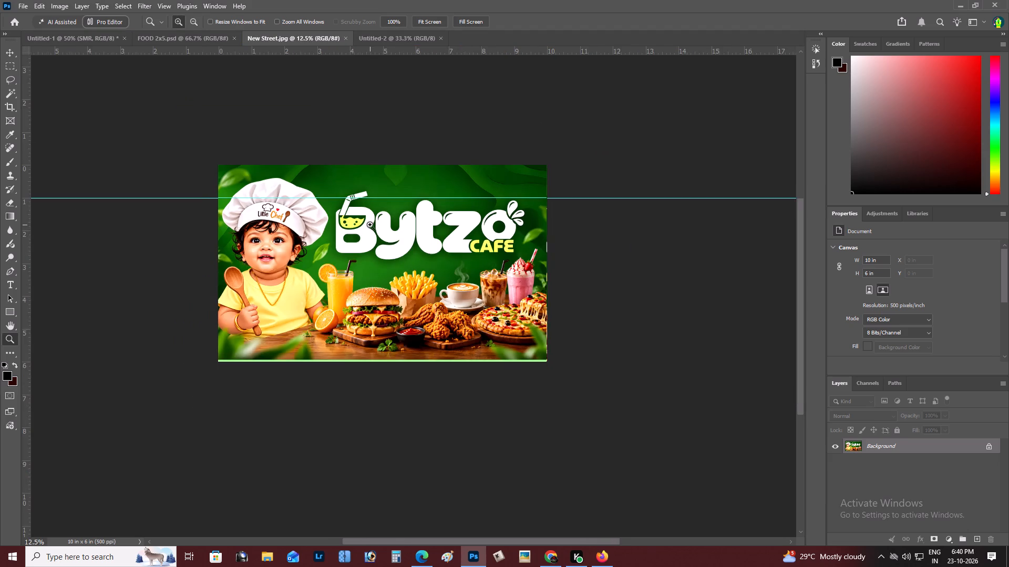
pyautogui.click(366, 225)
pyautogui.click(393, 32)
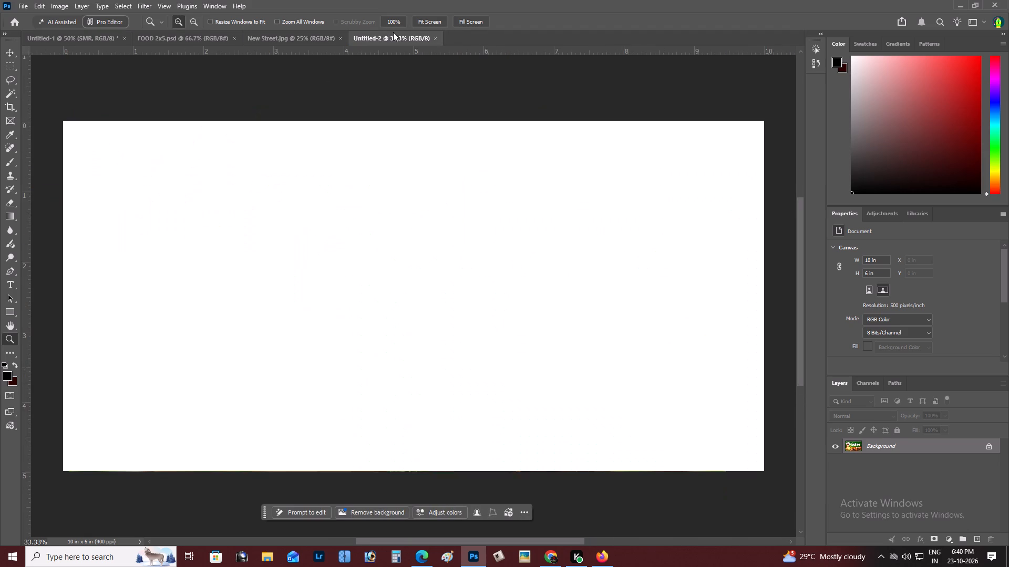
pyautogui.click(291, 30)
pyautogui.click(294, 36)
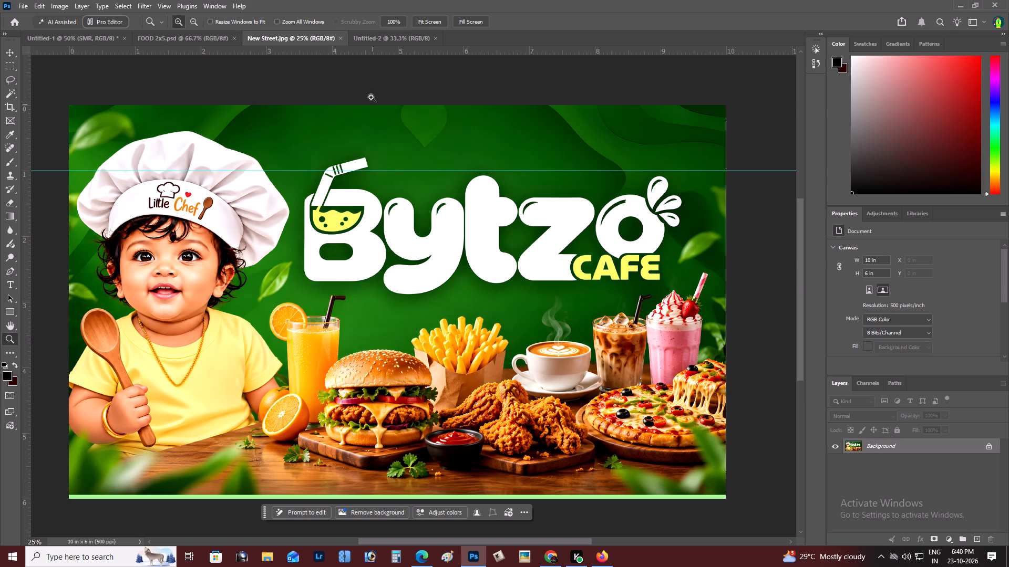
pyautogui.click(385, 39)
# Look through the Bytzo Cafe designs in the BYTZO folder and open sub boarde1.
pyautogui.hotkey('ctrl', 'o')
pyautogui.click(485, 289)
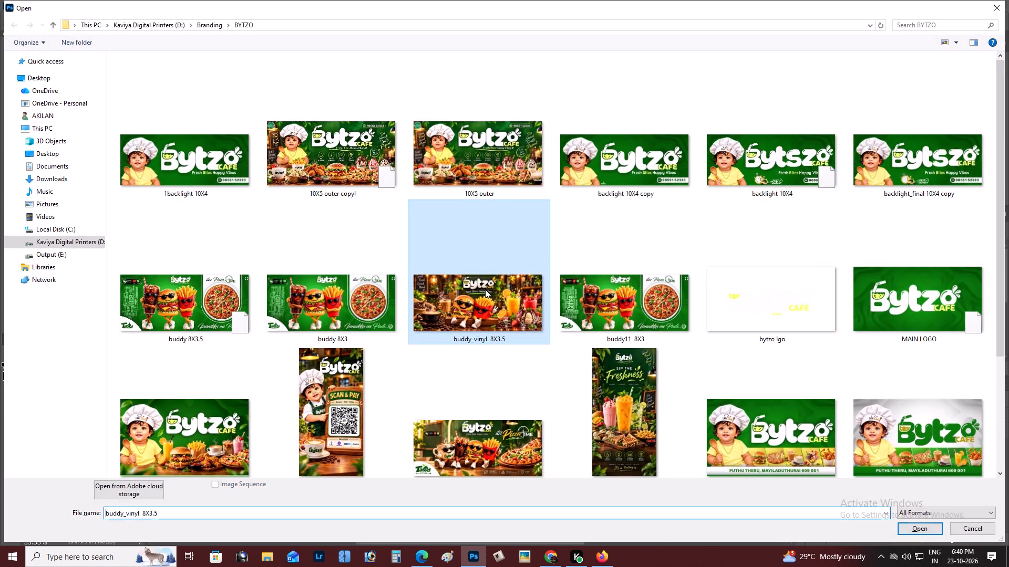
pyautogui.press('Right')
pyautogui.press('Right')
pyautogui.press('Down')
pyautogui.press('Down')
pyautogui.press('Down')
pyautogui.press('Left')
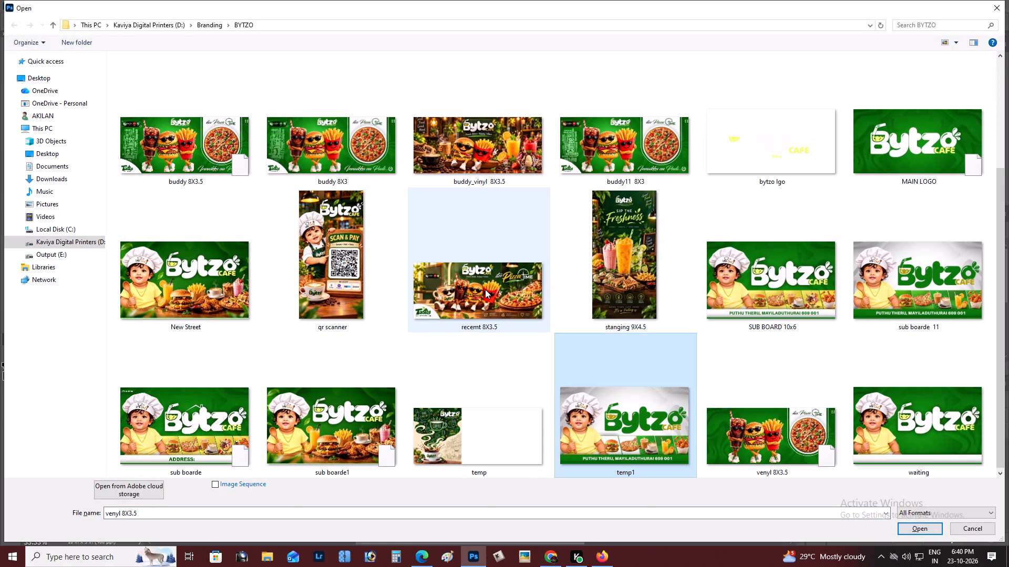
pyautogui.press('Left')
pyautogui.press('Left')
pyautogui.press('Right')
pyautogui.press('Left')
pyautogui.press('Left')
pyautogui.press('Right')
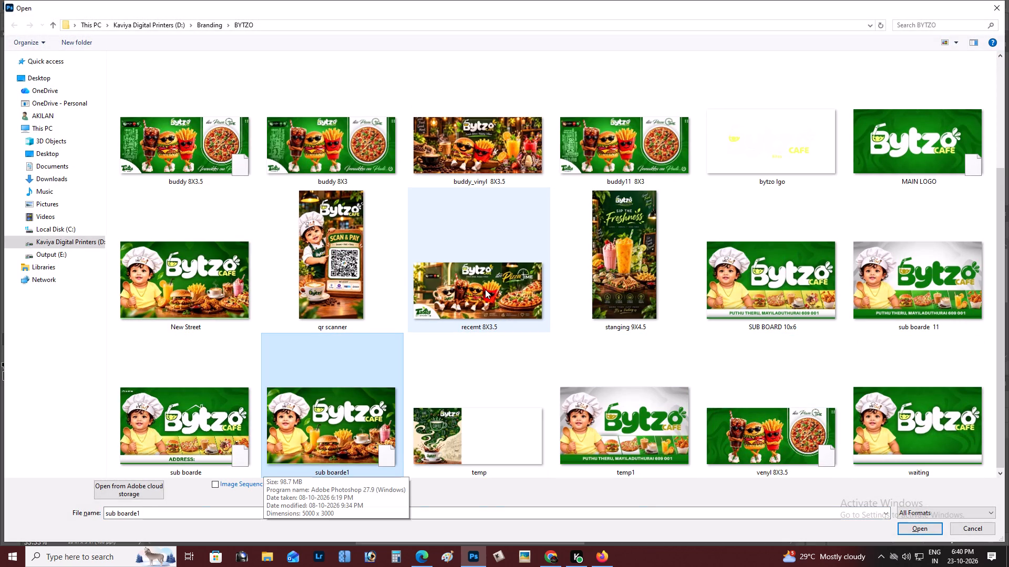
pyautogui.press('Return')
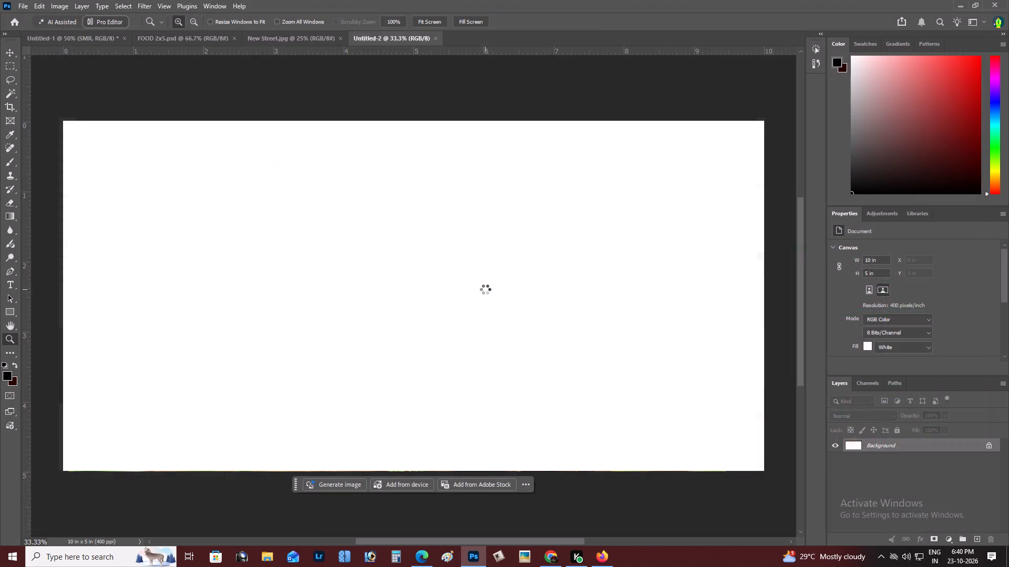
# Select all layers from Layer 6 copy down to Layer 1 in sub boarde1 and copy them into Untitled-2.
pyautogui.press('z')
pyautogui.keyDown('alt'); pyautogui.click(483, 289); pyautogui.keyUp('alt')
pyautogui.press('v')
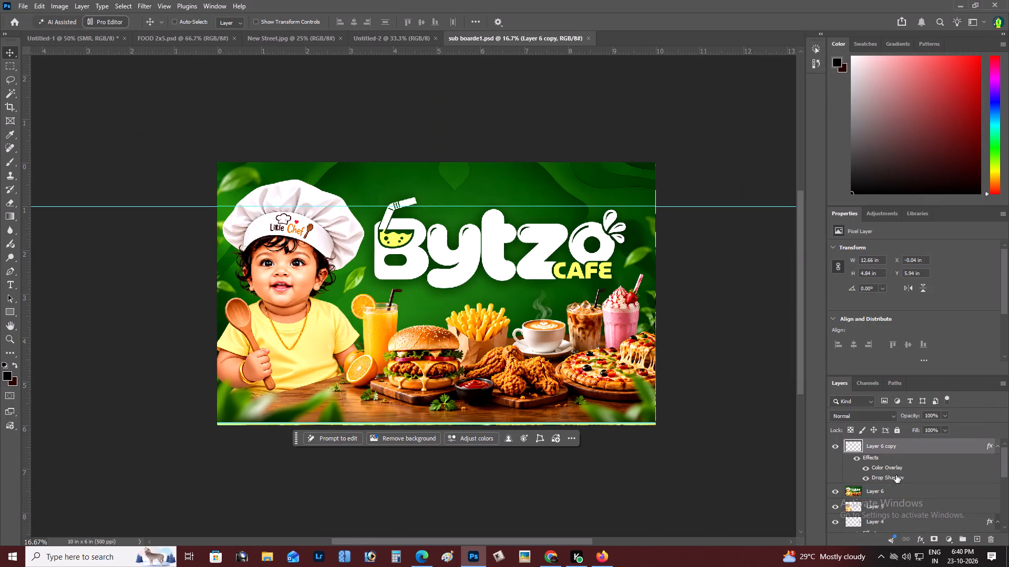
pyautogui.scroll(-4, 896, 475)
pyautogui.scroll(7, 896, 475)
pyautogui.click(891, 440)
pyautogui.scroll(-20, 895, 455)
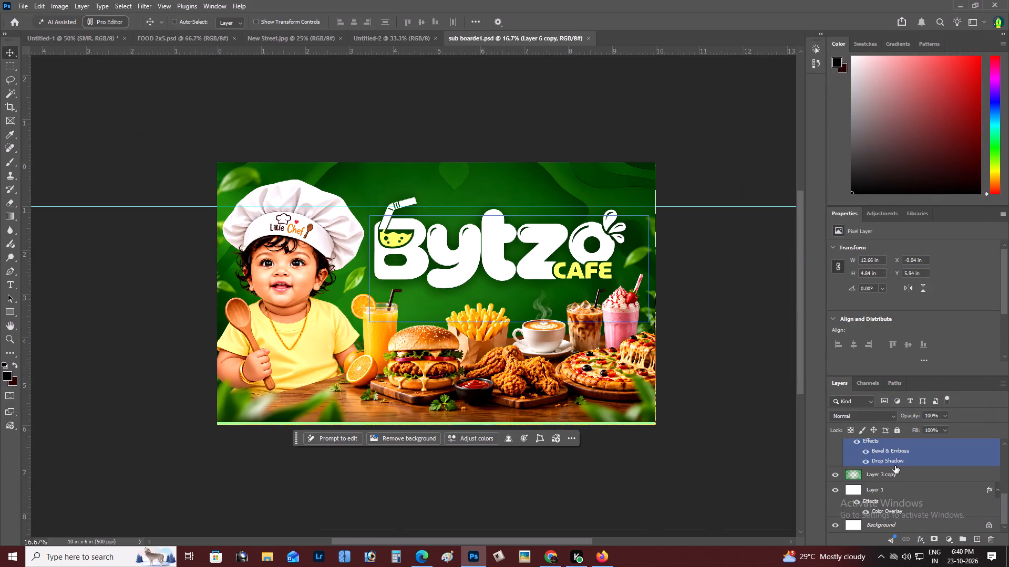
pyautogui.keyDown('shift'); pyautogui.click(909, 503); pyautogui.keyUp('shift')
pyautogui.scroll(7, 905, 481)
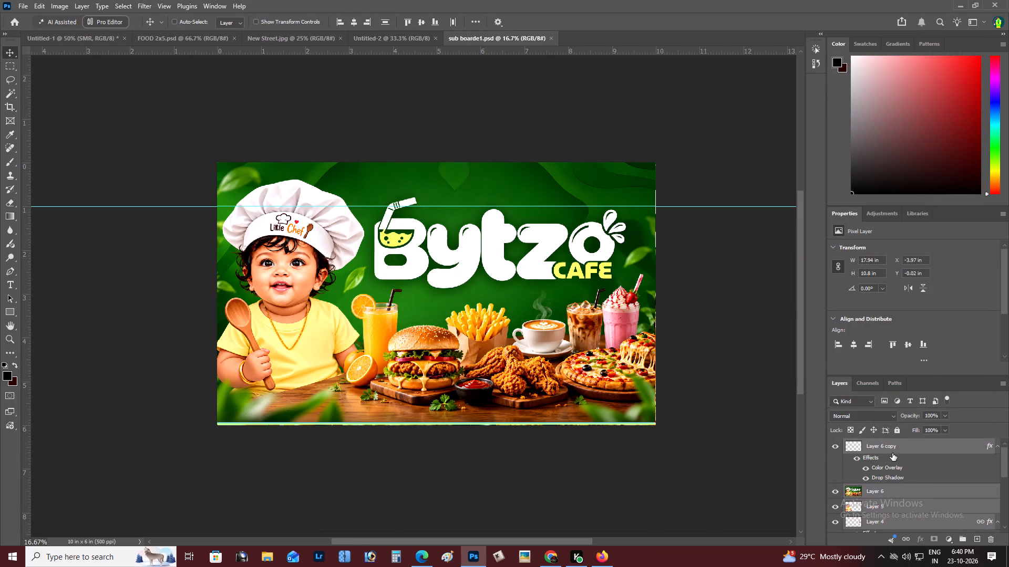
pyautogui.scroll(-3, 890, 458)
pyautogui.scroll(-4, 449, 327)
pyautogui.press('v')
pyautogui.moveTo(412, 254); pyautogui.dragTo(431, 261)
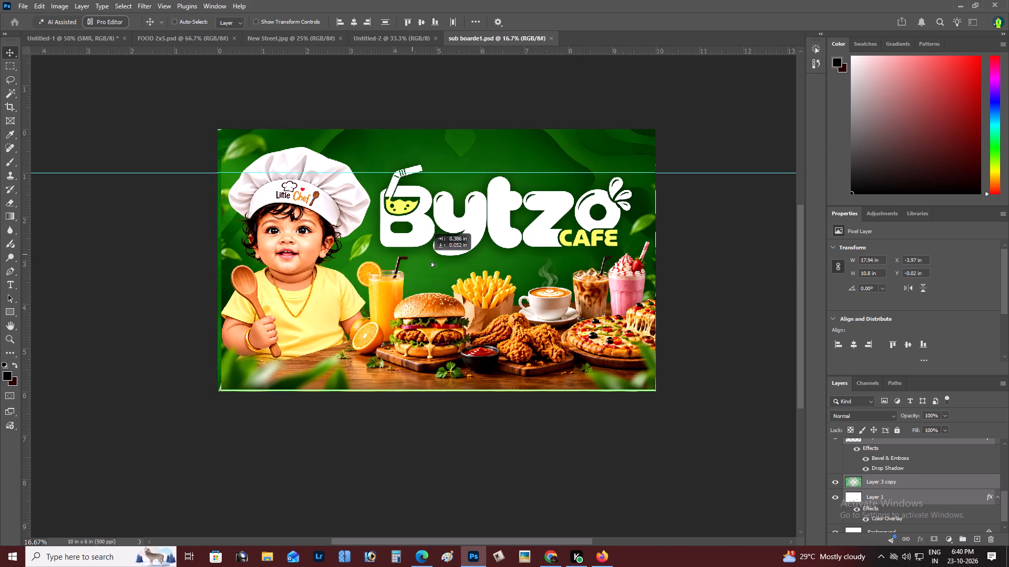
pyautogui.moveTo(431, 261); pyautogui.dragTo(365, 43)
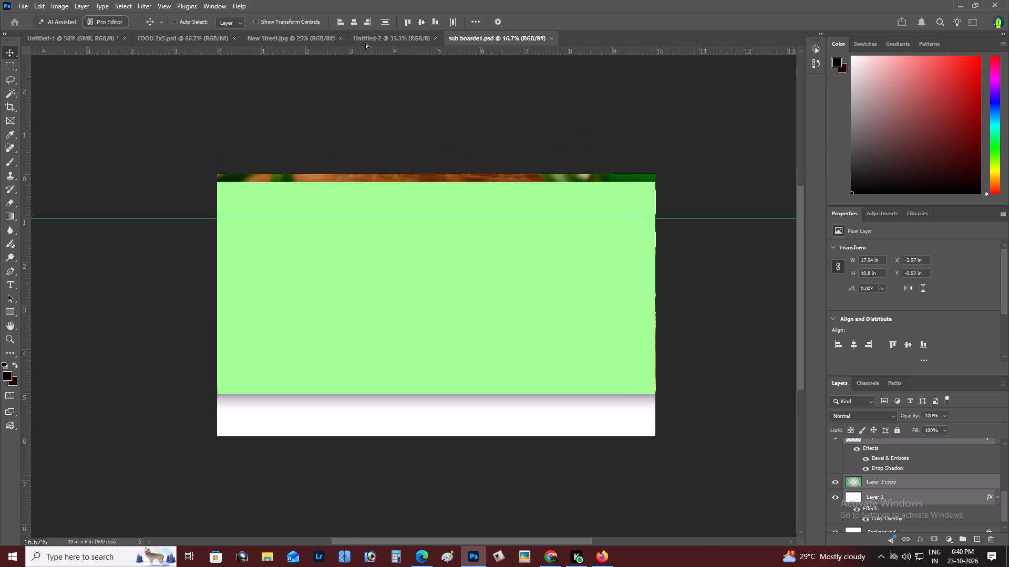
pyautogui.moveTo(365, 43); pyautogui.dragTo(379, 252)
pyautogui.moveTo(379, 252); pyautogui.dragTo(379, 350)
# Free-transform the copied Bytzo layers to about 79% and position the cafe design over the Untitled-2 canvas.
pyautogui.press('z')
pyautogui.keyDown('alt'); pyautogui.doubleClick(342, 274); pyautogui.keyUp('alt')
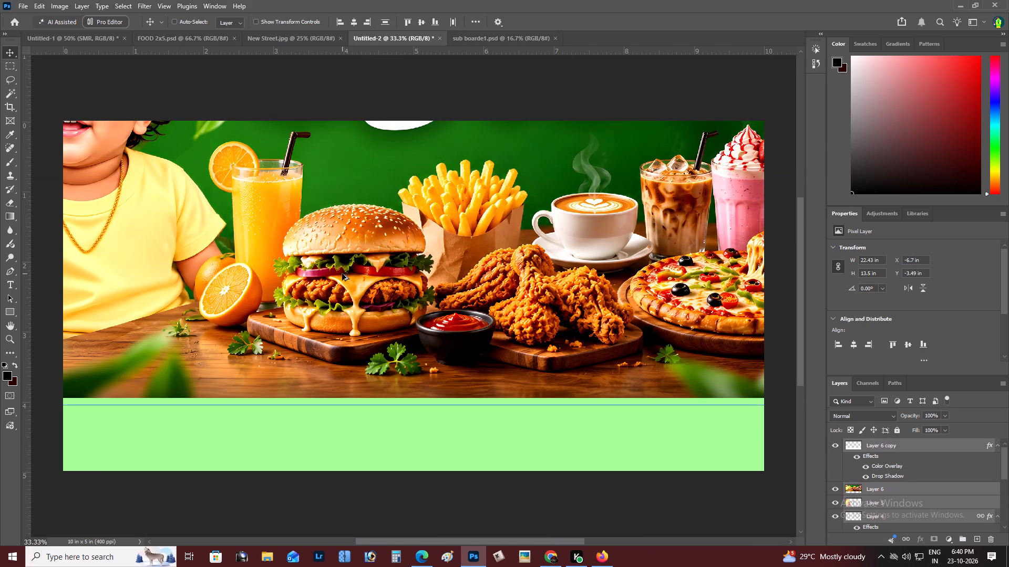
pyautogui.press('z')
pyautogui.keyDown('alt'); pyautogui.doubleClick(349, 270); pyautogui.keyUp('alt')
pyautogui.hotkey('ctrl', 't')
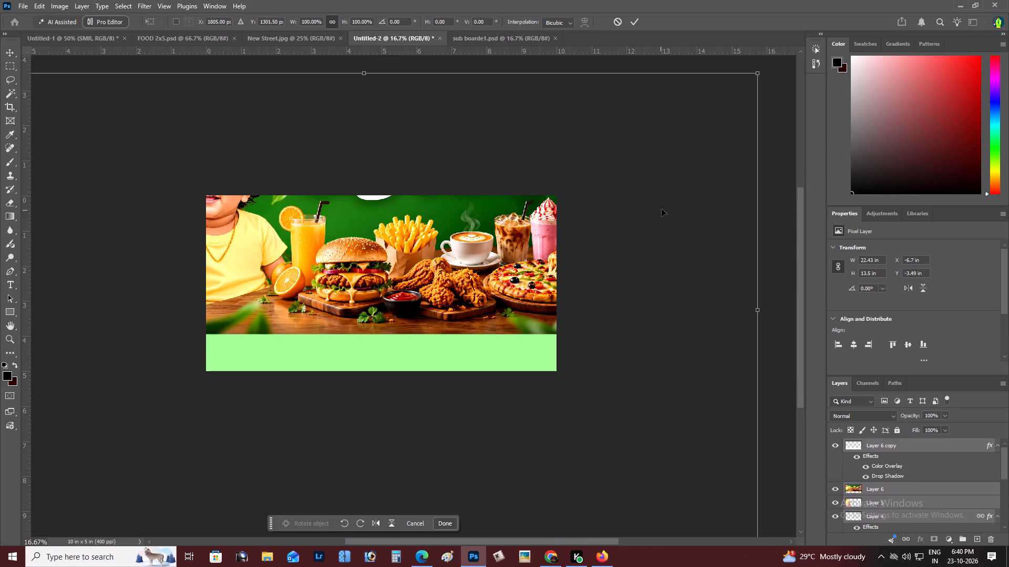
pyautogui.keyDown('alt'); pyautogui.click(759, 78); pyautogui.keyUp('alt')
pyautogui.keyDown('alt'); pyautogui.moveTo(756, 77); pyautogui.dragTo(756, 77); pyautogui.keyUp('alt')
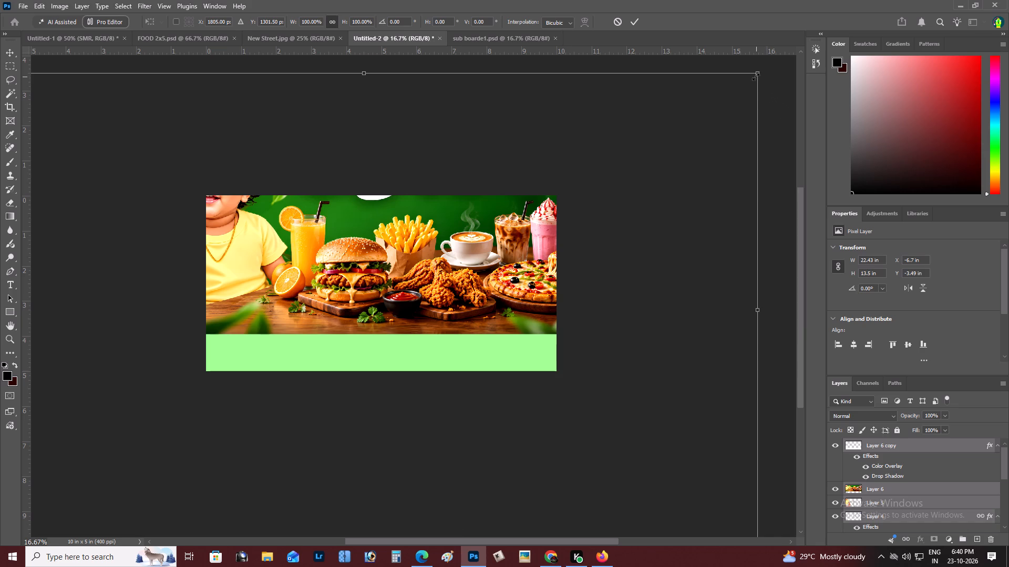
pyautogui.keyDown('alt'); pyautogui.moveTo(756, 77); pyautogui.dragTo(676, 133); pyautogui.keyUp('alt')
pyautogui.moveTo(503, 207); pyautogui.dragTo(503, 227)
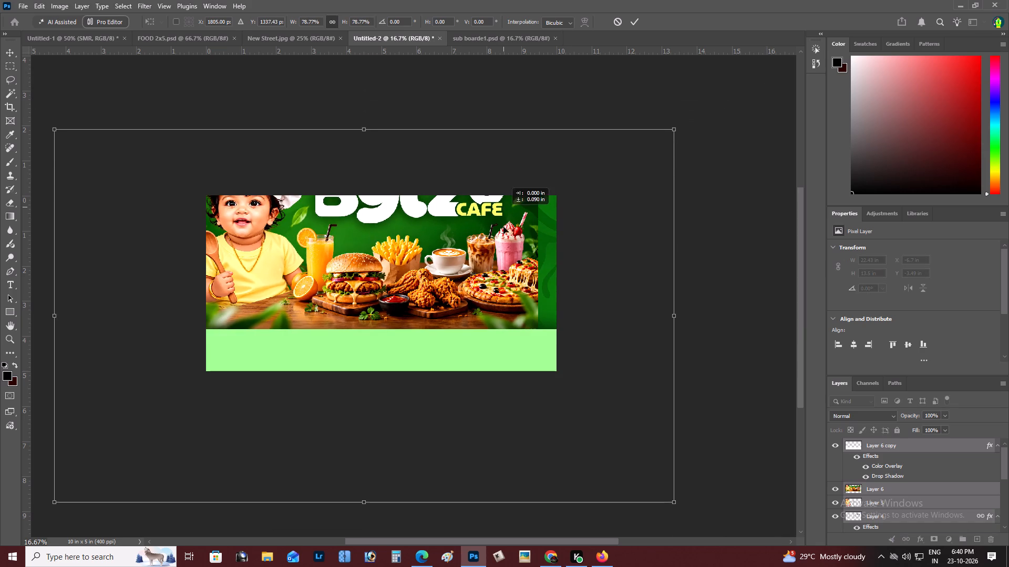
pyautogui.moveTo(503, 227); pyautogui.dragTo(512, 255)
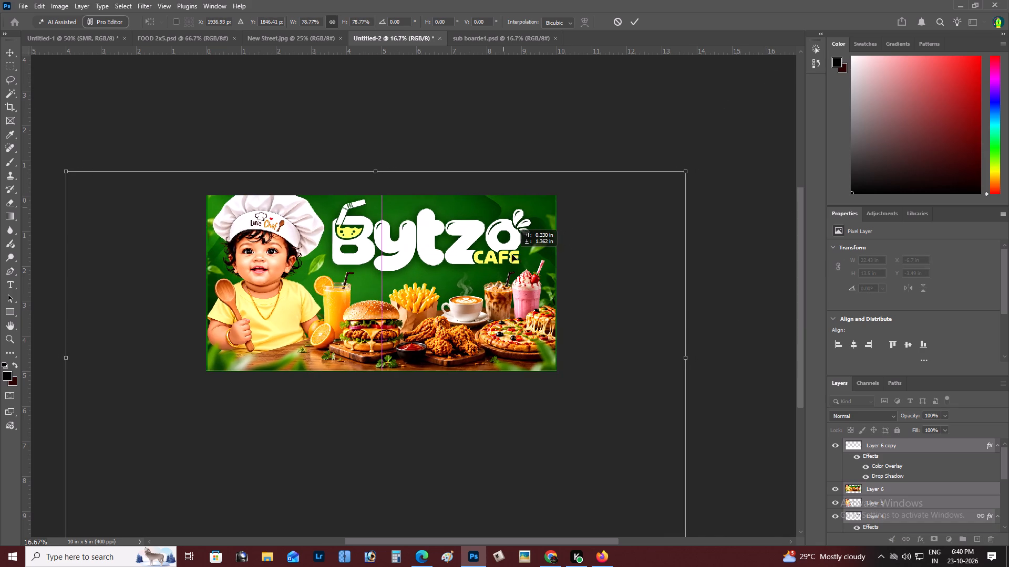
pyautogui.moveTo(512, 255); pyautogui.dragTo(515, 255)
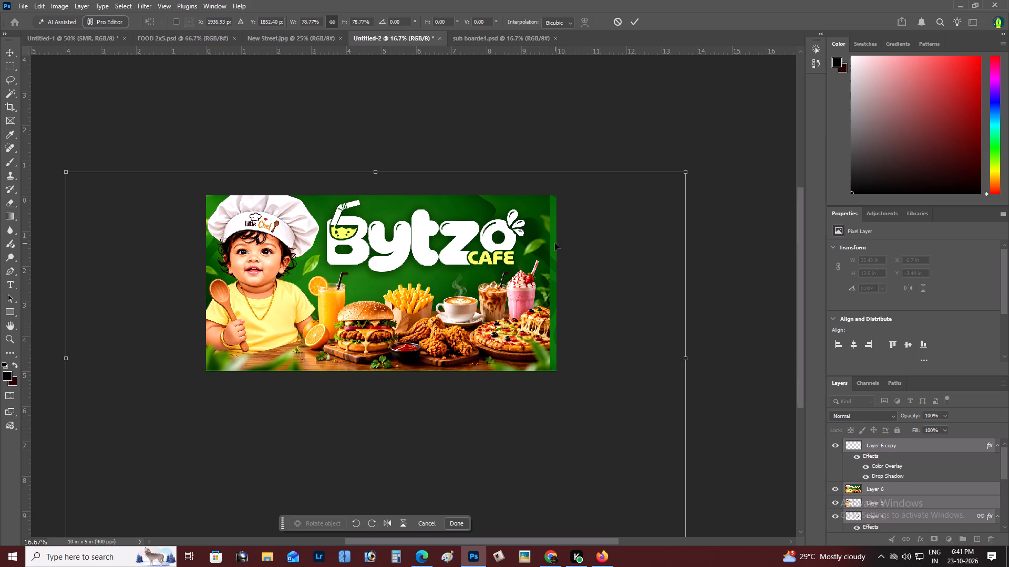
# Scale the Bytzo layers down further to about 72% of their original size and apply the transform.
pyautogui.keyDown('alt'); pyautogui.moveTo(684, 172); pyautogui.dragTo(673, 174); pyautogui.keyUp('alt')
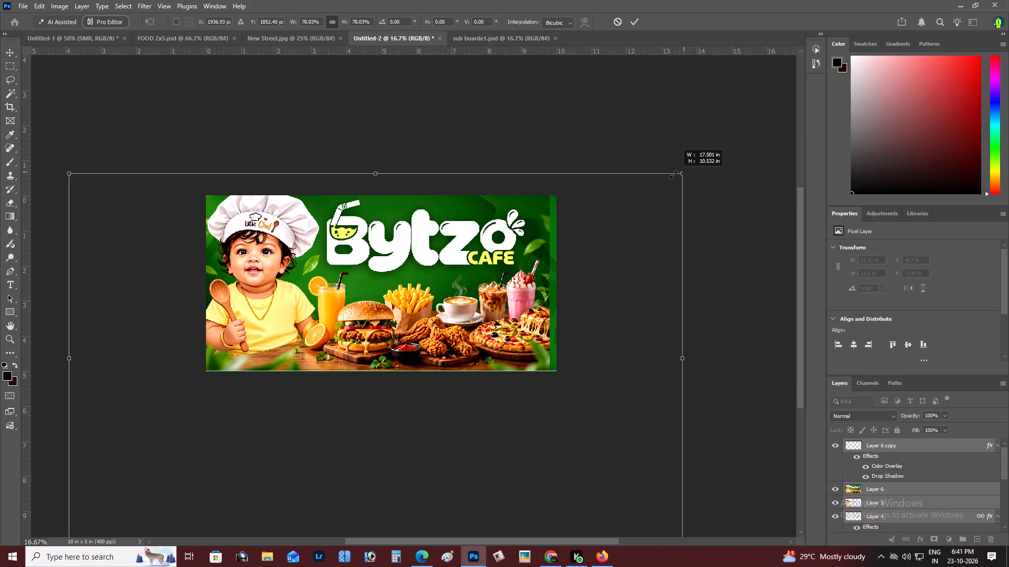
pyautogui.keyDown('alt'); pyautogui.moveTo(673, 174); pyautogui.dragTo(668, 177); pyautogui.keyUp('alt')
pyautogui.keyDown('alt'); pyautogui.moveTo(673, 180); pyautogui.dragTo(656, 183); pyautogui.keyUp('alt')
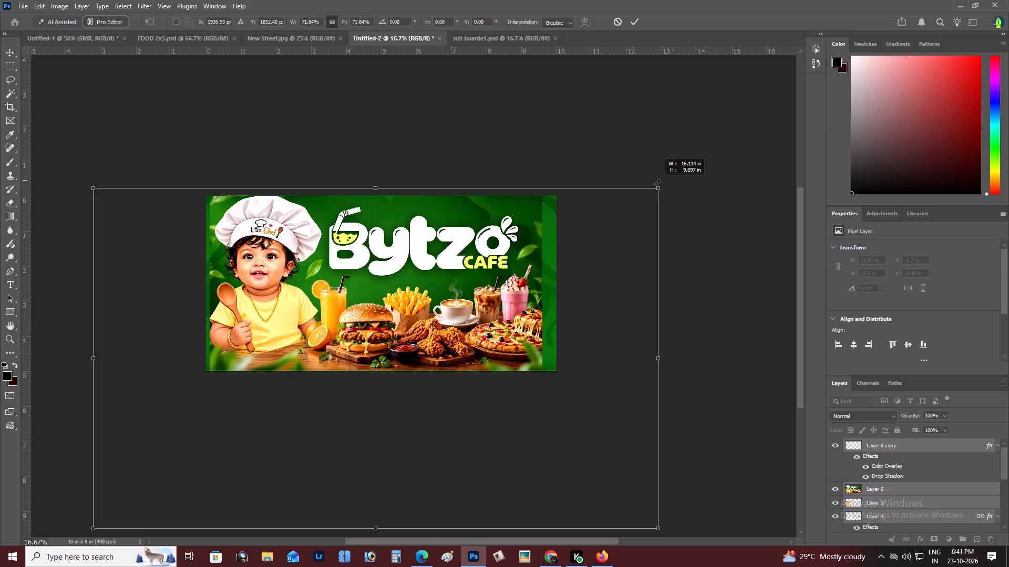
pyautogui.keyDown('alt'); pyautogui.moveTo(656, 183); pyautogui.dragTo(654, 180); pyautogui.keyUp('alt')
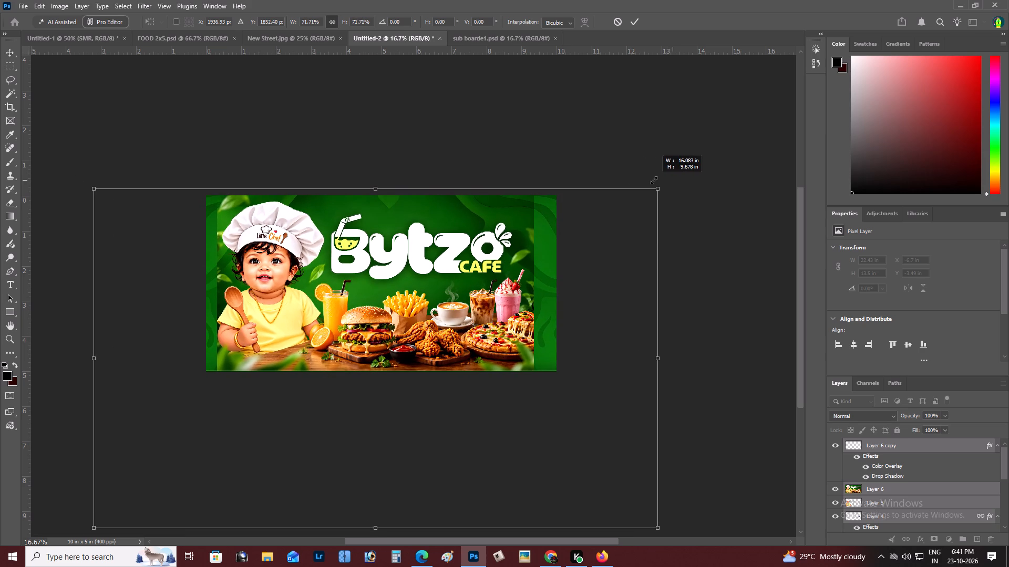
pyautogui.keyDown('alt'); pyautogui.moveTo(654, 180); pyautogui.dragTo(658, 181); pyautogui.keyUp('alt')
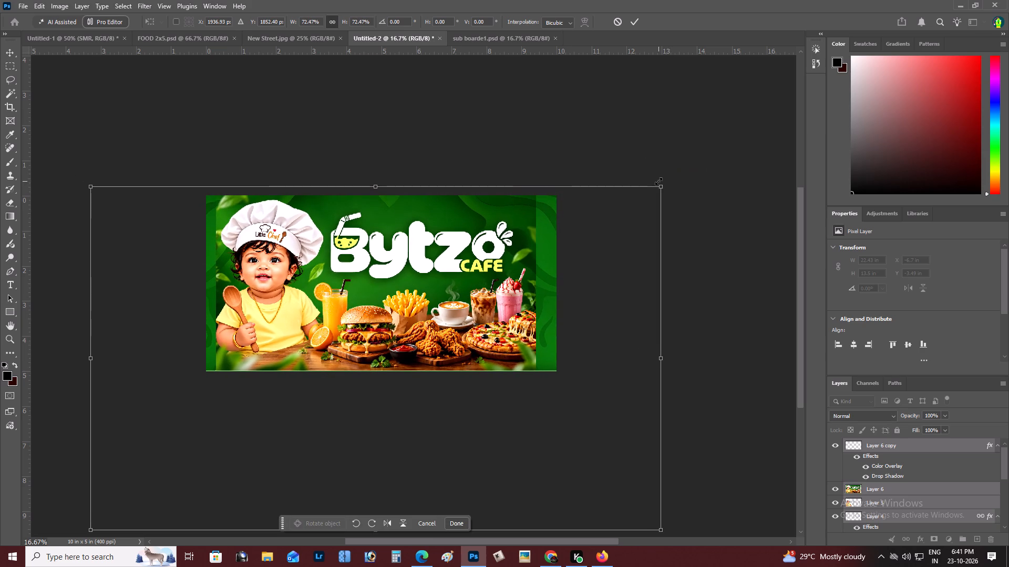
pyautogui.hotkey('ctrl', 'Return')
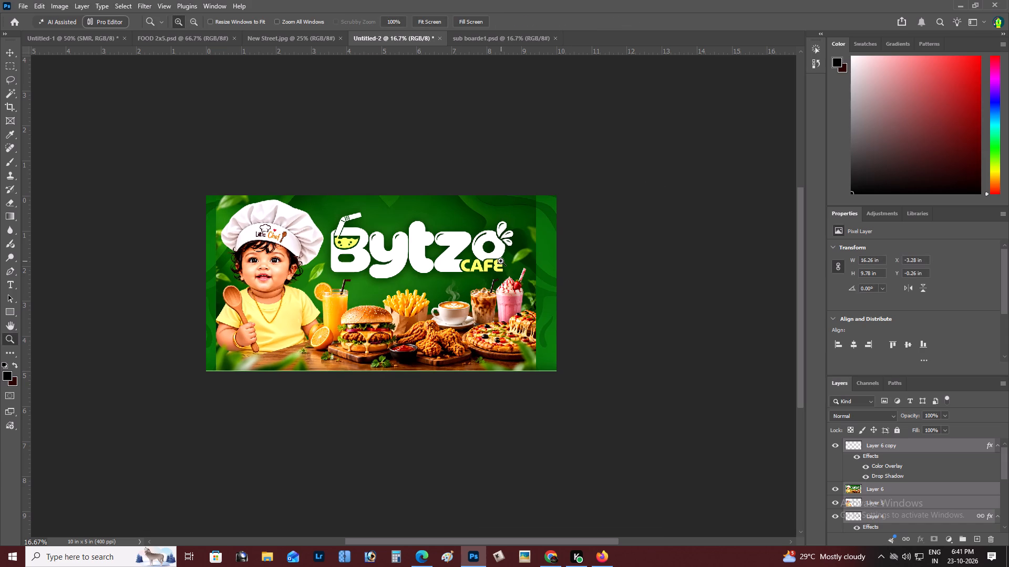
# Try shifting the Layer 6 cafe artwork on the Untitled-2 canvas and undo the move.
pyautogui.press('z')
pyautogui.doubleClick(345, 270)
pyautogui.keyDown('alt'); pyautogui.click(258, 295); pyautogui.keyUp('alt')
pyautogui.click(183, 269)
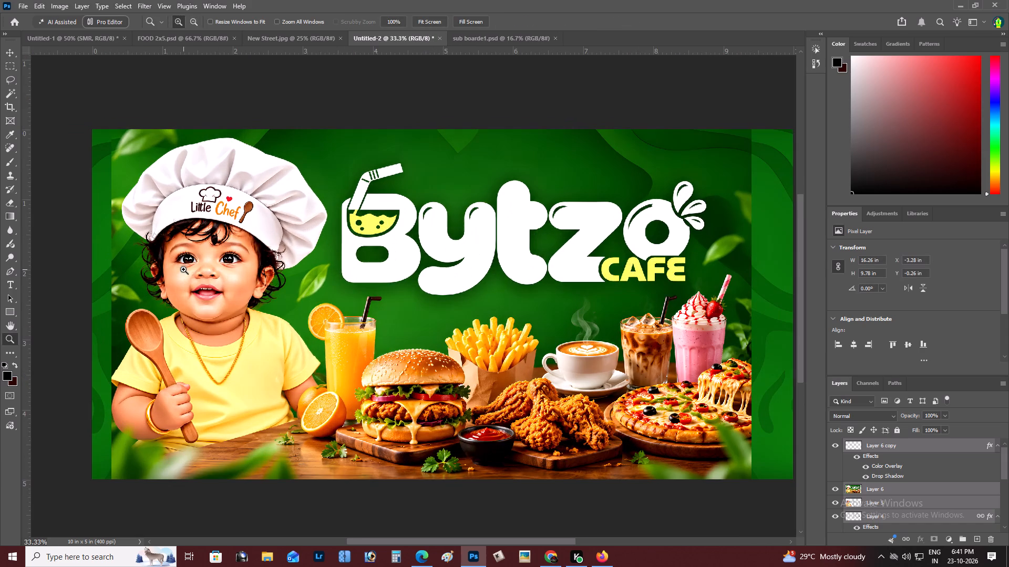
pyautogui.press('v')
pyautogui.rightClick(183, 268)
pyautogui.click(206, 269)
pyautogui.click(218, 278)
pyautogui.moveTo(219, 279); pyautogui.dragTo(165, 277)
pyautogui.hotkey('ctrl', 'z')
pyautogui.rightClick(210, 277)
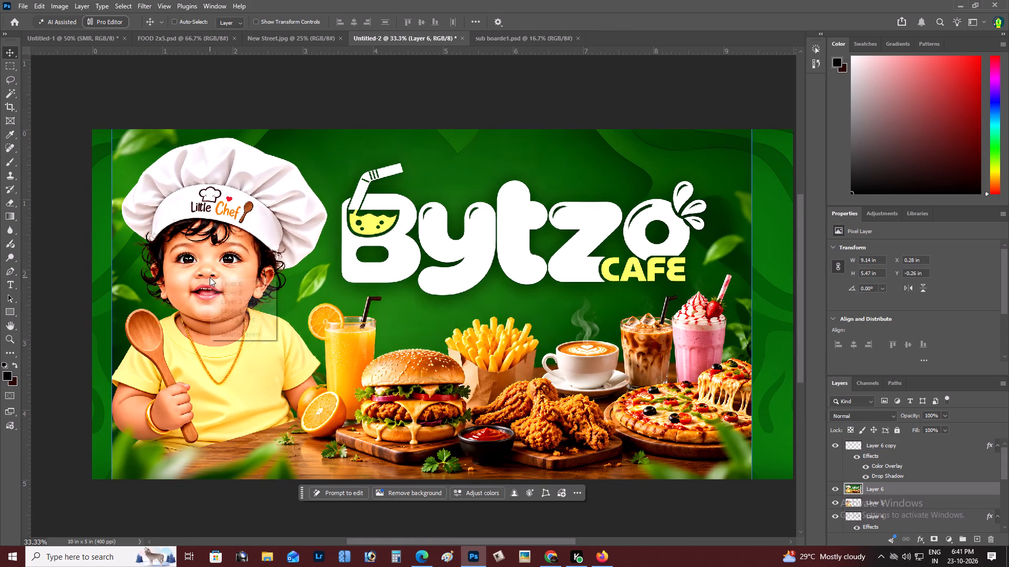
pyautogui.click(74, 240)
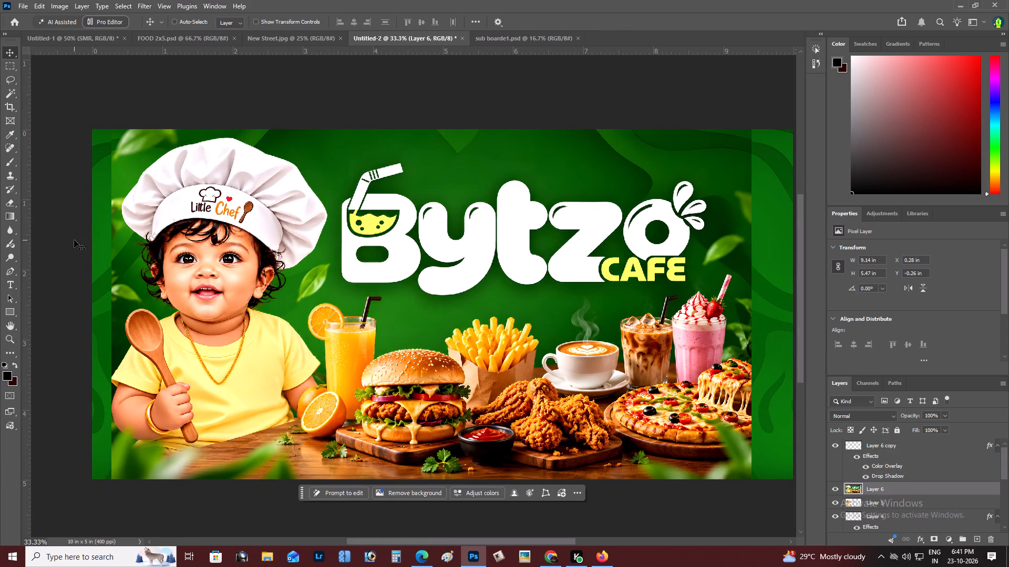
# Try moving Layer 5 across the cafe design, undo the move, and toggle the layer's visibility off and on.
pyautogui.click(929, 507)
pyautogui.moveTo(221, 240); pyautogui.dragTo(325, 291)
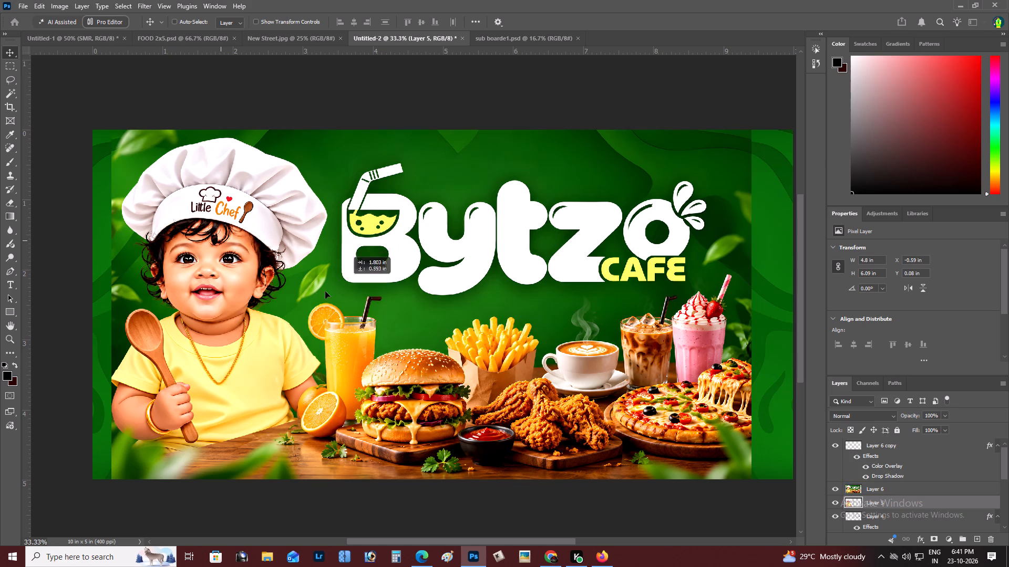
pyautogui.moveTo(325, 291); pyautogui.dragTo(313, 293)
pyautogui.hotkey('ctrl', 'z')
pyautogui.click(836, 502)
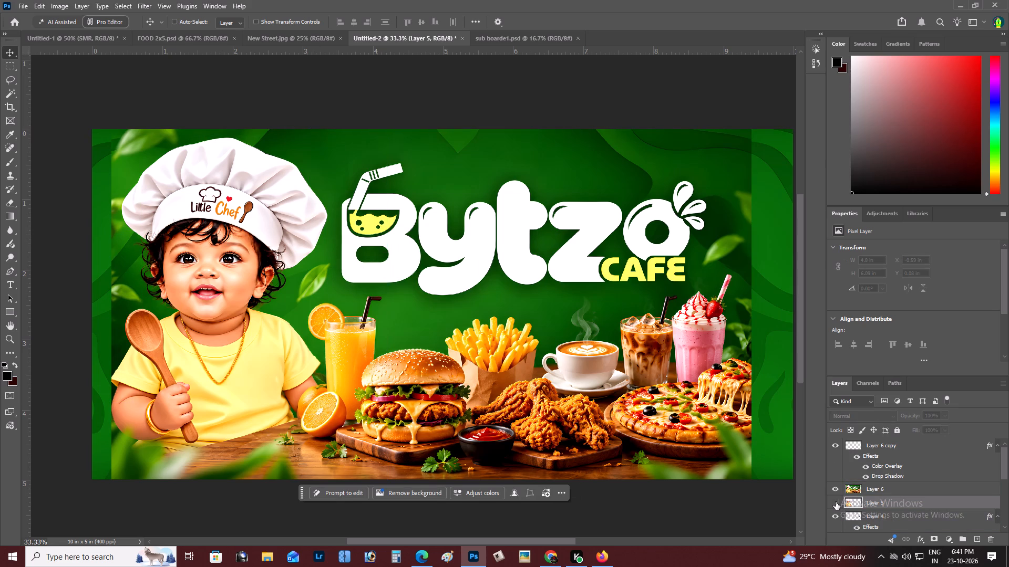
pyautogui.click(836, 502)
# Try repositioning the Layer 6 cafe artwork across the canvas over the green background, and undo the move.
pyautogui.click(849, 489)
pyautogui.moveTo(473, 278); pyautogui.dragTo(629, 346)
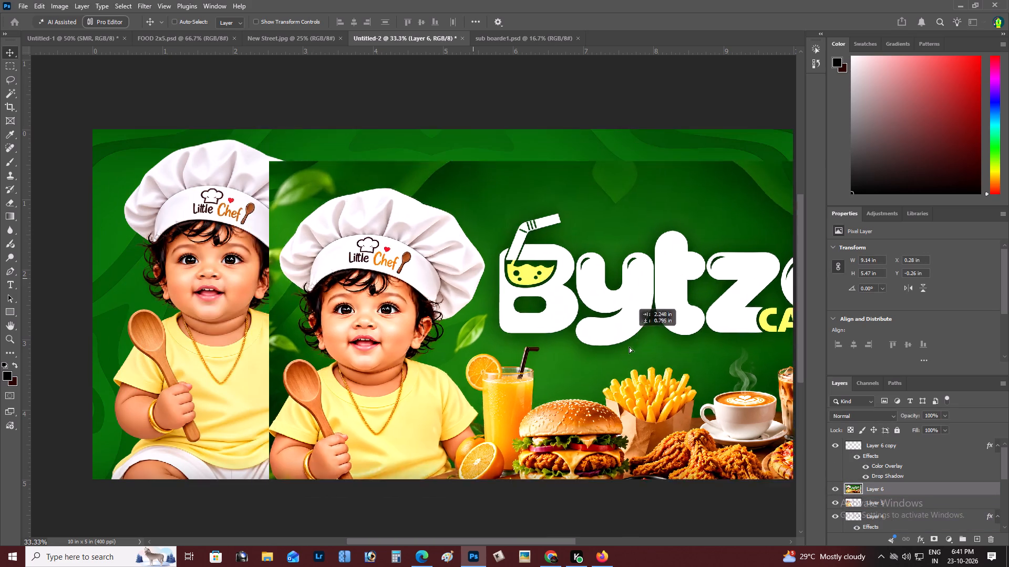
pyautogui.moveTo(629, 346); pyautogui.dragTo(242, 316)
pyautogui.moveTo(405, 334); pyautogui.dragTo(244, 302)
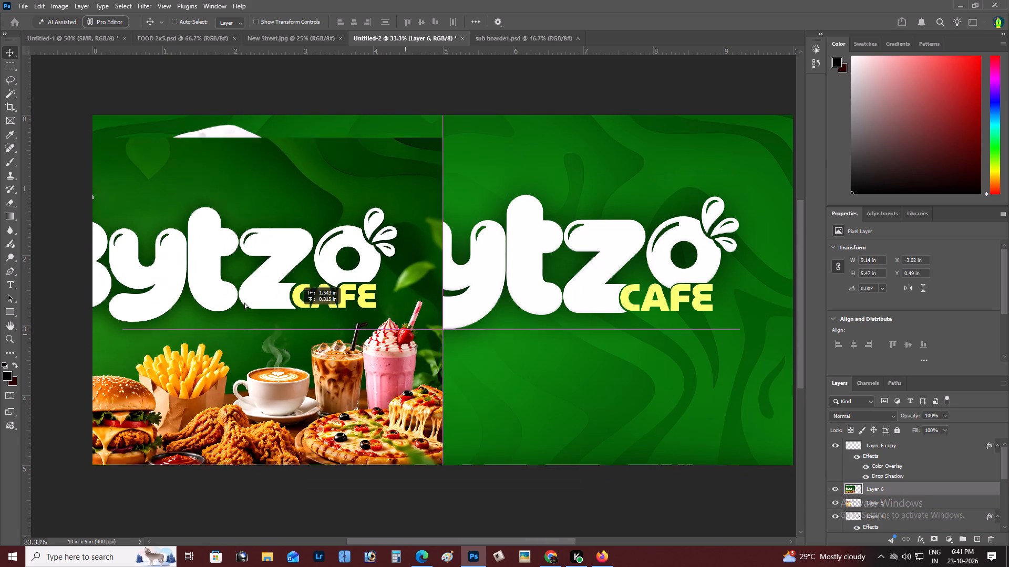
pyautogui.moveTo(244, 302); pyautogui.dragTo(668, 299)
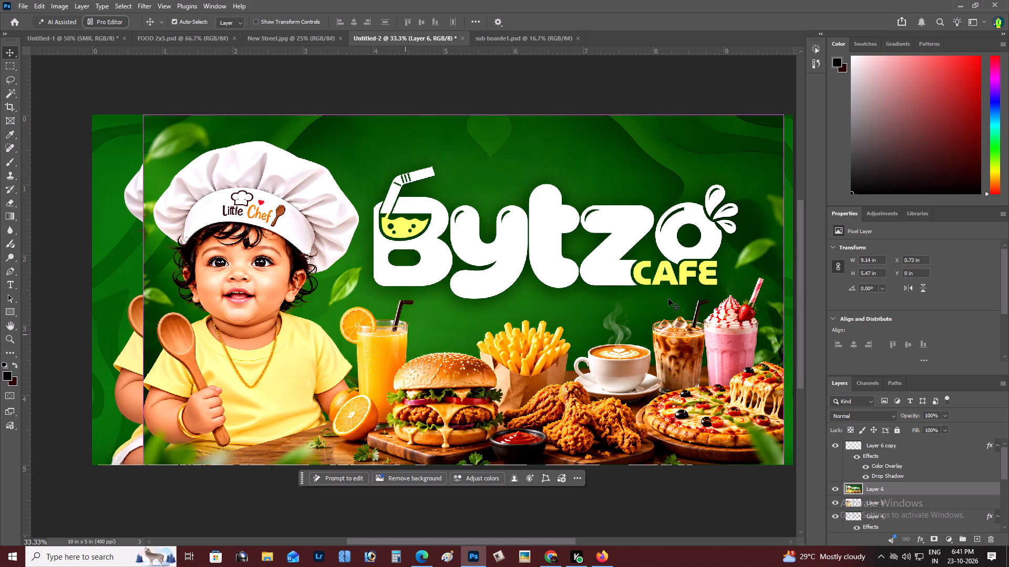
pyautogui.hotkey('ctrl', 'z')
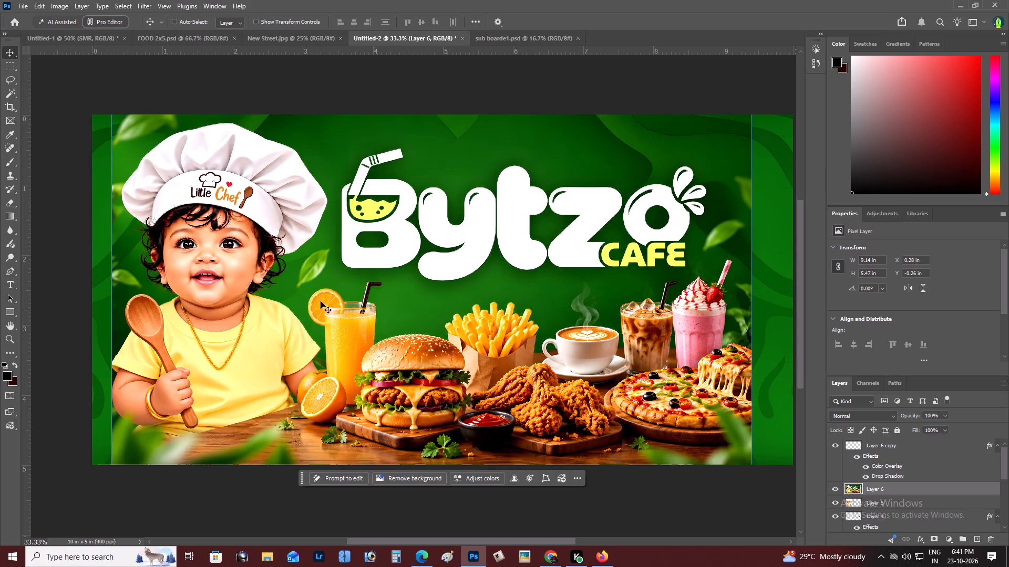
# Examine how the cafe artwork fits the Untitled-2 canvas and select Layer 2, the Bytzo lettering.
pyautogui.press('z')
pyautogui.tripleClick(241, 241)
pyautogui.rightClick(241, 240)
pyautogui.doubleClick(261, 247)
pyautogui.press('space')
pyautogui.moveTo(358, 271); pyautogui.dragTo(342, 275)
pyautogui.press('z')
pyautogui.keyDown('alt'); pyautogui.click(289, 285); pyautogui.keyUp('alt')
pyautogui.press('space')
pyautogui.moveTo(289, 285); pyautogui.dragTo(317, 287)
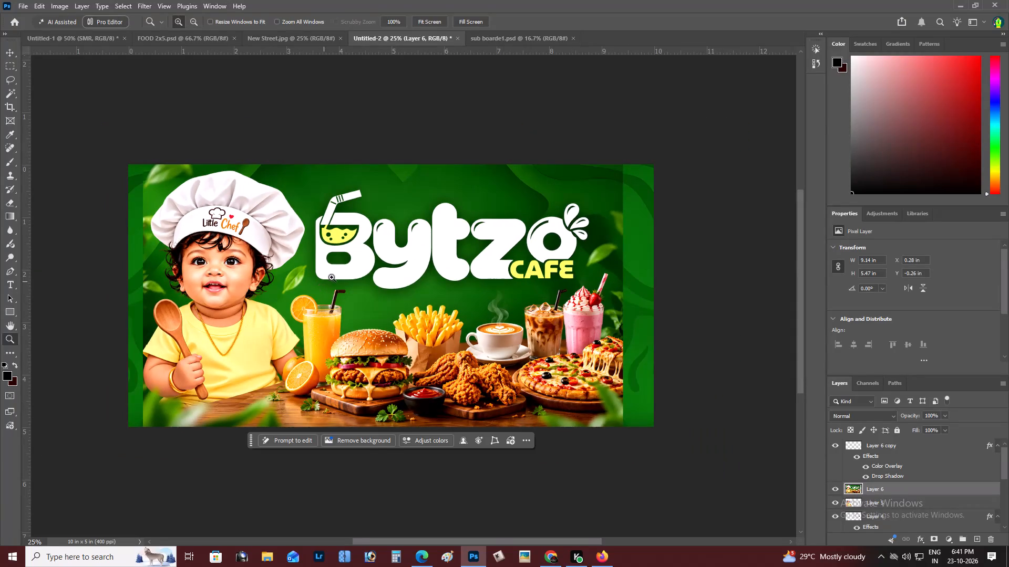
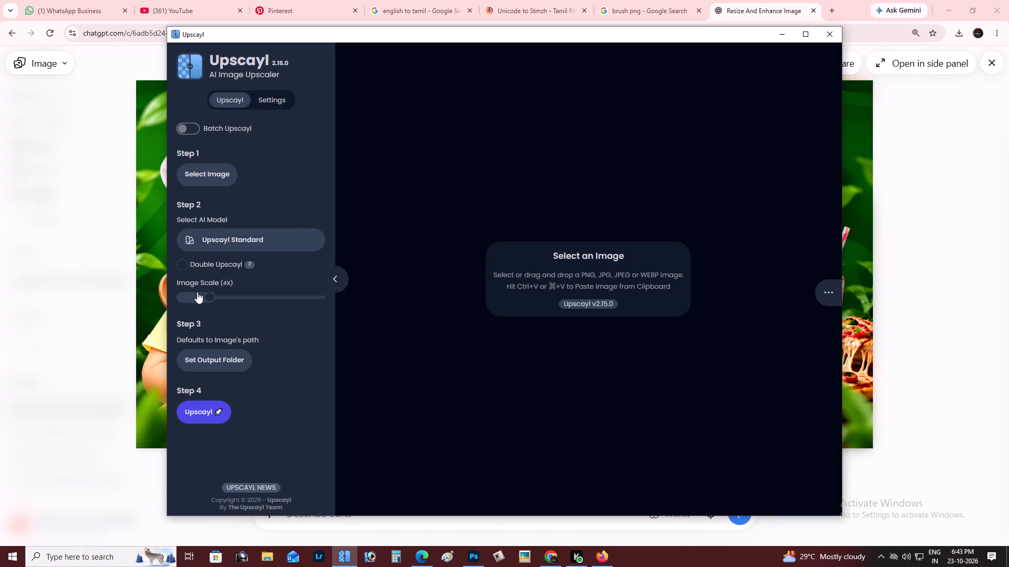
pyautogui.click(197, 297)
# Return to ChatGPT in Chrome and download the resized Bytzo Cafe image.
pyautogui.press('Tab')
pyautogui.click(771, 30)
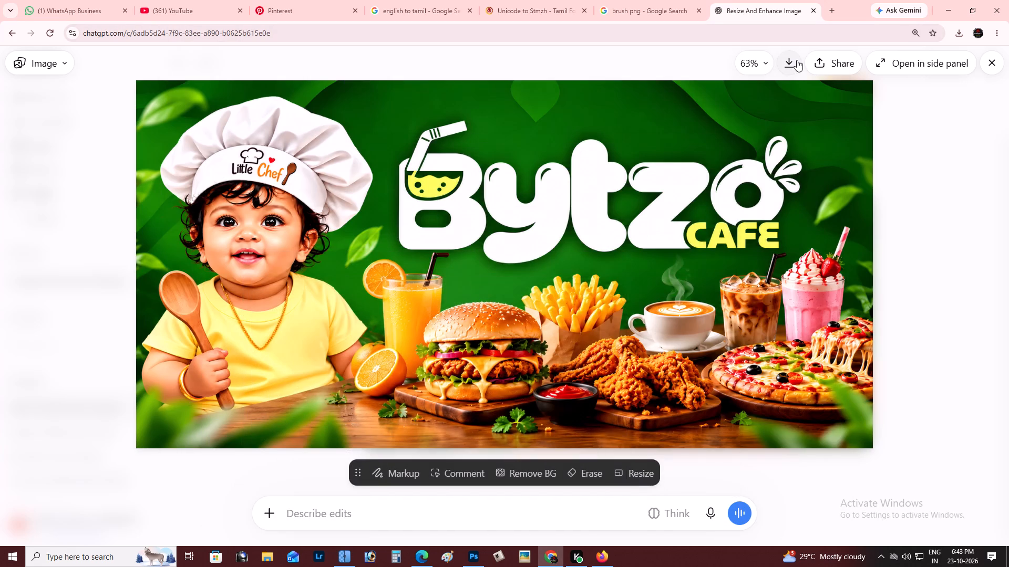
pyautogui.click(797, 60)
# Switch to Upscayl, load the downloaded Bytzo Cafe image and upscale it at 3X.
pyautogui.hotkey('alt', 'Tab')
pyautogui.click(211, 177)
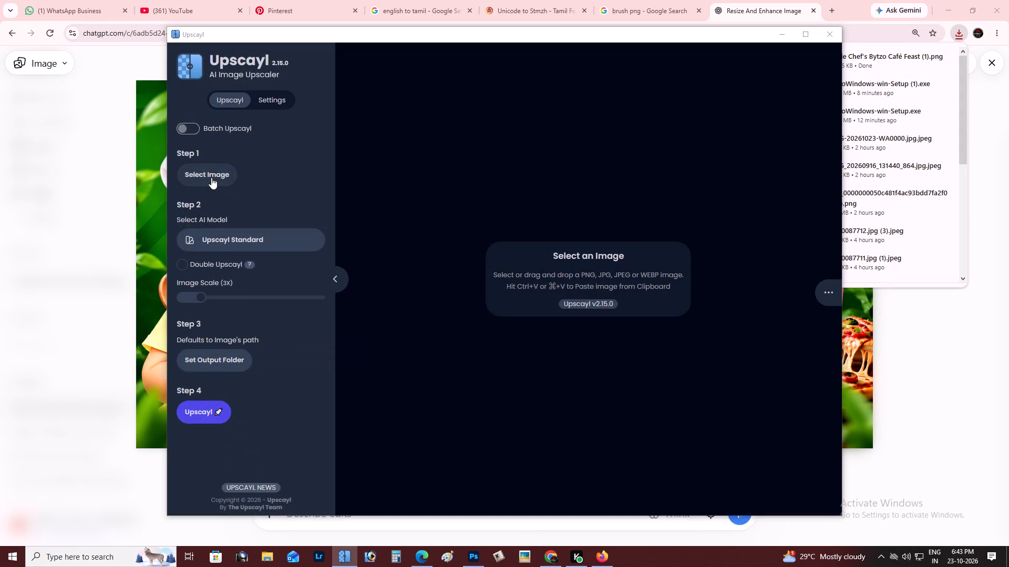
pyautogui.doubleClick(168, 154)
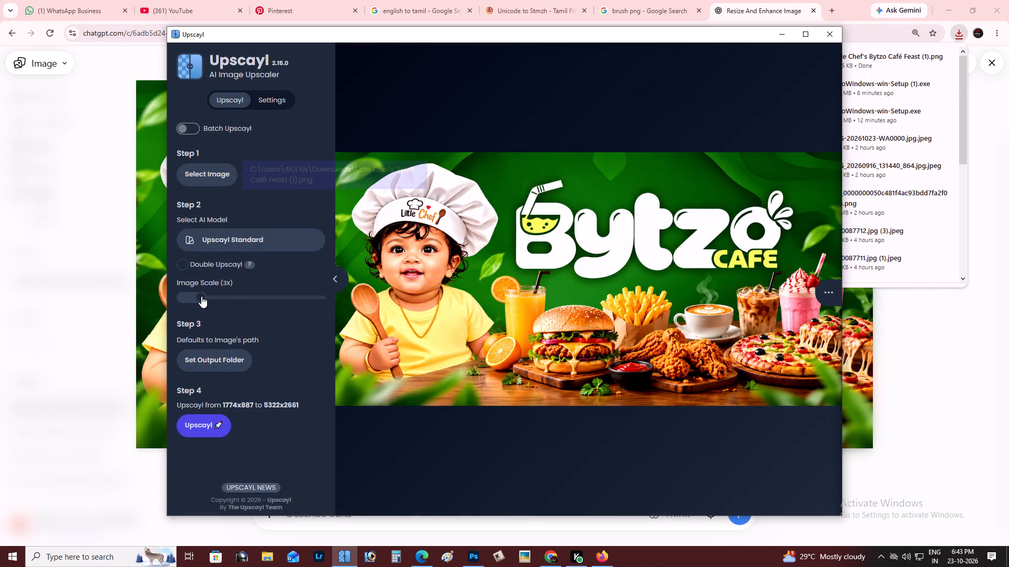
pyautogui.moveTo(201, 296); pyautogui.dragTo(201, 301)
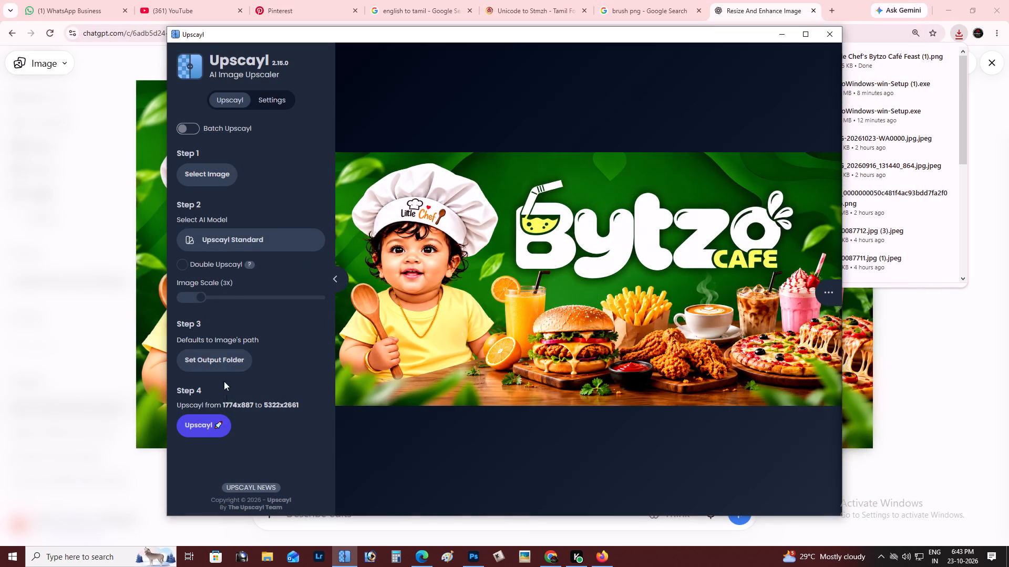
pyautogui.click(200, 424)
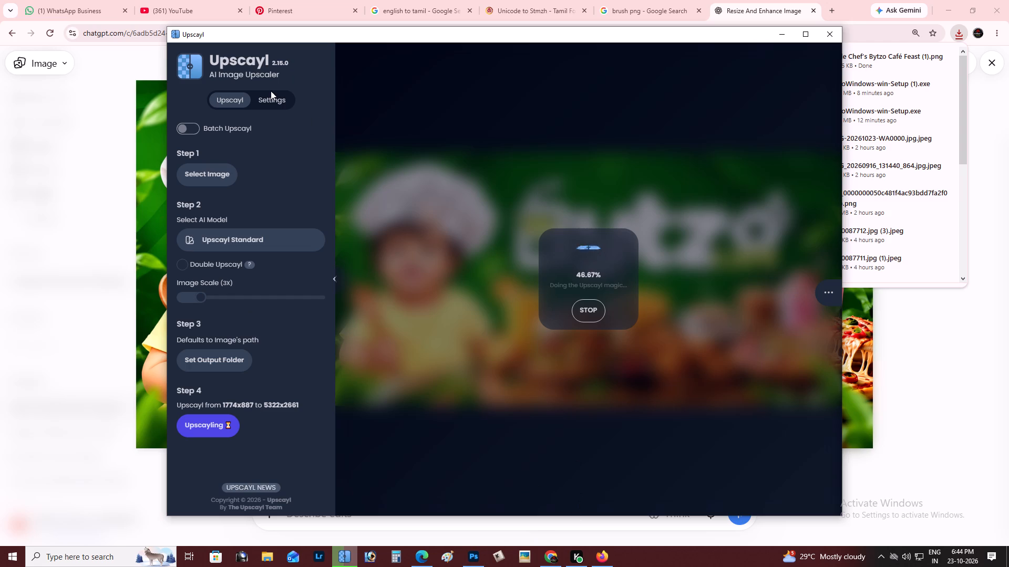
# Turn off Bluetooth in the Windows quick settings and return to Upscayl.
pyautogui.click(1001, 563)
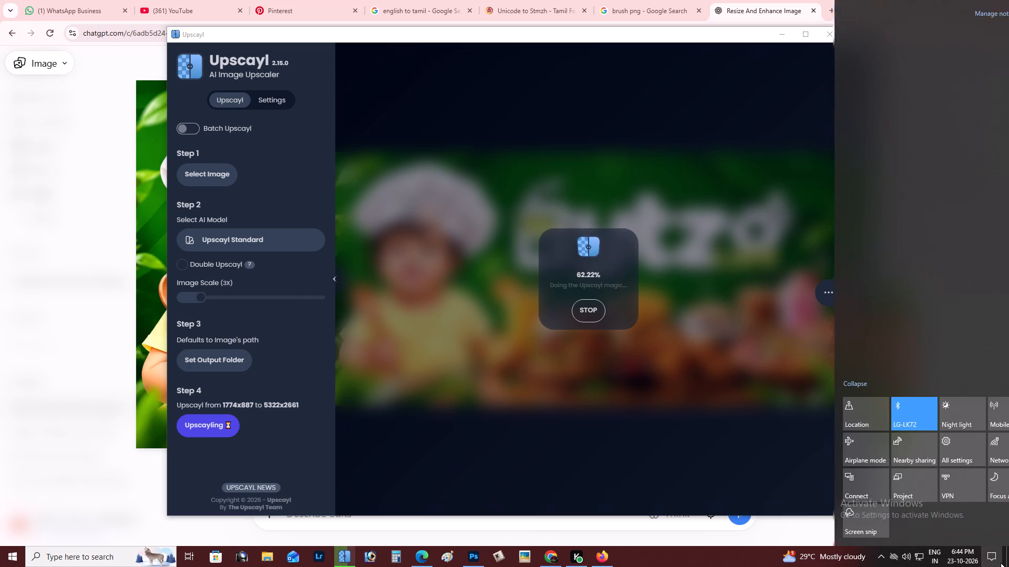
pyautogui.click(876, 413)
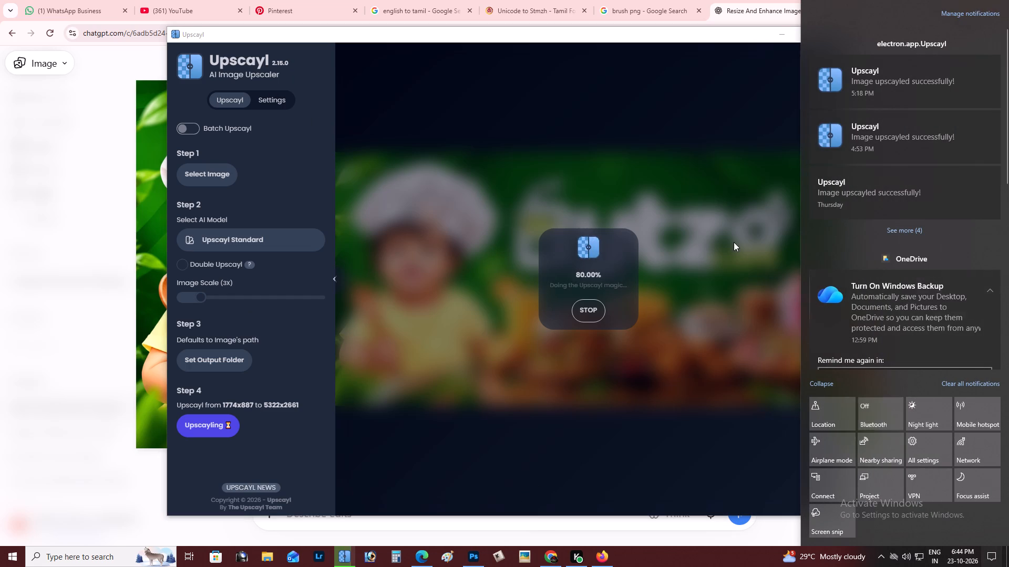
pyautogui.click(650, 178)
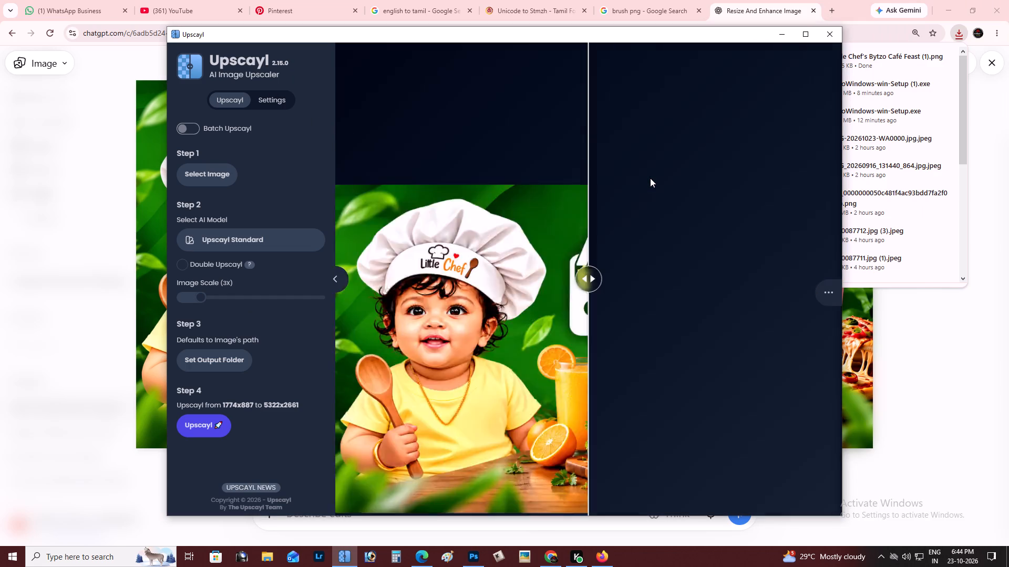
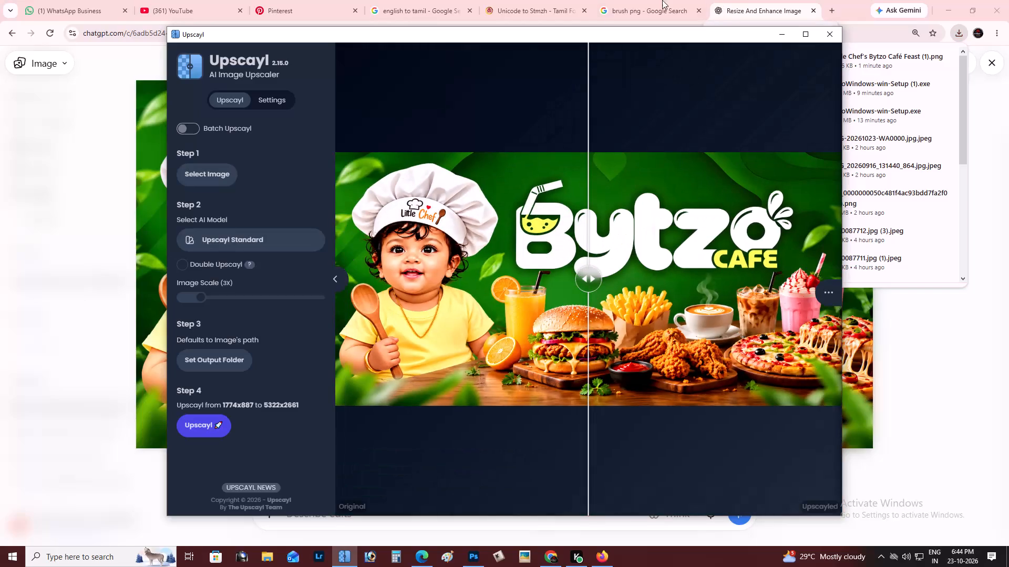
# Compare the original and upscaled versions of the Bytzo Cafe image.
pyautogui.moveTo(596, 275); pyautogui.dragTo(106, 309)
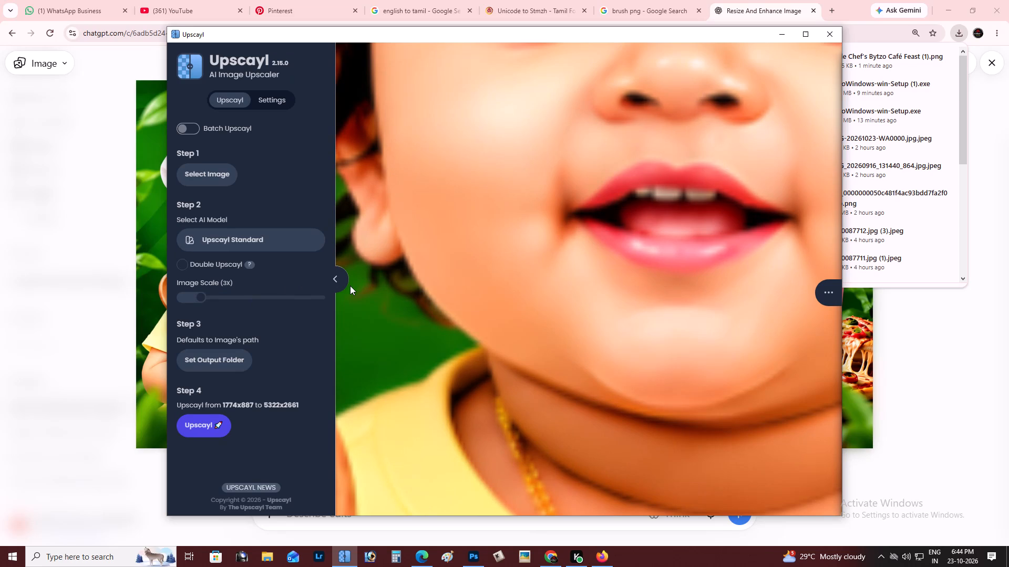
# Switch to Photoshop and close the sub boarde1.psd document.
pyautogui.hotkey('alt', 'Tab')
pyautogui.hotkey('alt', 'Tab')
pyautogui.hotkey('alt', 'Tab')
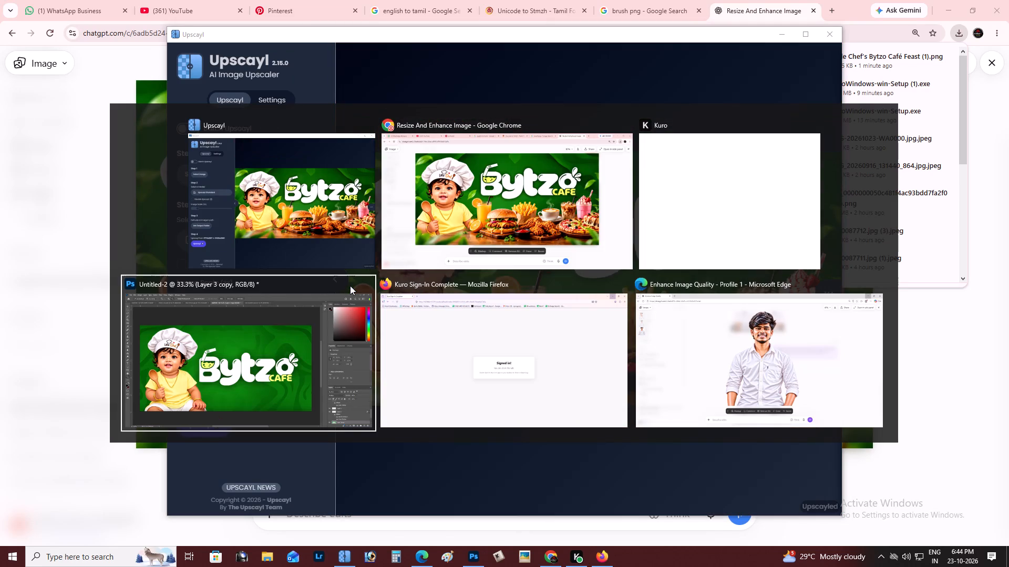
pyautogui.click(539, 38)
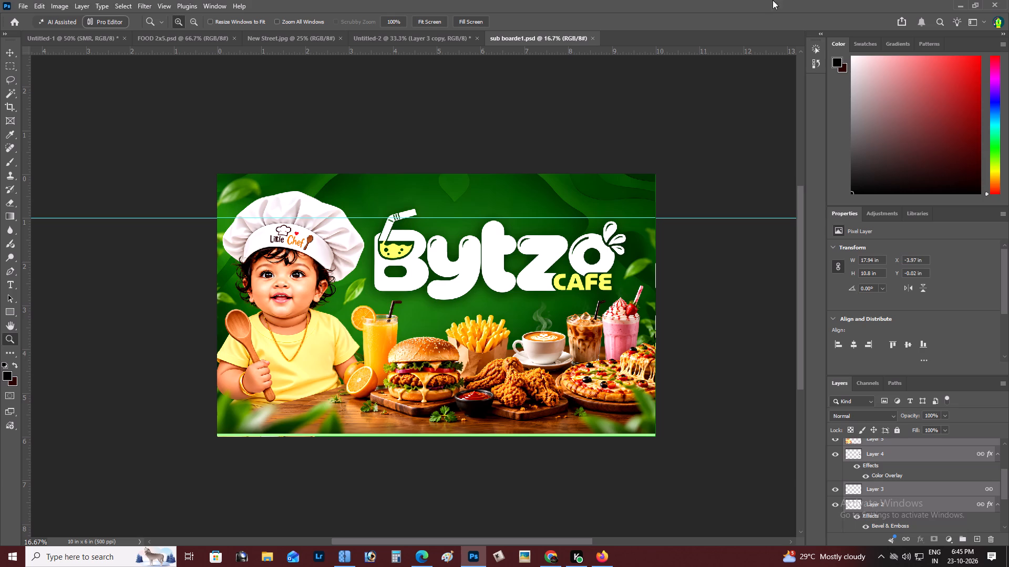
pyautogui.click(593, 37)
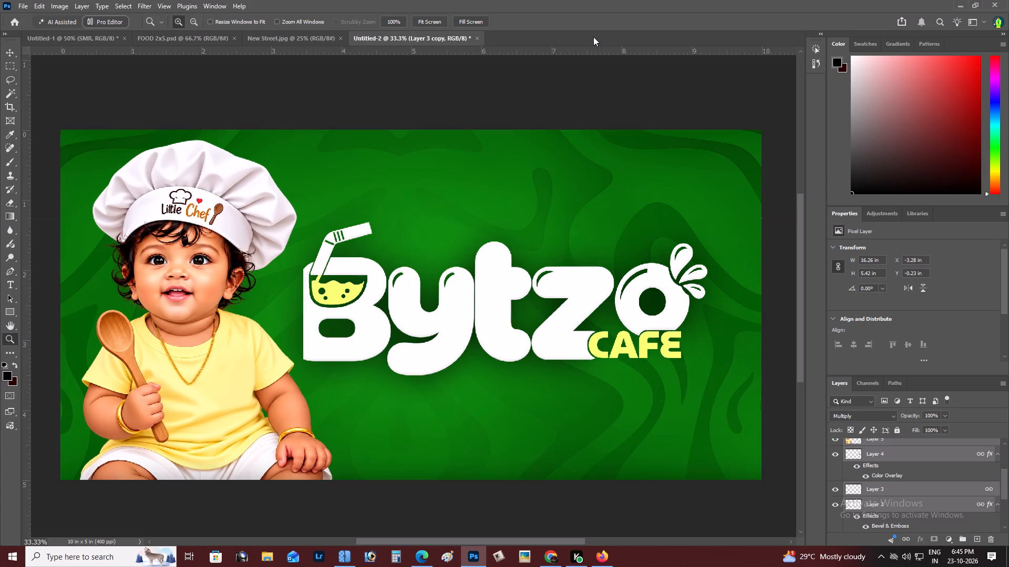
# Create a new 10 × 5 inch RGB document at 400 pixels/inch with a white background.
pyautogui.hotkey('ctrl', 'n')
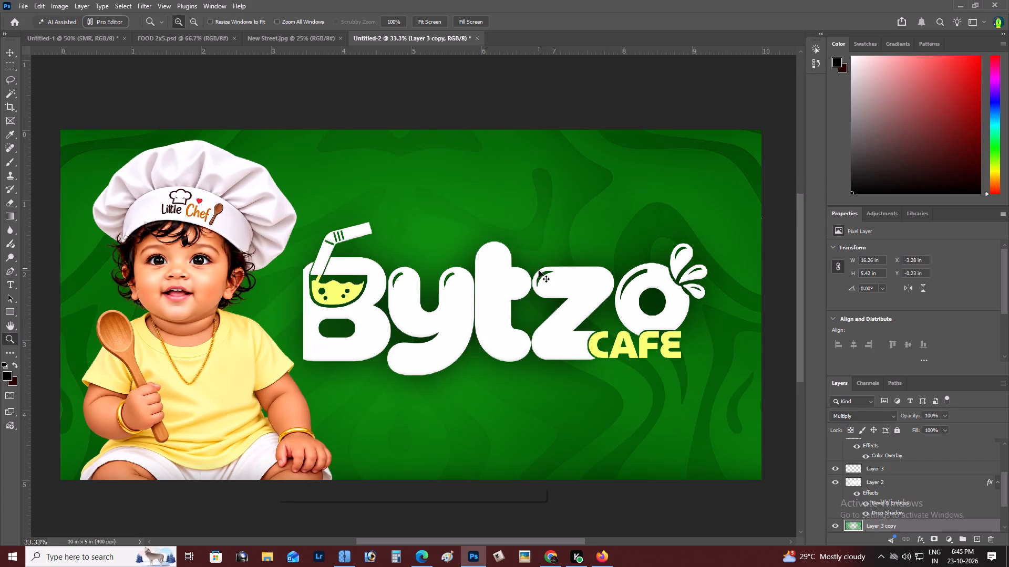
pyautogui.click(523, 384)
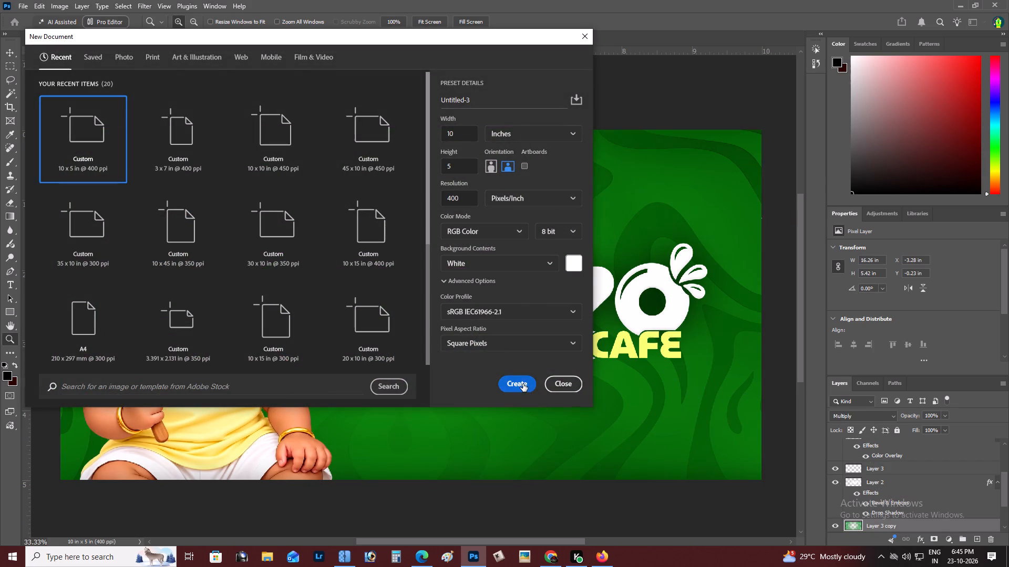
# Open the Upscayl 3x version of the Little Chef's Bytzo Café Feast image from Downloads.
pyautogui.hotkey('ctrl', 'o')
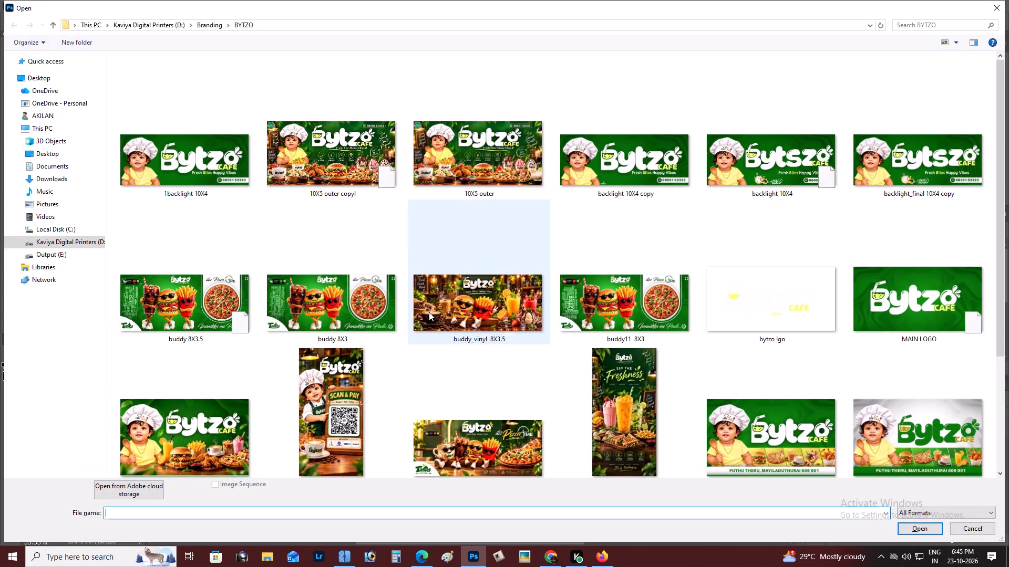
pyautogui.click(53, 180)
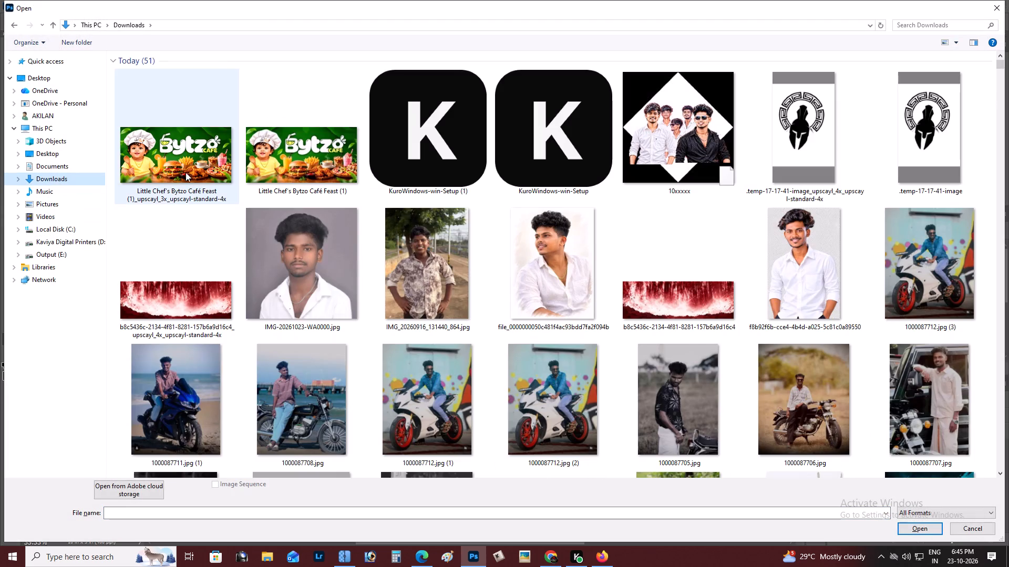
pyautogui.doubleClick(186, 171)
pyautogui.doubleClick(360, 257)
pyautogui.rightClick(356, 255)
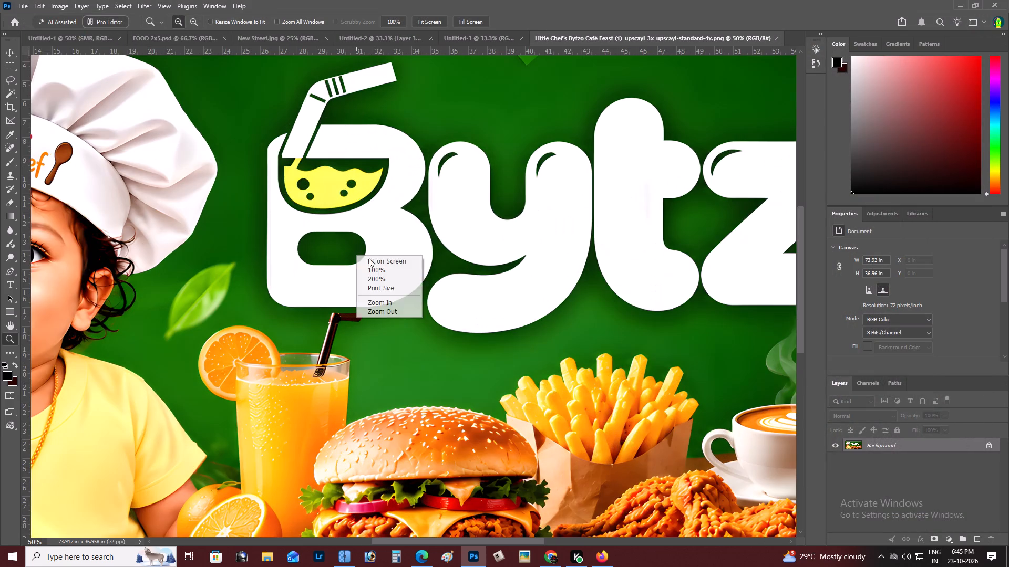
pyautogui.doubleClick(371, 259)
# Cut the entire upscaled image, close its file without saving, and paste it into the new 10 × 5 inch document.
pyautogui.hotkey('ctrl', 'a')
pyautogui.hotkey('ctrl', 'x')
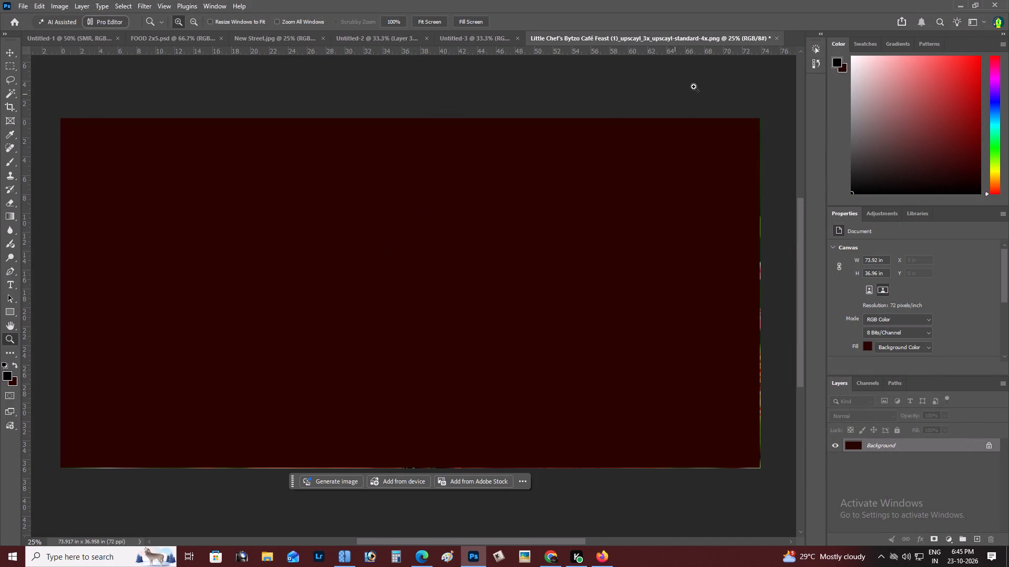
pyautogui.hotkey('ctrl', 'z')
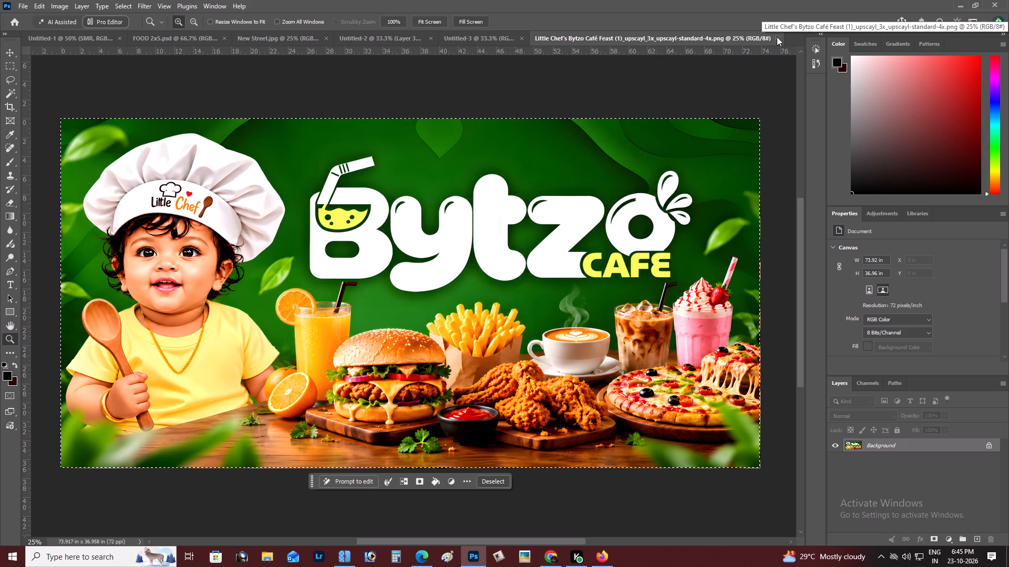
pyautogui.hotkey('ctrl', 'x')
pyautogui.click(776, 38)
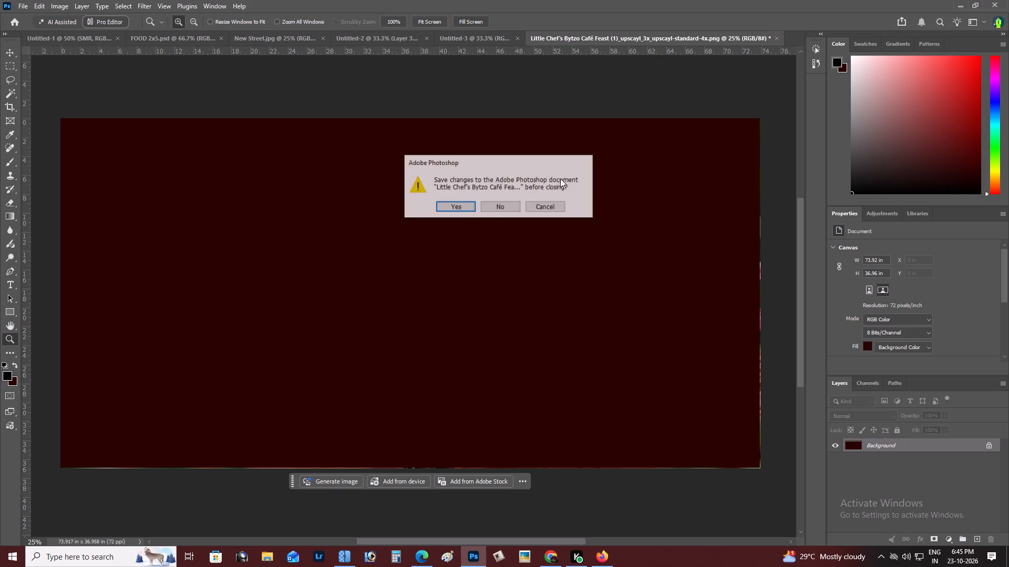
pyautogui.click(486, 206)
pyautogui.hotkey('ctrl', 'v')
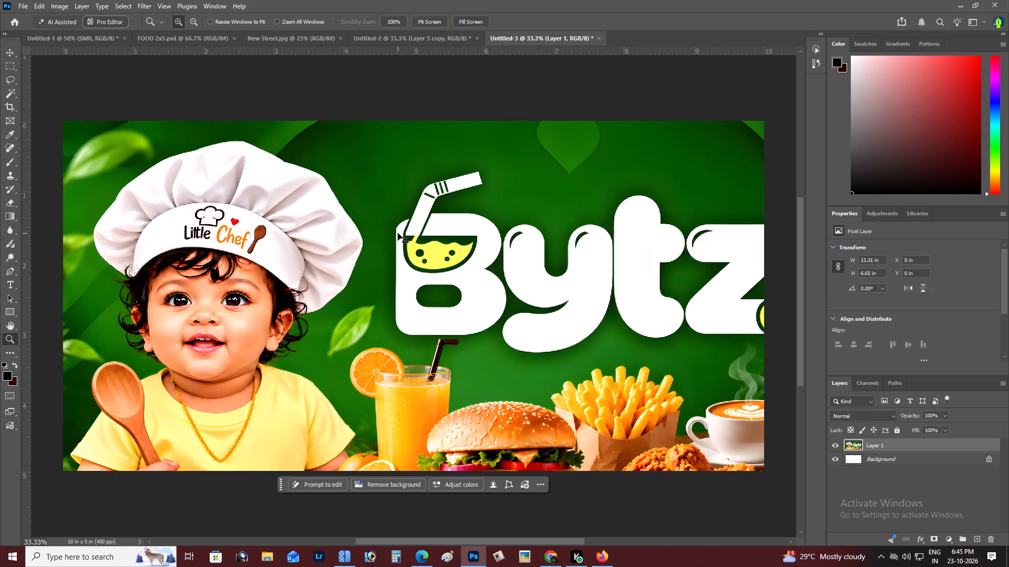
# Scale the pasted artwork to about 76% and position it to fill the 10 × 5 inch canvas.
pyautogui.press('z')
pyautogui.keyDown('alt'); pyautogui.tripleClick(303, 252); pyautogui.keyUp('alt')
pyautogui.hotkey('ctrl', 't')
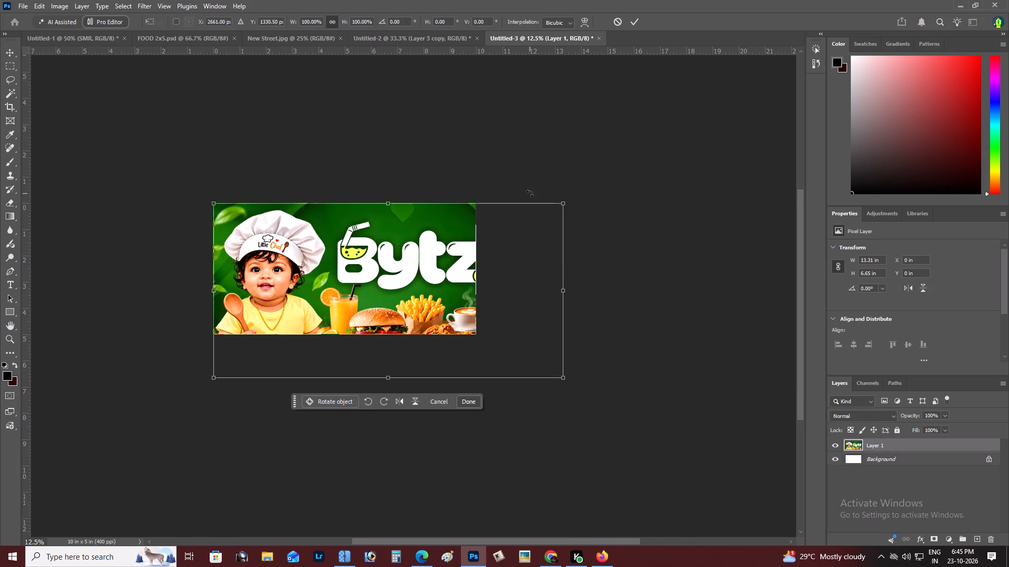
pyautogui.keyDown('alt'); pyautogui.moveTo(562, 205); pyautogui.dragTo(516, 217); pyautogui.keyUp('alt')
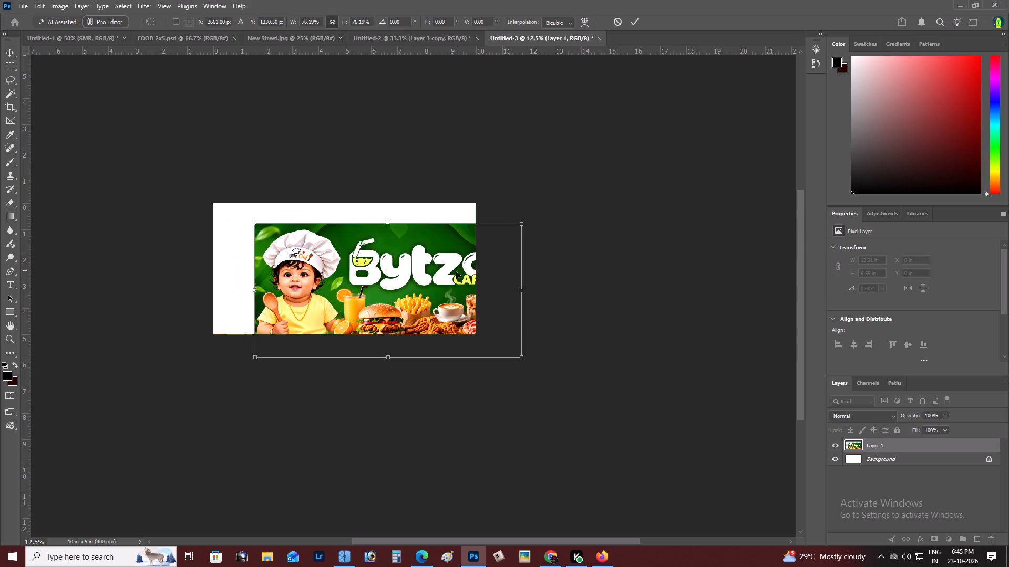
pyautogui.moveTo(456, 272); pyautogui.dragTo(413, 255)
pyautogui.hotkey('ctrl', 'Return')
# Examine the placed artwork's quality up close around the chef, logo and food, and check the overall fit.
pyautogui.press('z')
pyautogui.tripleClick(429, 252)
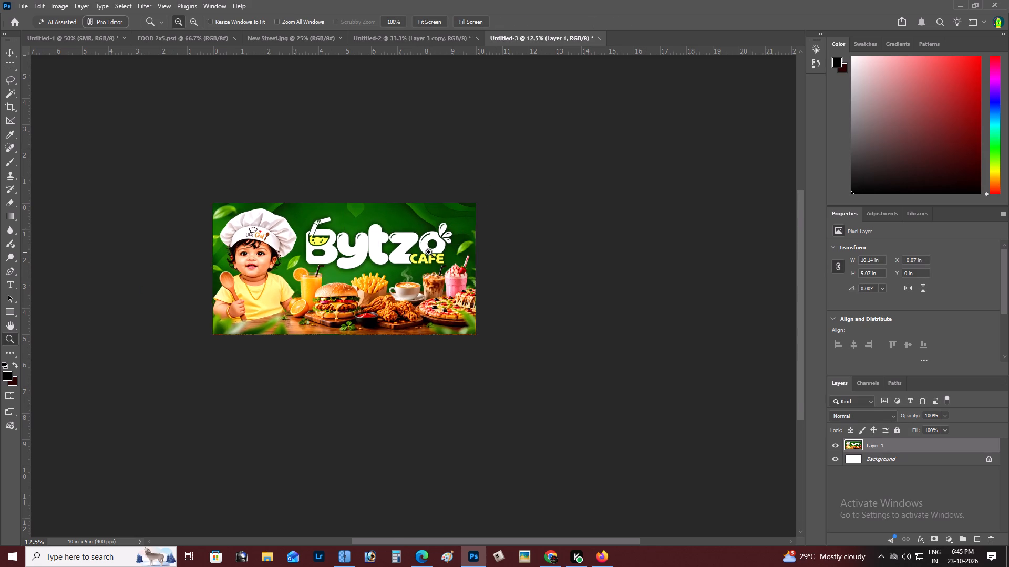
pyautogui.press('space')
pyautogui.press('space')
pyautogui.press('space')
pyautogui.press('space')
pyautogui.press('space')
pyautogui.press('space')
pyautogui.press('space')
pyautogui.press('space')
pyautogui.press('space')
pyautogui.press('space')
pyautogui.moveTo(429, 252); pyautogui.dragTo(580, 262)
pyautogui.click(148, 249)
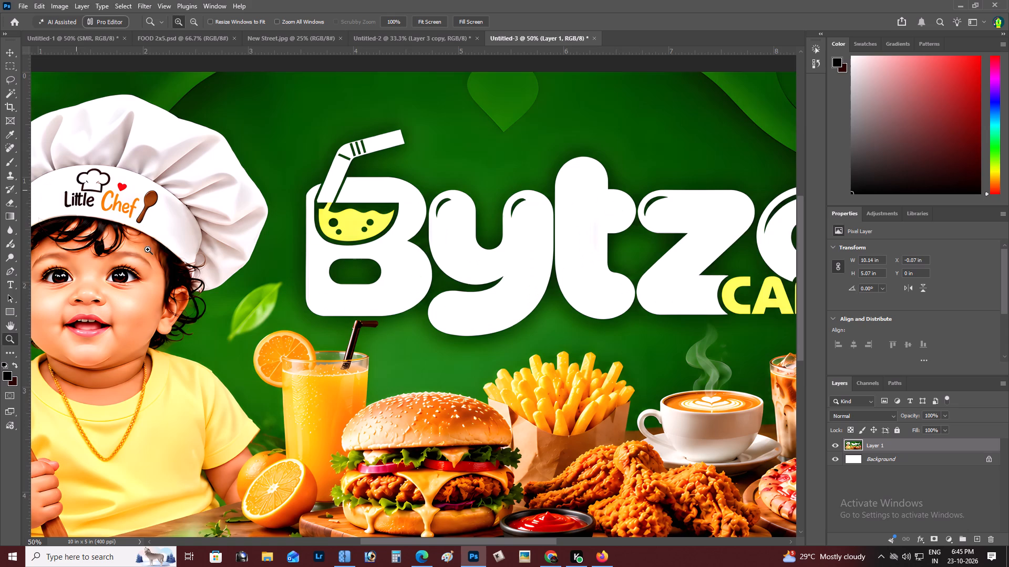
pyautogui.press('space')
pyautogui.press('space')
pyautogui.press('space')
pyautogui.press('space')
pyautogui.press('space')
pyautogui.press('space')
pyautogui.press('space')
pyautogui.press('space')
pyautogui.moveTo(148, 249); pyautogui.dragTo(190, 257)
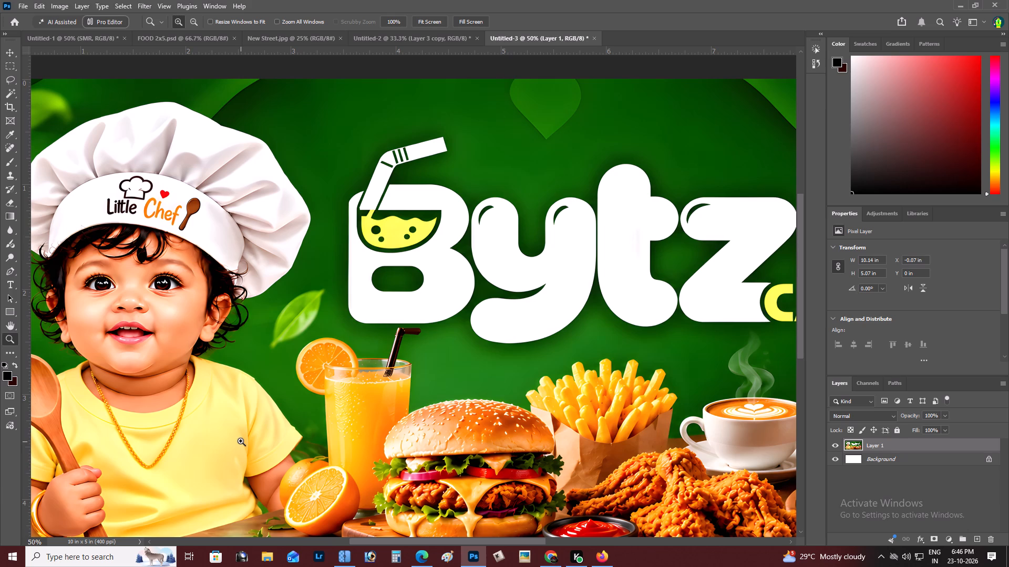
pyautogui.click(391, 248)
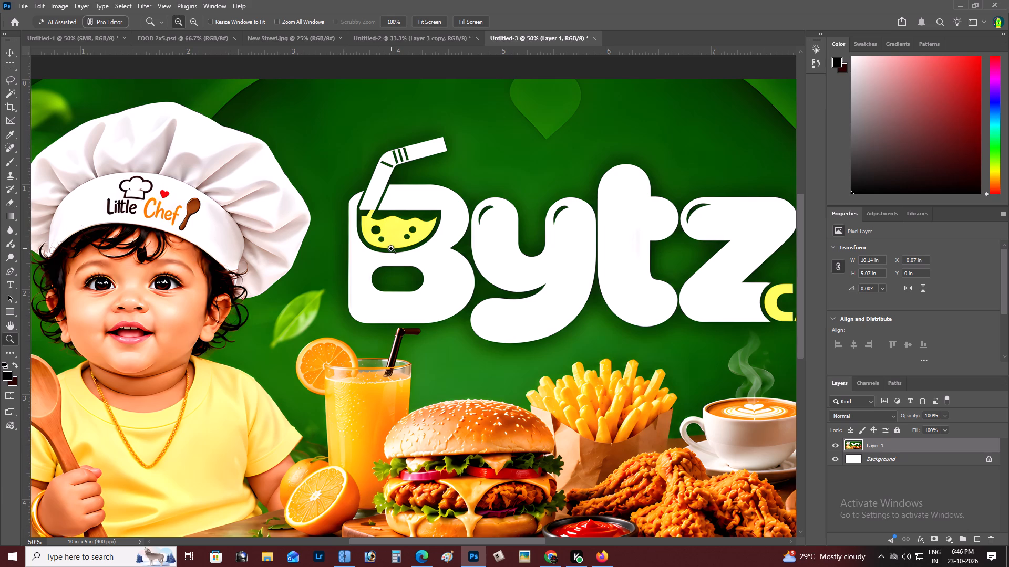
pyautogui.rightClick(398, 238)
pyautogui.click(426, 251)
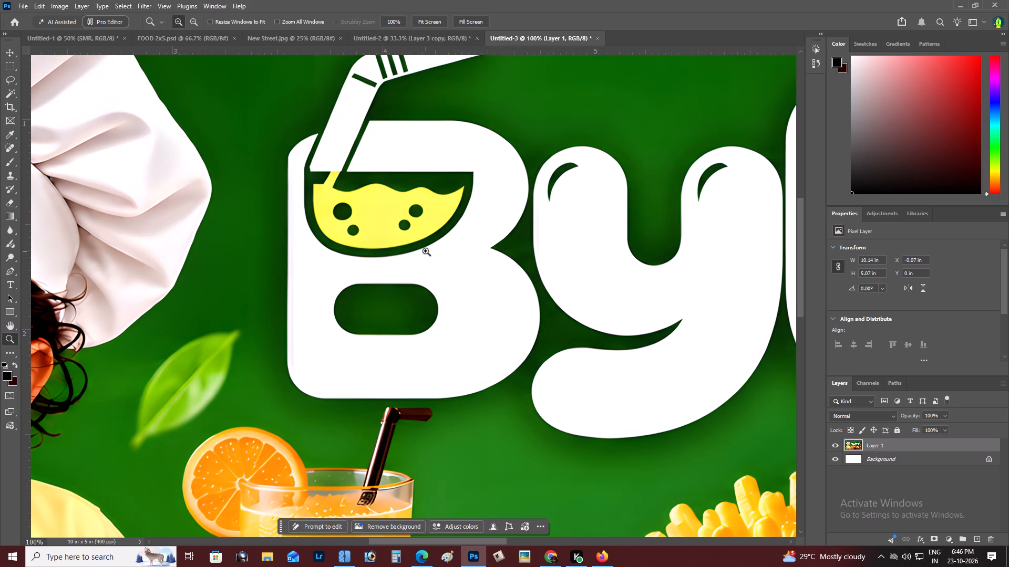
pyautogui.keyDown('alt'); pyautogui.click(416, 251); pyautogui.keyUp('alt')
pyautogui.rightClick(416, 251)
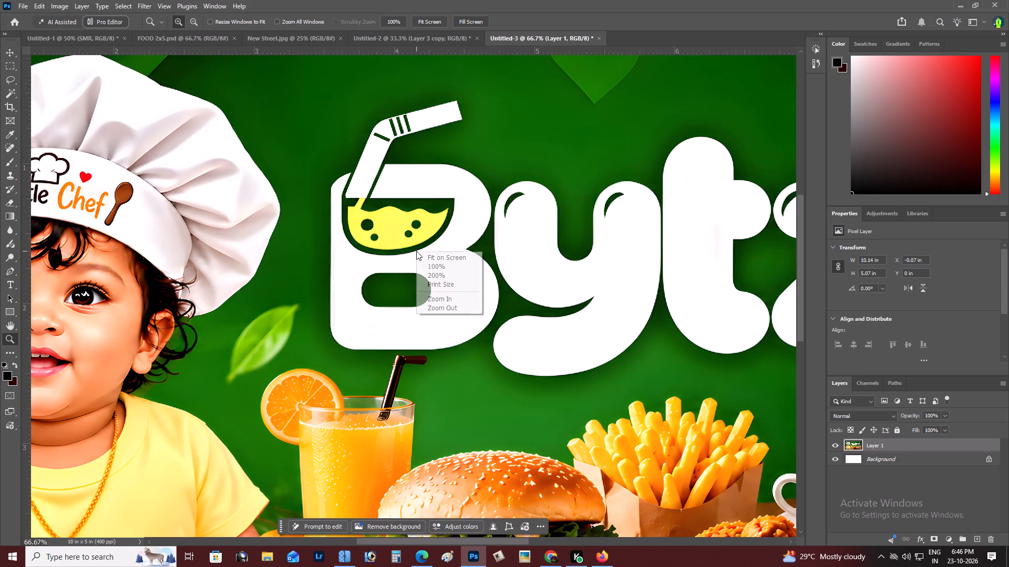
pyautogui.click(434, 262)
pyautogui.keyDown('alt'); pyautogui.click(434, 262); pyautogui.keyUp('alt')
pyautogui.rightClick(434, 262)
pyautogui.click(452, 271)
pyautogui.press('space')
pyautogui.moveTo(452, 271); pyautogui.dragTo(443, 276)
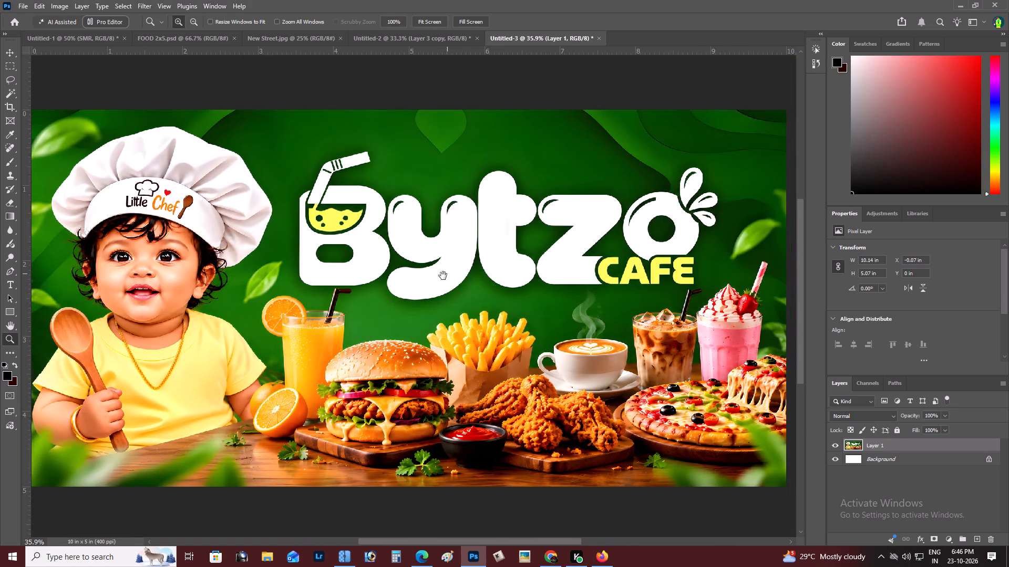
pyautogui.moveTo(443, 276); pyautogui.dragTo(431, 280)
pyautogui.keyDown('alt'); pyautogui.click(460, 296); pyautogui.keyUp('alt')
pyautogui.rightClick(471, 291)
pyautogui.doubleClick(489, 299)
pyautogui.press('space')
pyautogui.click(489, 299)
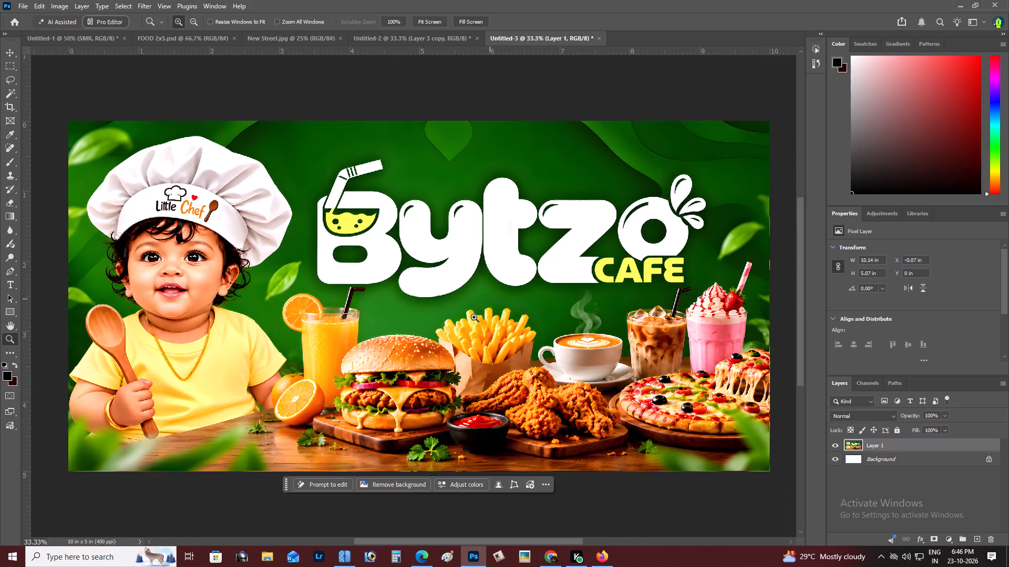
# Add a light green strip, 10 × 0.06 inches, on a new layer along the artwork's bottom edge.
pyautogui.press('m')
pyautogui.moveTo(61, 467); pyautogui.dragTo(281, 495)
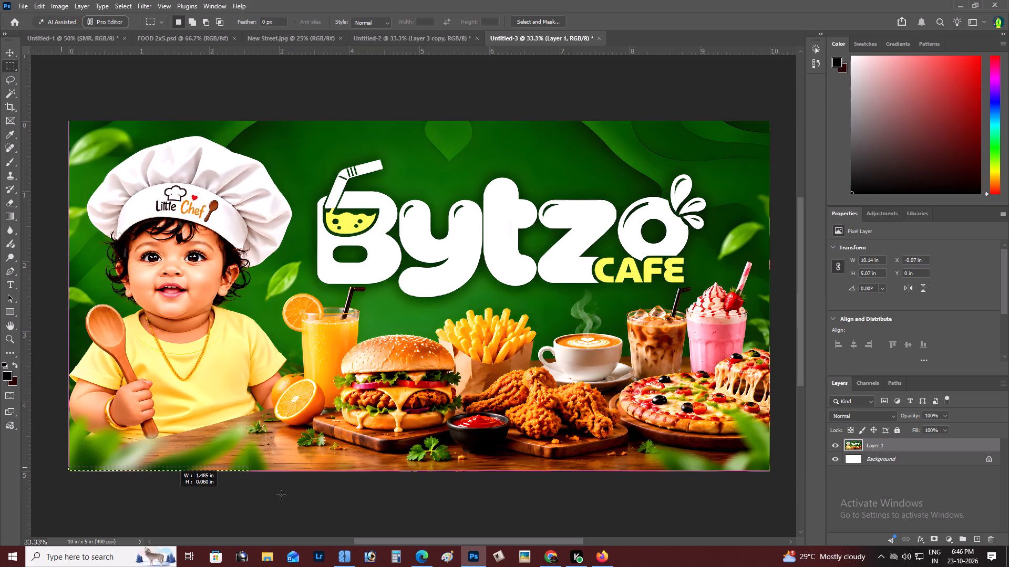
pyautogui.moveTo(281, 495); pyautogui.dragTo(841, 484)
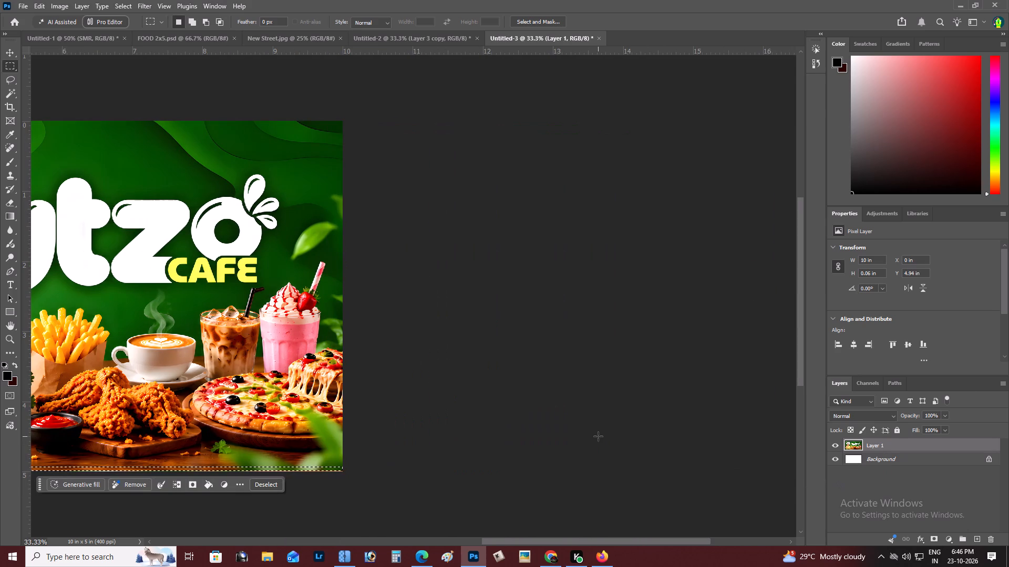
pyautogui.click(975, 544)
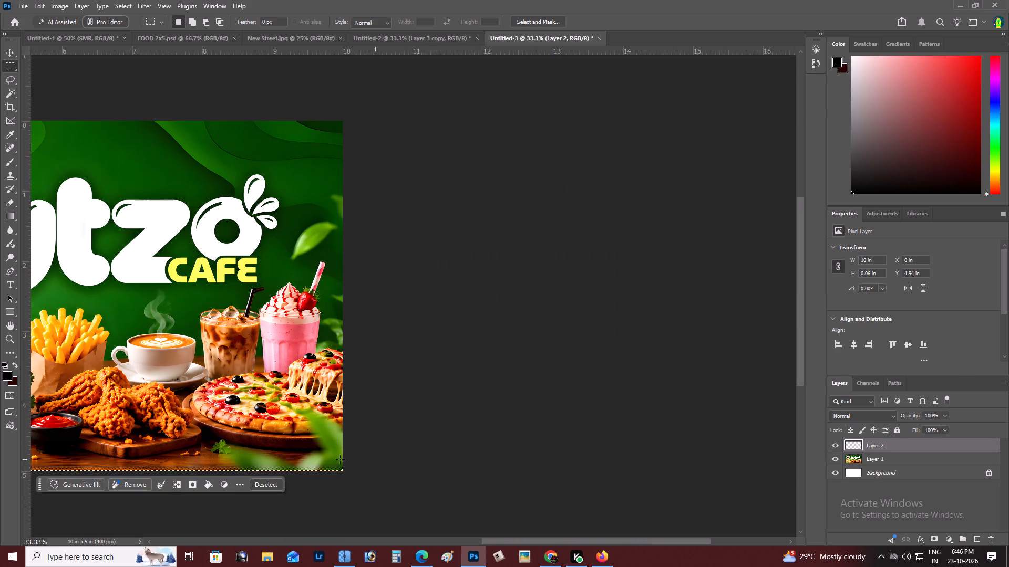
pyautogui.click(204, 487)
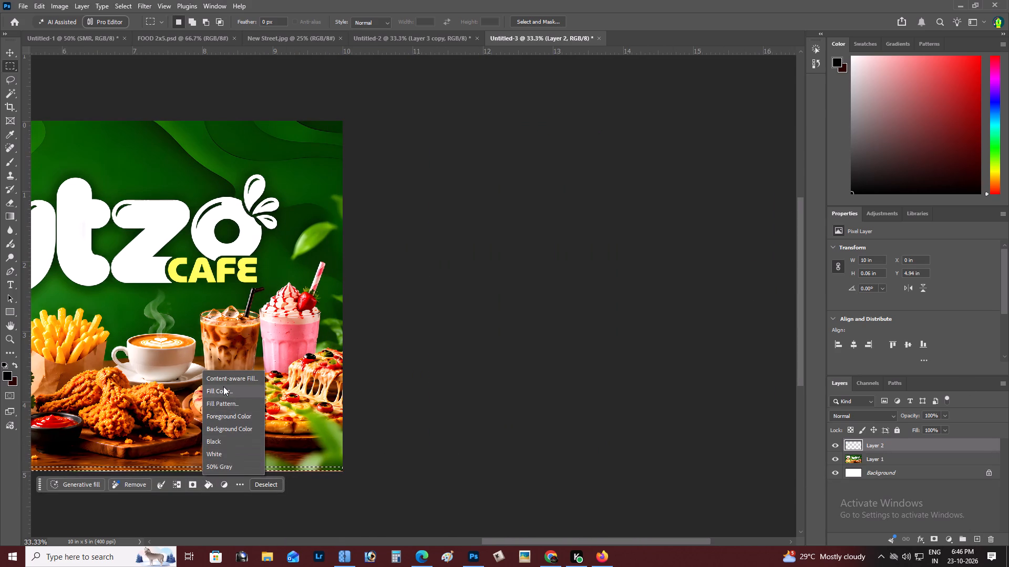
pyautogui.click(223, 386)
pyautogui.click(311, 230)
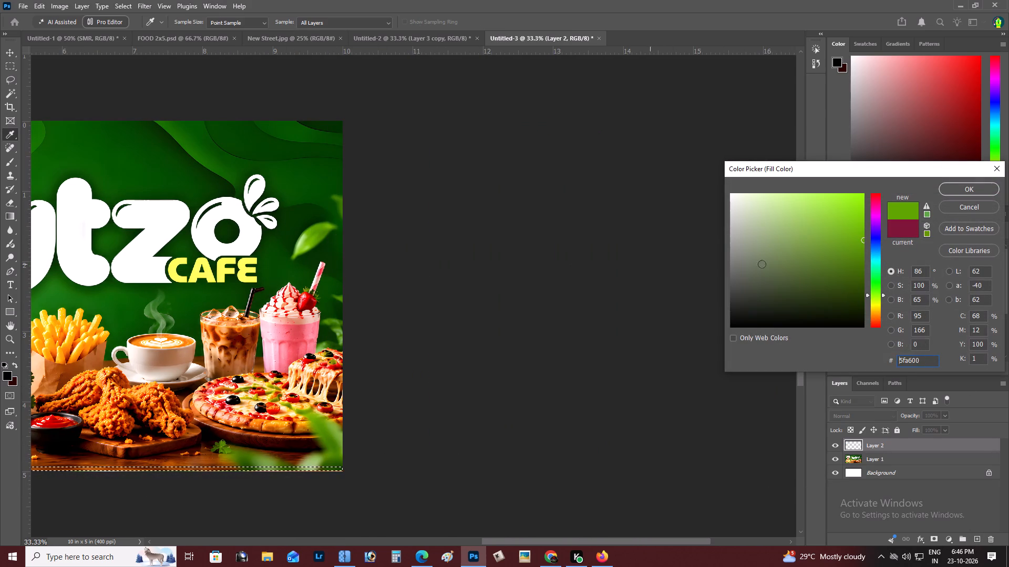
pyautogui.click(841, 218)
pyautogui.press('Return')
pyautogui.press('Return')
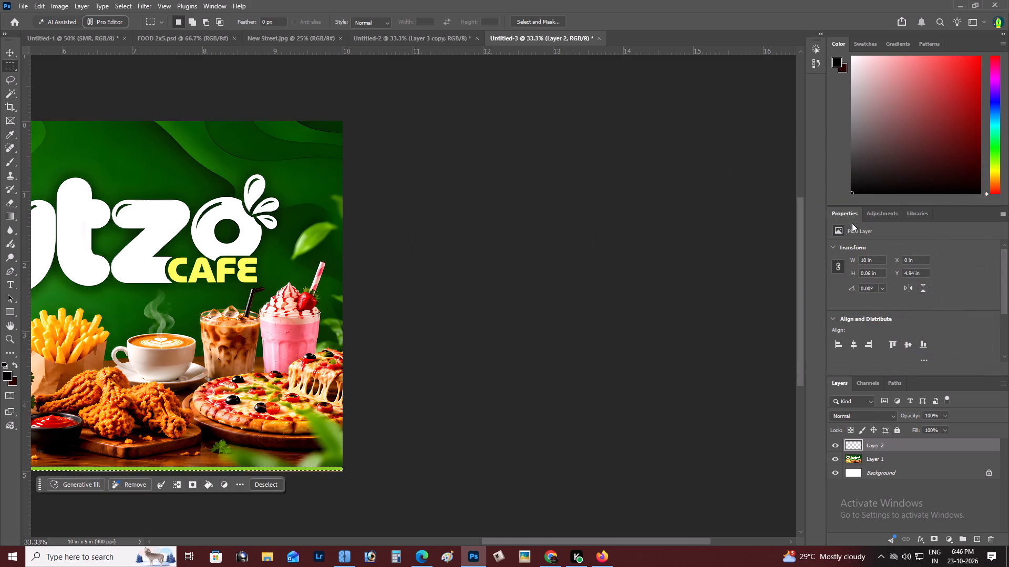
pyautogui.hotkey('ctrl', 'd')
# Examine the whole Bytzo Cafe design together with the green strip along its bottom edge.
pyautogui.press('space')
pyautogui.press('space')
pyautogui.press('space')
pyautogui.press('space')
pyautogui.press('space')
pyautogui.press('space')
pyautogui.press('space')
pyautogui.press('space')
pyautogui.press('space')
pyautogui.press('space')
pyautogui.press('space')
pyautogui.press('space')
pyautogui.press('space')
pyautogui.press('space')
pyautogui.press('space')
pyautogui.moveTo(546, 352); pyautogui.dragTo(914, 330)
pyautogui.press('z')
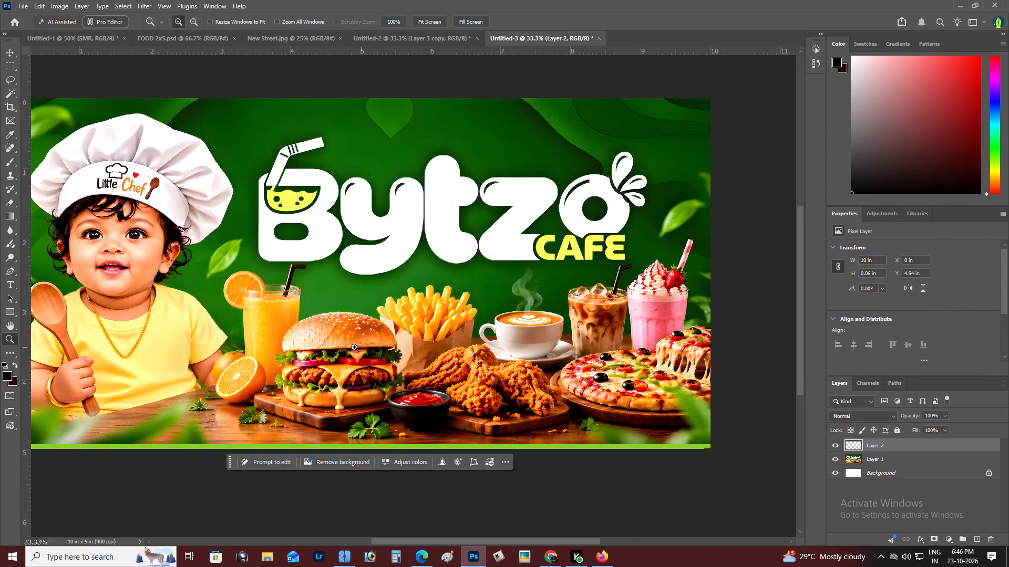
pyautogui.keyDown('alt'); pyautogui.click(346, 347); pyautogui.keyUp('alt')
pyautogui.rightClick(346, 347)
pyautogui.doubleClick(353, 351)
pyautogui.press('space')
pyautogui.moveTo(353, 351); pyautogui.dragTo(368, 354)
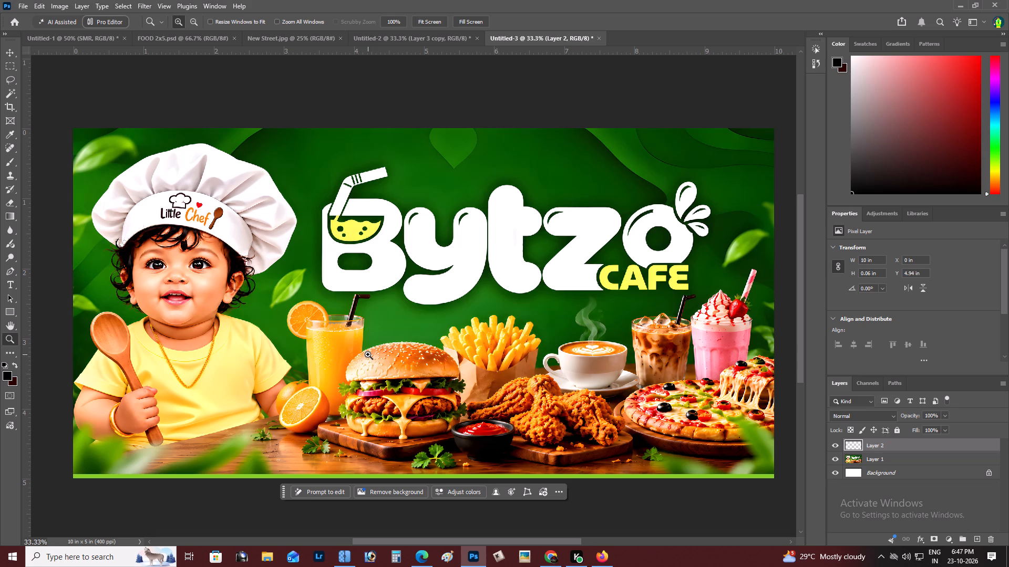
# Nudge the green strip layer down to a Y position of 4.96 inches.
pyautogui.press('v')
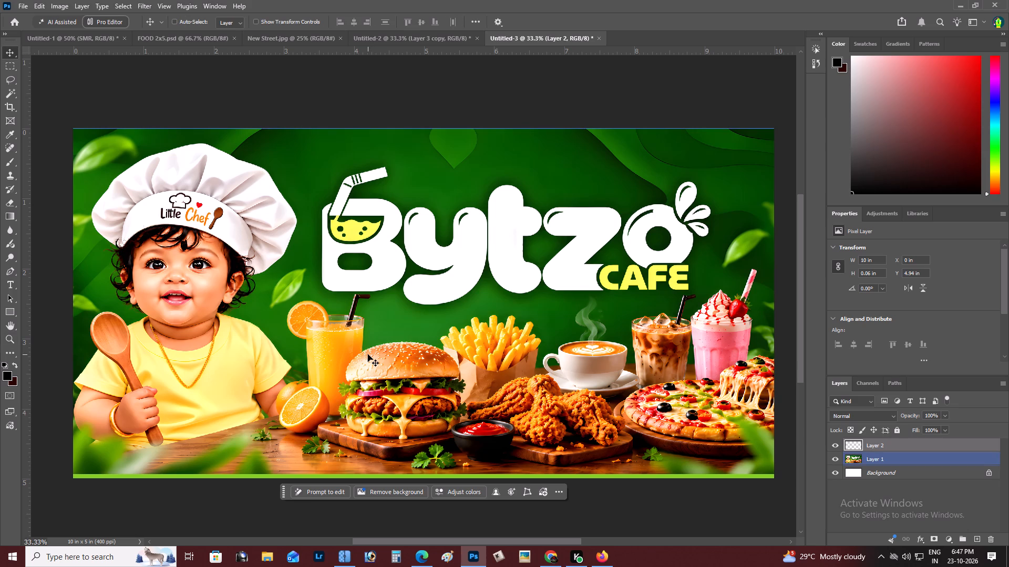
pyautogui.press('Down')
pyautogui.press('Down')
pyautogui.press('Down')
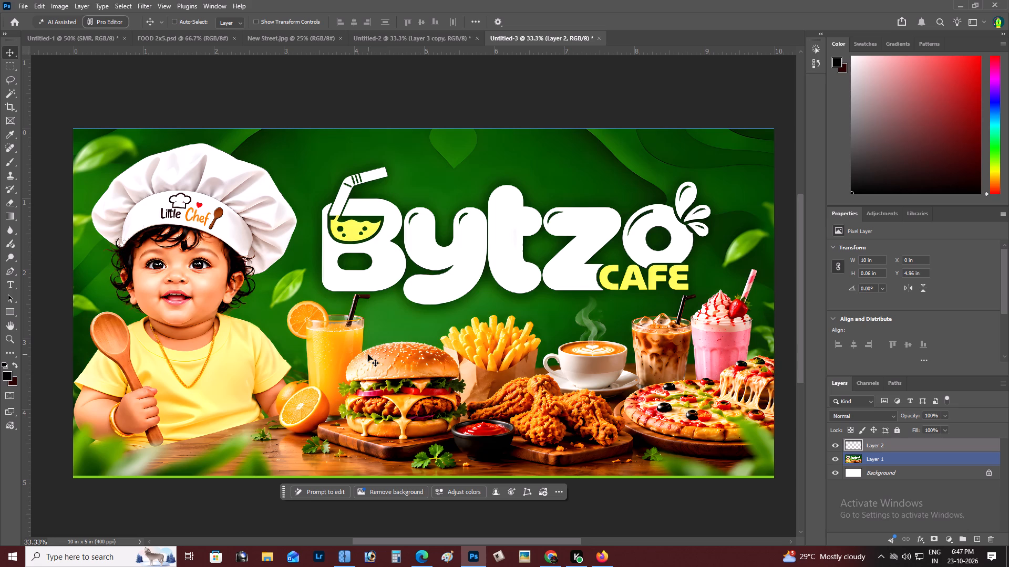
pyautogui.press('z')
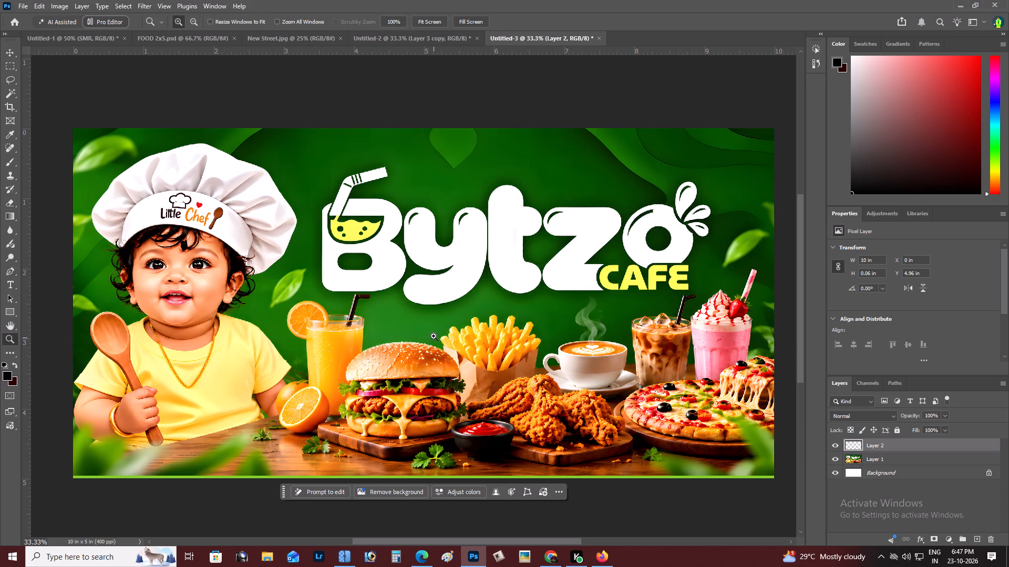
pyautogui.press('z')
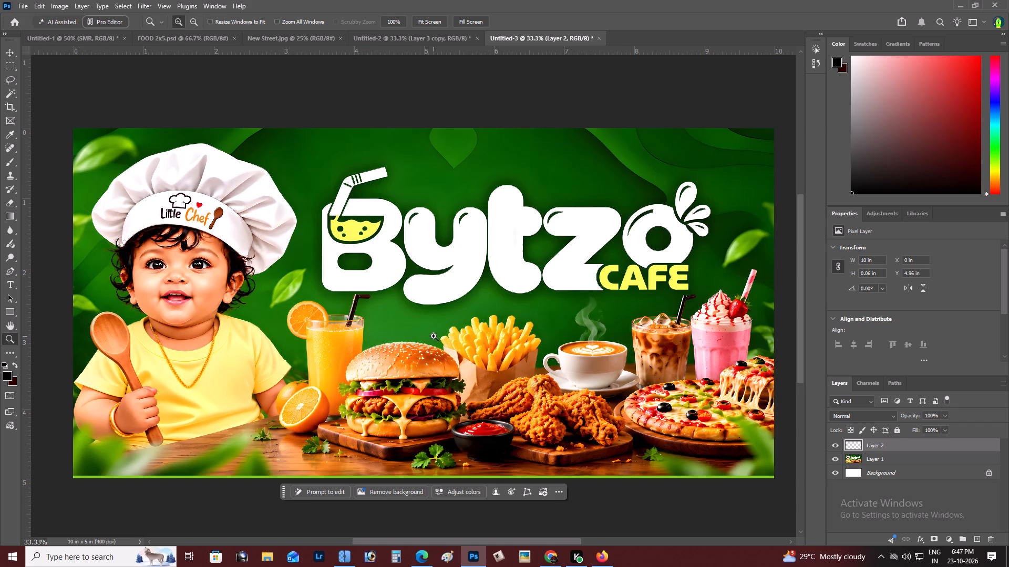
# Nudge the green strip layer down along the artwork's bottom edge to a Y position of 4.98 inches.
pyautogui.keyDown('alt'); pyautogui.click(434, 336); pyautogui.keyUp('alt')
pyautogui.rightClick(450, 330)
pyautogui.click(472, 337)
pyautogui.press('space')
pyautogui.moveTo(471, 337); pyautogui.dragTo(497, 282)
pyautogui.press('z')
pyautogui.doubleClick(459, 354)
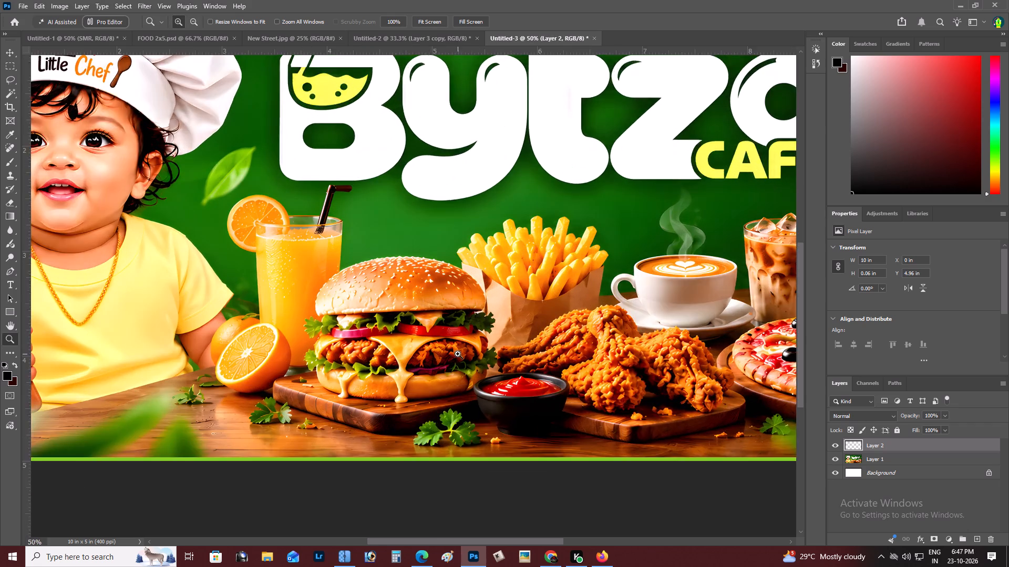
pyautogui.press('space')
pyautogui.moveTo(458, 354); pyautogui.dragTo(462, 314)
pyautogui.press('v')
pyautogui.press('Down')
pyautogui.press('Down')
pyautogui.press('Down')
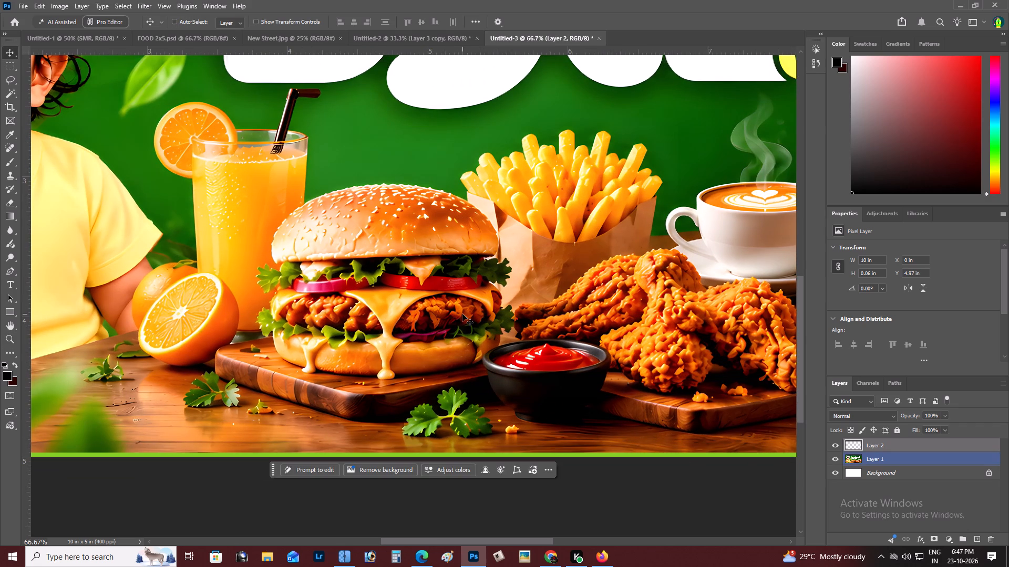
pyautogui.press('Down')
pyautogui.press('Down')
pyautogui.press('Down')
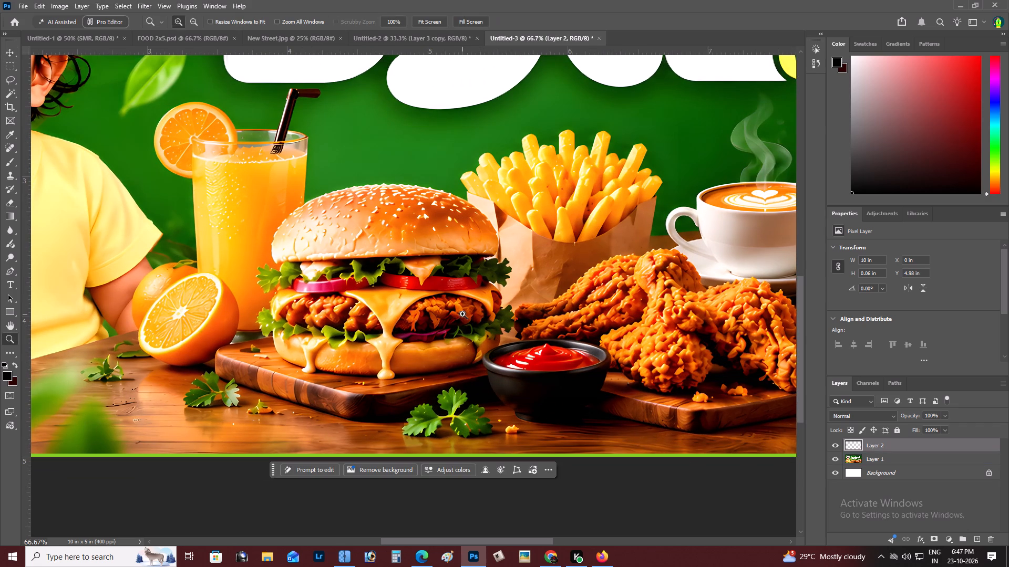
# Examine the whole Bytzo Cafe design, including the logo and its upper corner, with the strip in its new position.
pyautogui.press('z')
pyautogui.keyDown('alt'); pyautogui.click(462, 314); pyautogui.keyUp('alt')
pyautogui.rightClick(462, 314)
pyautogui.doubleClick(475, 317)
pyautogui.keyDown('alt'); pyautogui.click(480, 335); pyautogui.keyUp('alt')
pyautogui.rightClick(493, 302)
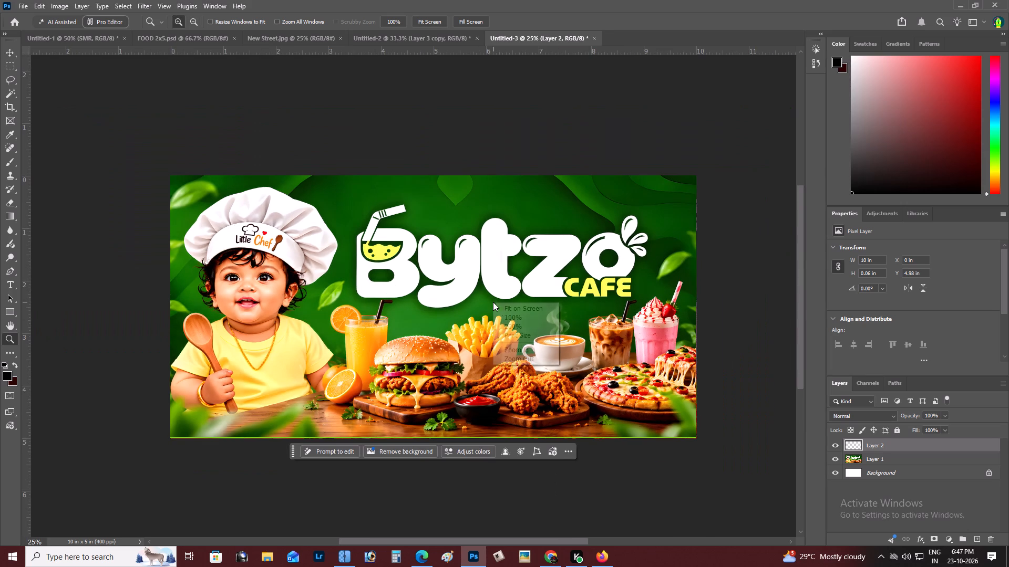
pyautogui.click(507, 309)
pyautogui.press('space')
pyautogui.moveTo(504, 310); pyautogui.dragTo(361, 324)
pyautogui.doubleClick(636, 153)
pyautogui.keyDown('alt'); pyautogui.click(475, 280); pyautogui.keyUp('alt')
pyautogui.rightClick(477, 279)
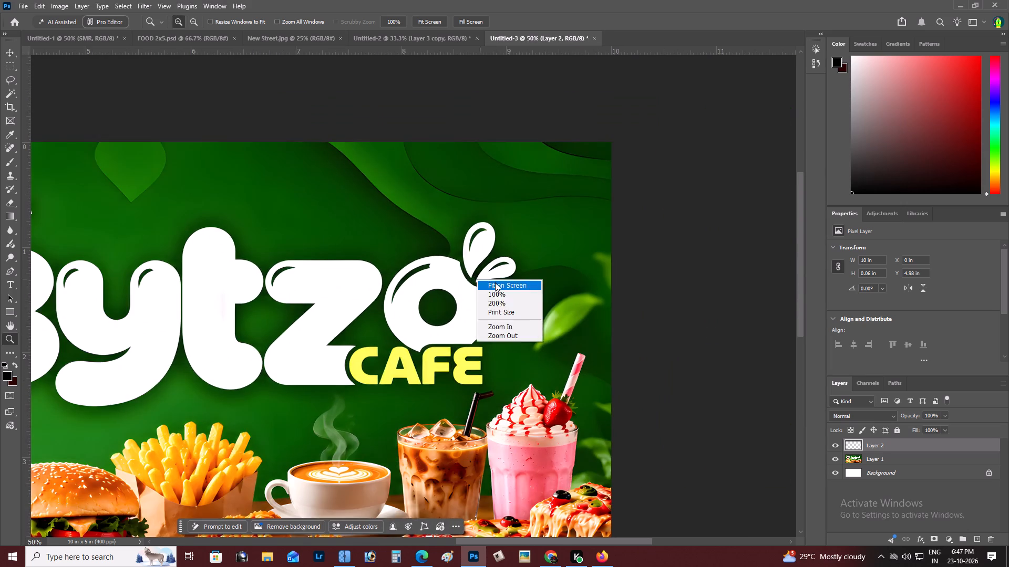
pyautogui.doubleClick(495, 282)
pyautogui.press('space')
pyautogui.press('space')
pyautogui.moveTo(528, 282); pyautogui.dragTo(499, 289)
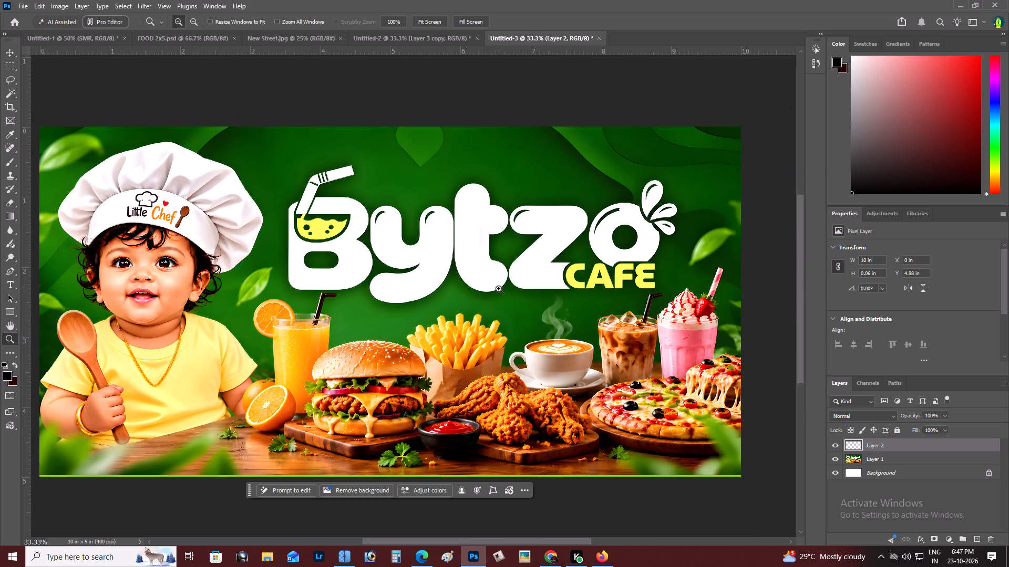
# Browse to the Branding folder on the Kaviya Digital Printers (D:) drive for a file to open.
pyautogui.hotkey('ctrl', 'o')
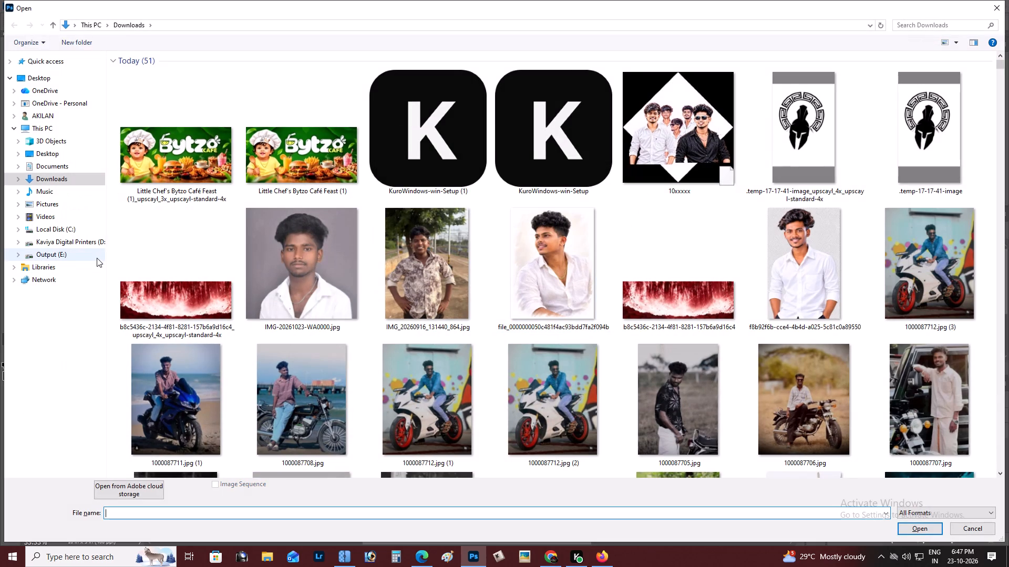
pyautogui.click(69, 244)
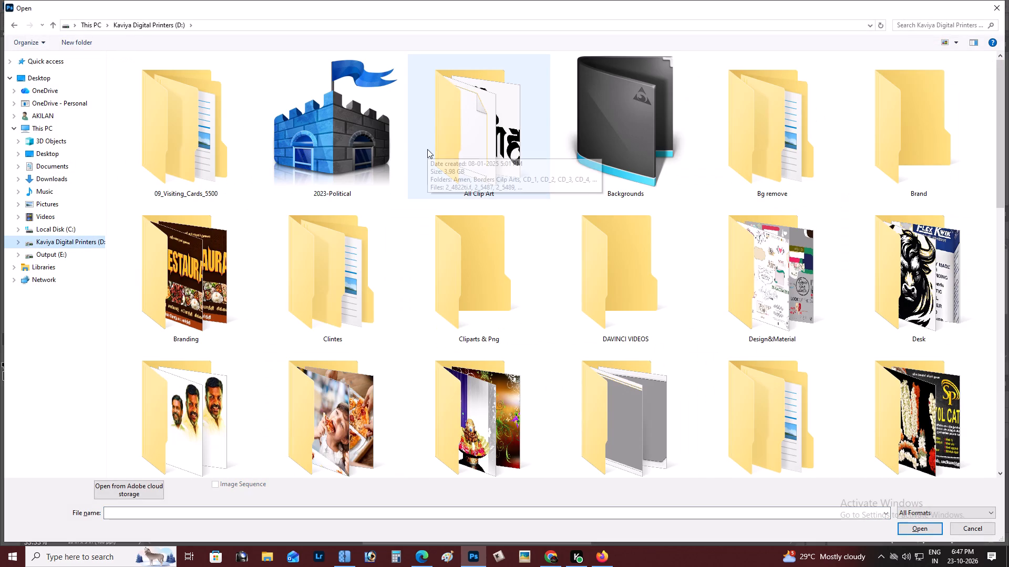
pyautogui.click(202, 264)
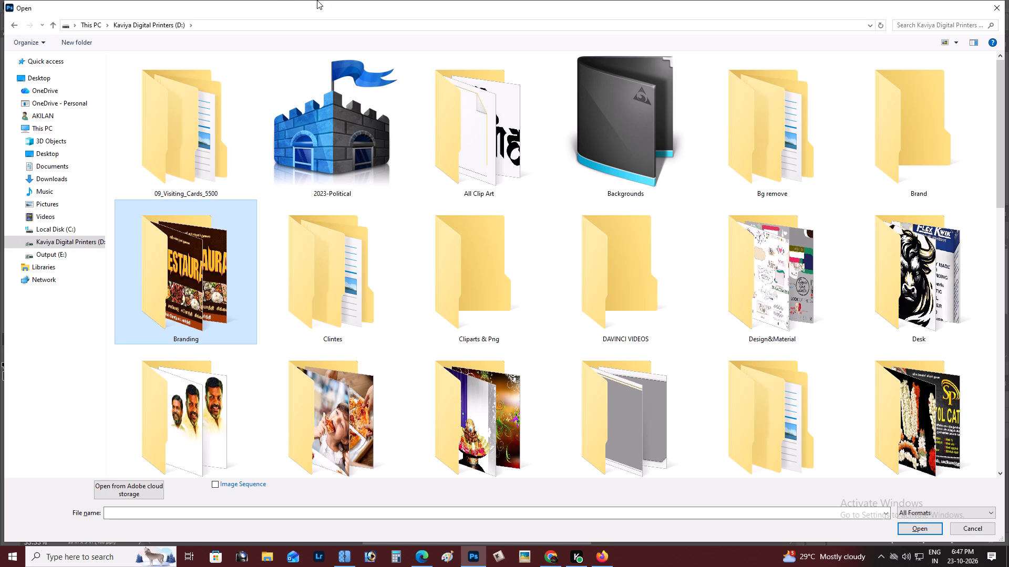
pyautogui.doubleClick(180, 277)
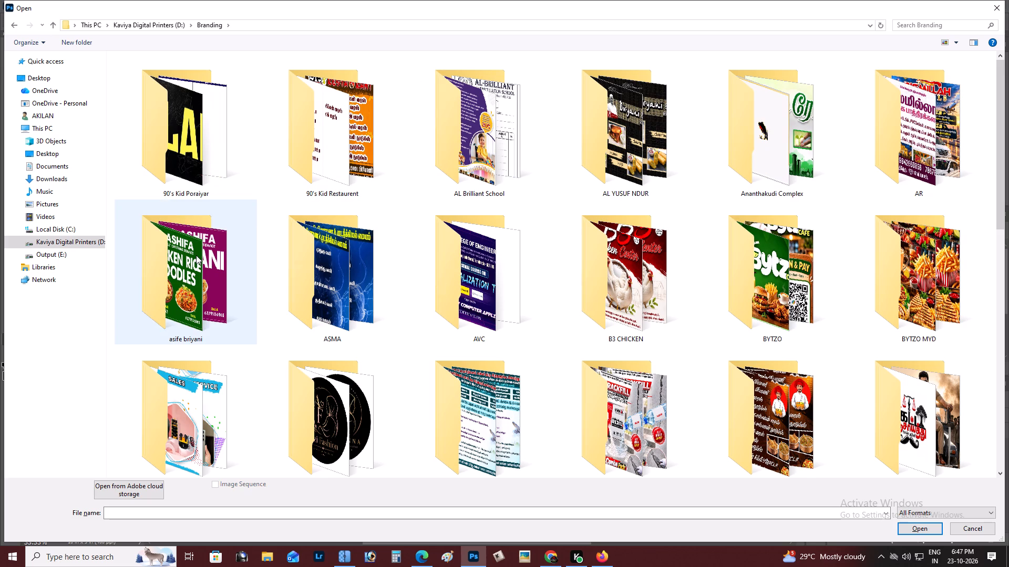
# Open the backlight 10X4 PSD design from the BYTZO folder inside Branding.
pyautogui.click(196, 255)
pyautogui.click(505, 126)
pyautogui.press('Right')
pyautogui.press('Right')
pyautogui.press('Down')
pyautogui.press('Right')
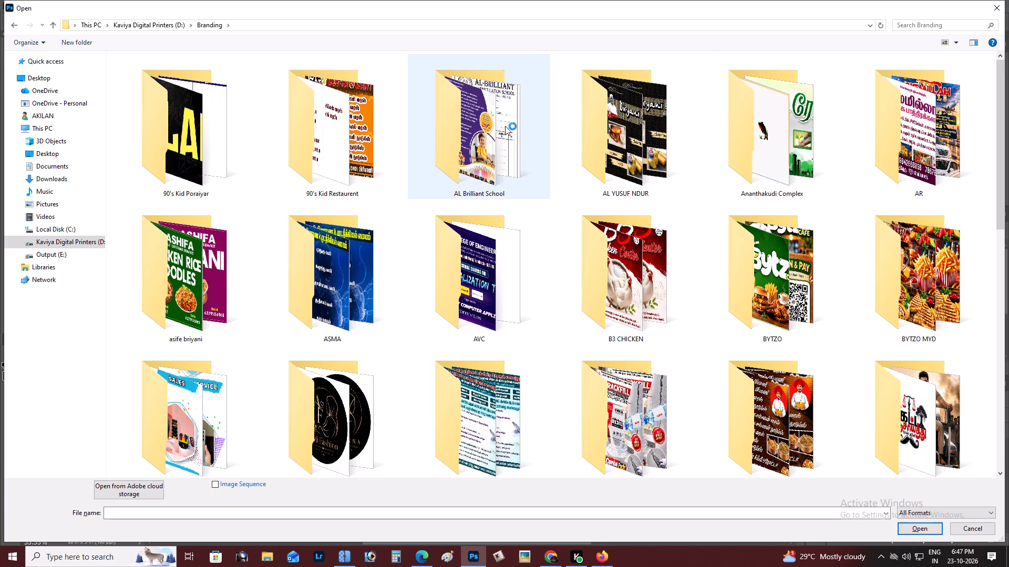
pyautogui.press('Left')
pyautogui.press('Return')
pyautogui.press('Right')
pyautogui.press('Right')
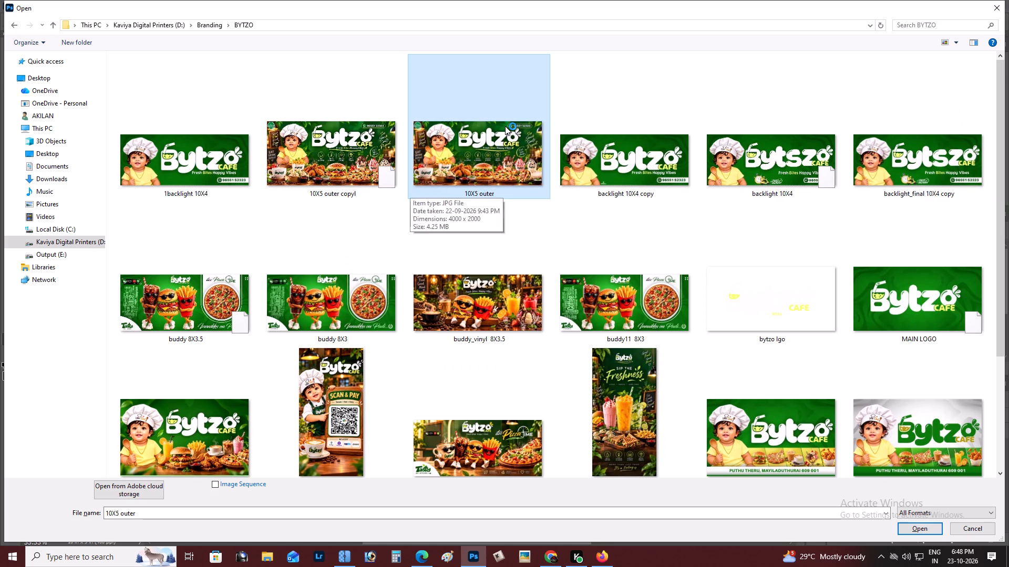
pyautogui.press('Right')
pyautogui.press('Right')
pyautogui.press('Left')
pyautogui.press('Left')
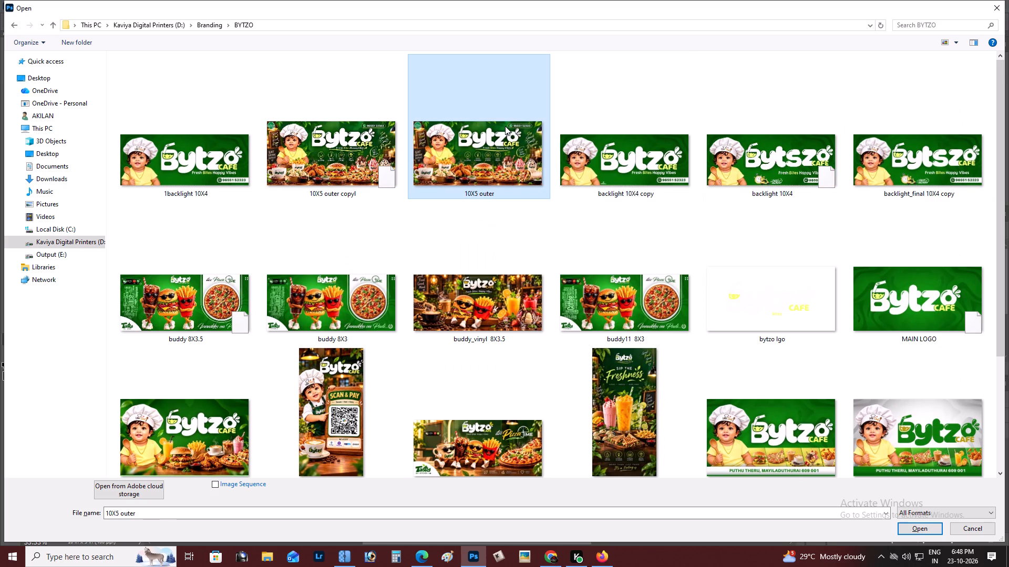
pyautogui.press('Right')
pyautogui.press('Right')
pyautogui.press('Return')
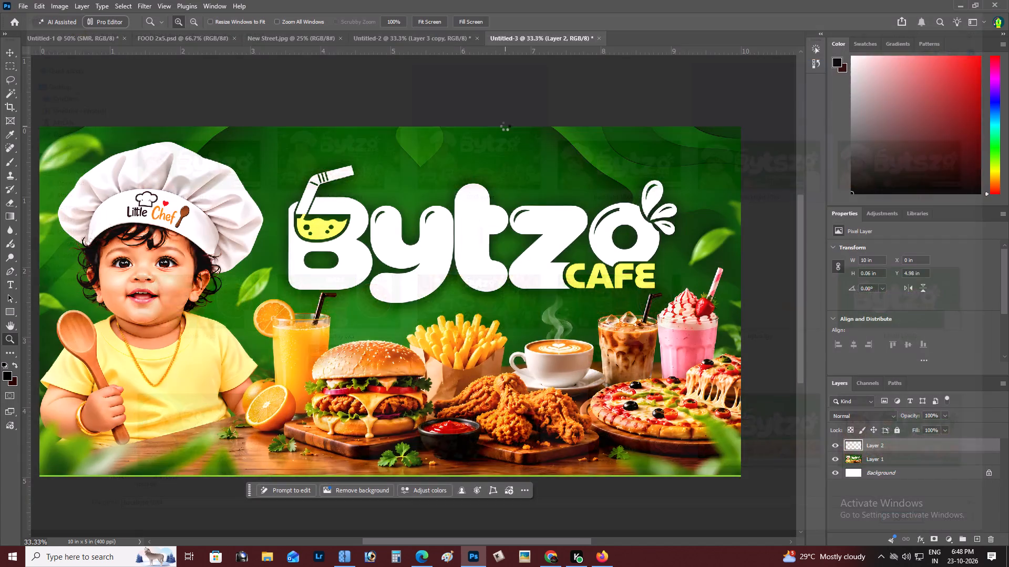
# Copy the phone number text, WhatsApp icon and white rounded bar from backlight 10X4.psd into the Untitled-3 design.
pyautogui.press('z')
pyautogui.doubleClick(673, 422)
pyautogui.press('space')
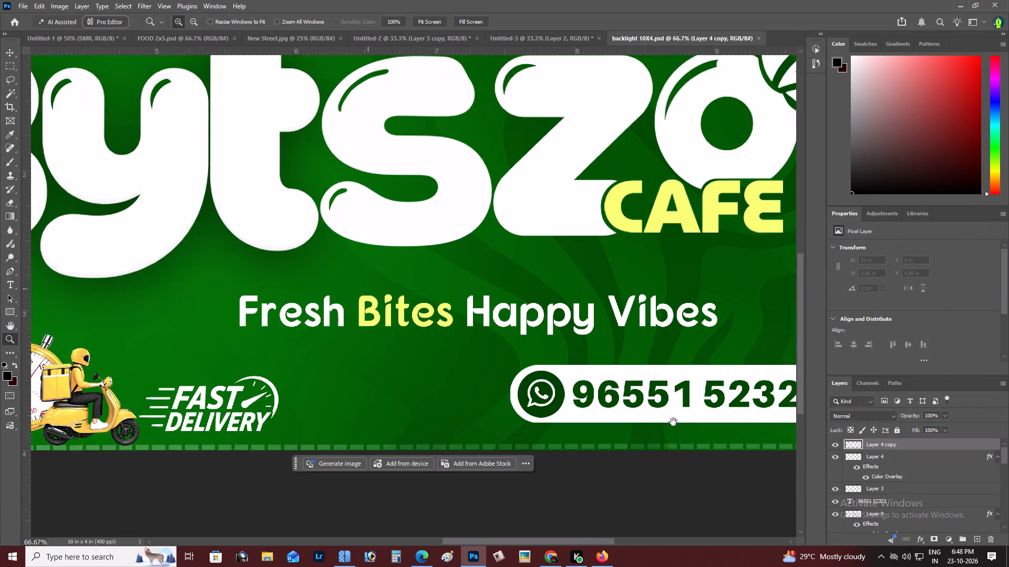
pyautogui.moveTo(652, 388); pyautogui.dragTo(489, 313)
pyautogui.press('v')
pyautogui.rightClick(652, 295)
pyautogui.click(669, 303)
pyautogui.moveTo(669, 303); pyautogui.dragTo(595, 282)
pyautogui.hotkey('ctrl', 'z')
pyautogui.keyDown('shift'); pyautogui.rightClick(445, 323); pyautogui.keyUp('shift')
pyautogui.keyDown('shift'); pyautogui.click(455, 328); pyautogui.keyUp('shift')
pyautogui.keyDown('shift'); pyautogui.rightClick(377, 327); pyautogui.keyUp('shift')
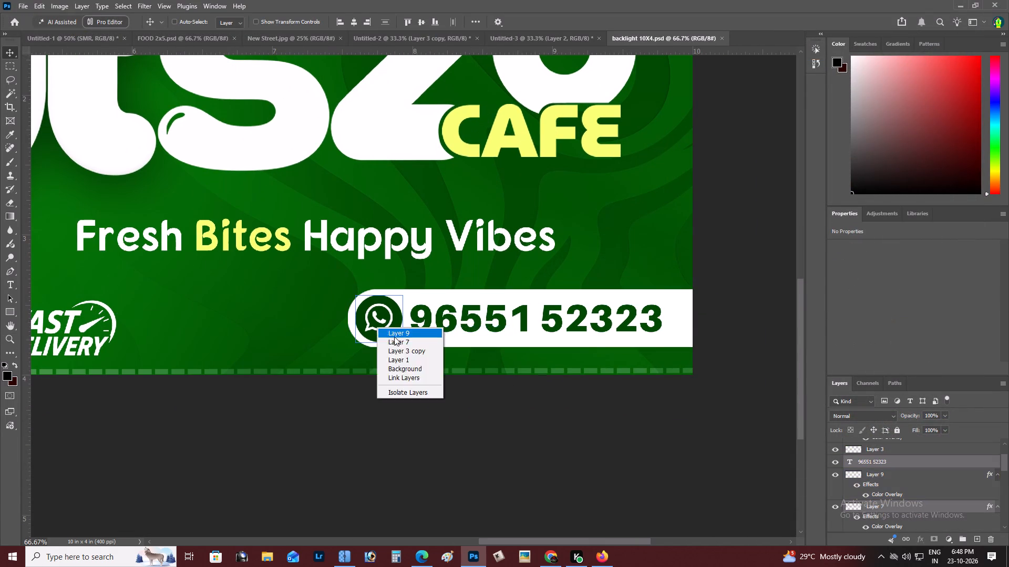
pyautogui.keyDown('shift'); pyautogui.click(394, 337); pyautogui.keyUp('shift')
pyautogui.keyDown('shift'); pyautogui.moveTo(400, 336); pyautogui.dragTo(65, 52); pyautogui.keyUp('shift')
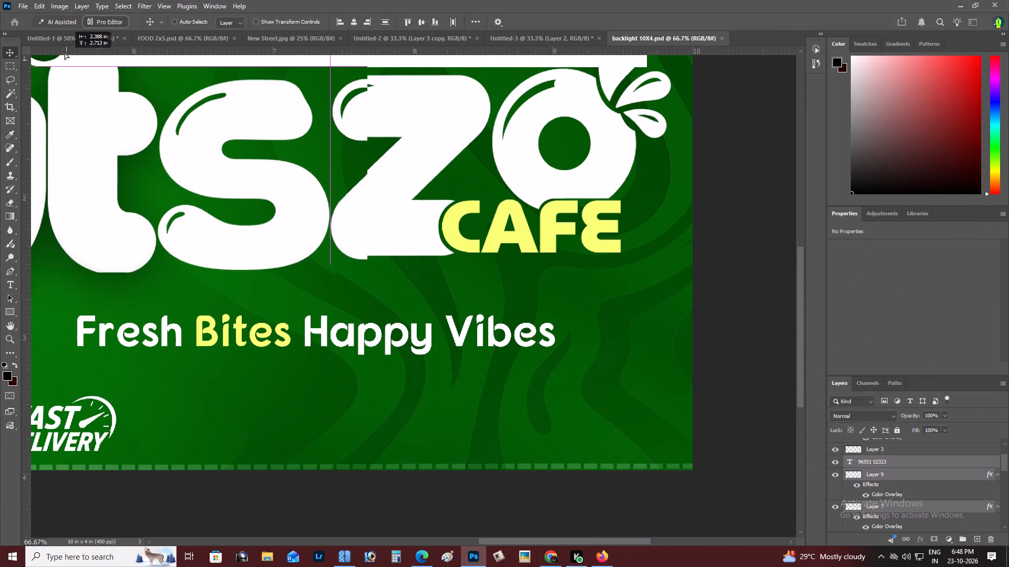
pyautogui.keyDown('shift'); pyautogui.moveTo(65, 52); pyautogui.dragTo(183, 31); pyautogui.keyUp('shift')
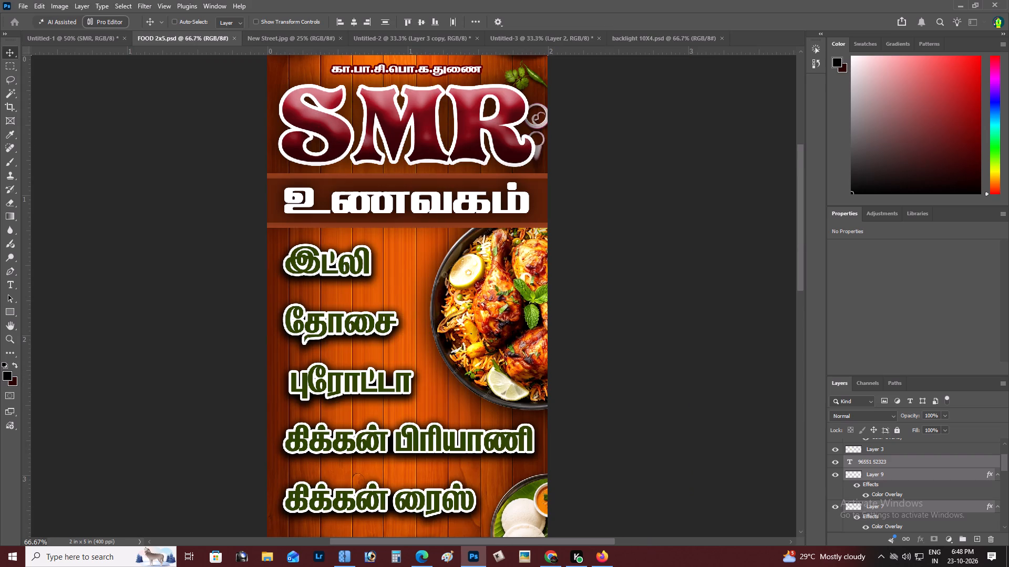
pyautogui.keyDown('shift'); pyautogui.moveTo(183, 31); pyautogui.dragTo(404, 41); pyautogui.keyUp('shift')
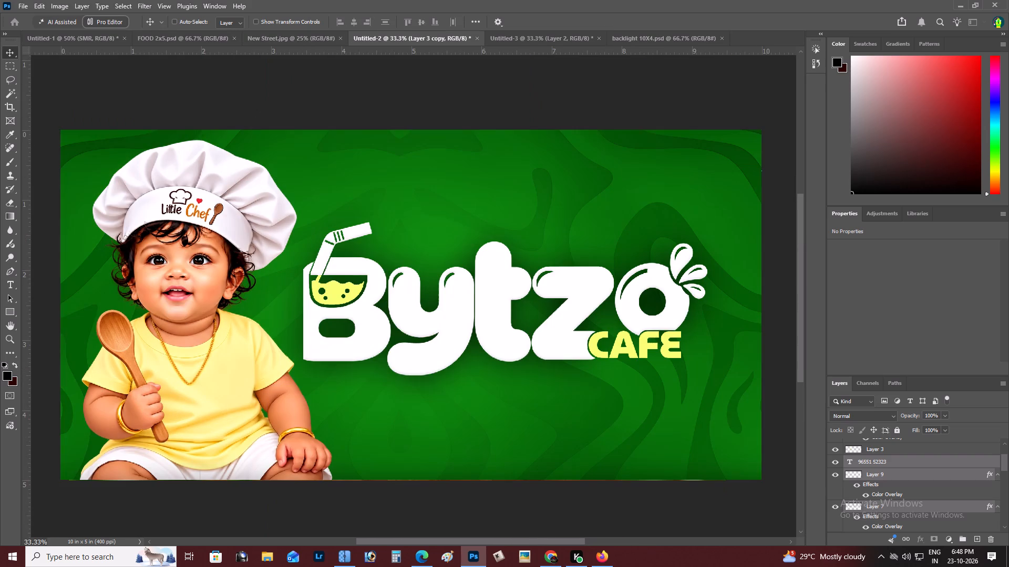
pyautogui.keyDown('shift'); pyautogui.moveTo(404, 41); pyautogui.dragTo(513, 47); pyautogui.keyUp('shift')
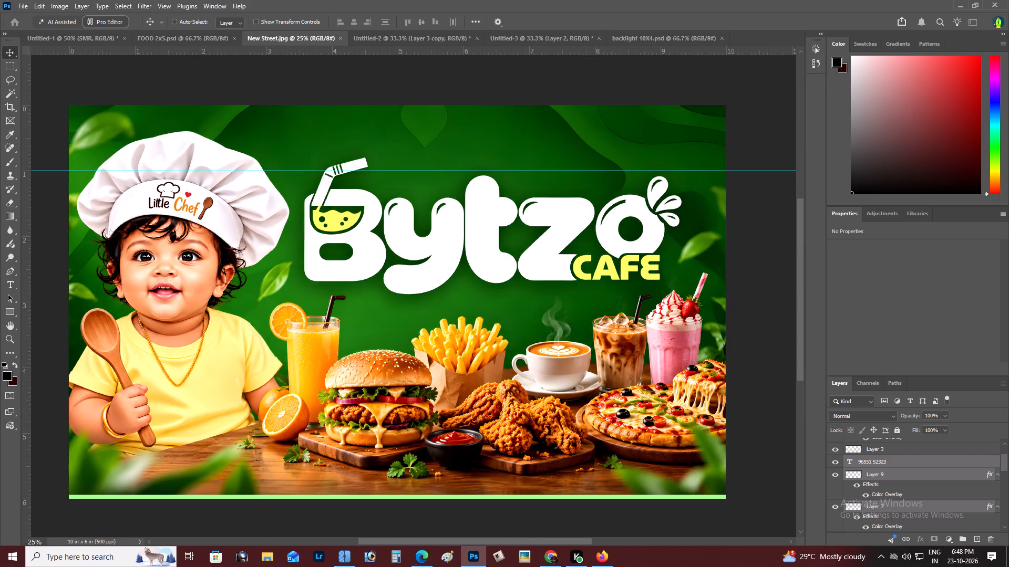
pyautogui.keyDown('shift'); pyautogui.moveTo(513, 47); pyautogui.dragTo(489, 147); pyautogui.keyUp('shift')
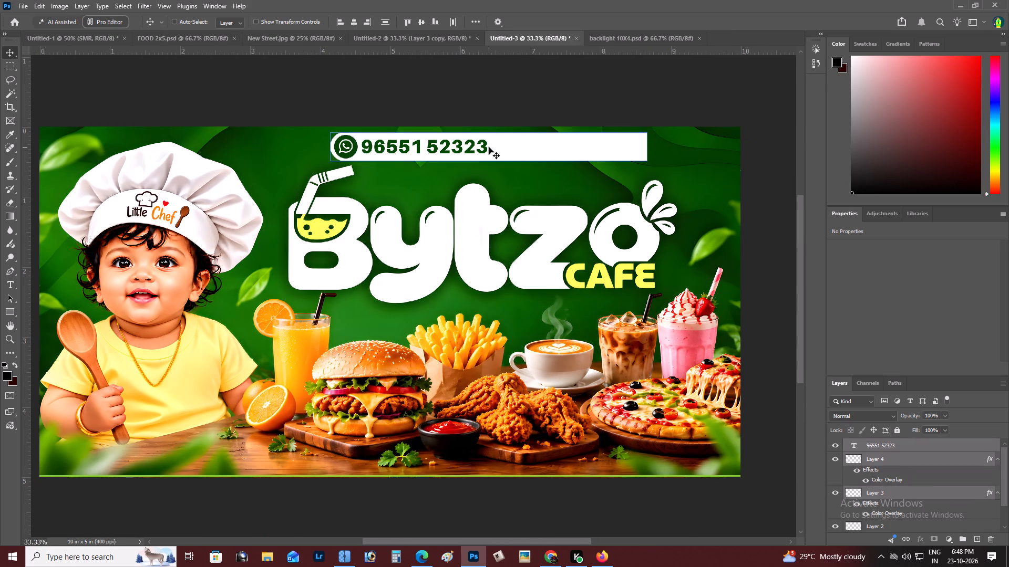
# Place the copied WhatsApp contact bar in the artwork's upper-right corner, running flush into its right edge.
pyautogui.moveTo(489, 147); pyautogui.dragTo(717, 158)
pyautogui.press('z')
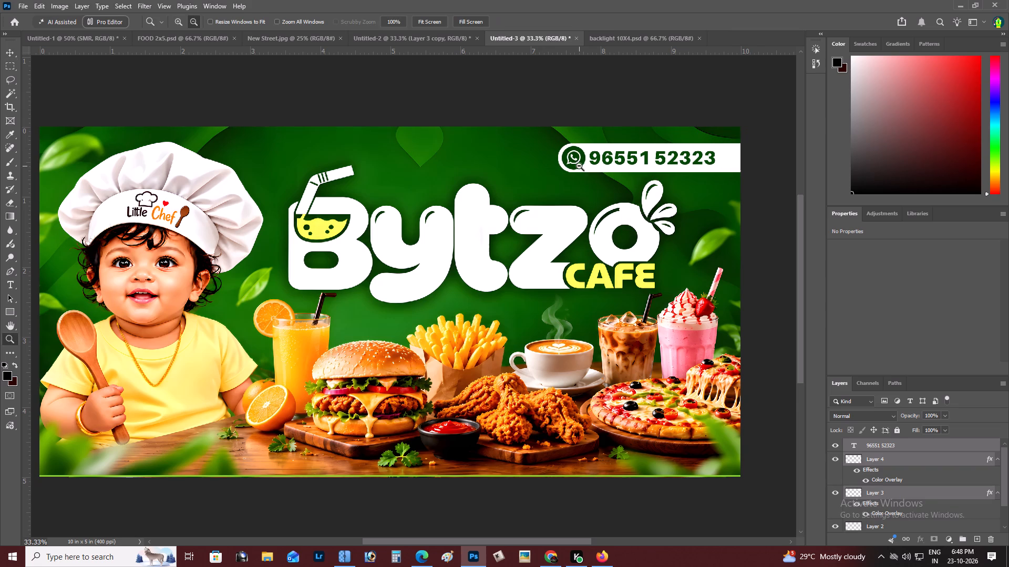
pyautogui.keyDown('alt'); pyautogui.click(579, 166); pyautogui.keyUp('alt')
pyautogui.rightClick(578, 166)
pyautogui.click(587, 170)
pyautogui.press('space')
pyautogui.moveTo(587, 170); pyautogui.dragTo(511, 202)
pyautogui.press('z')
pyautogui.doubleClick(620, 202)
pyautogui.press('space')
pyautogui.moveTo(619, 201); pyautogui.dragTo(587, 215)
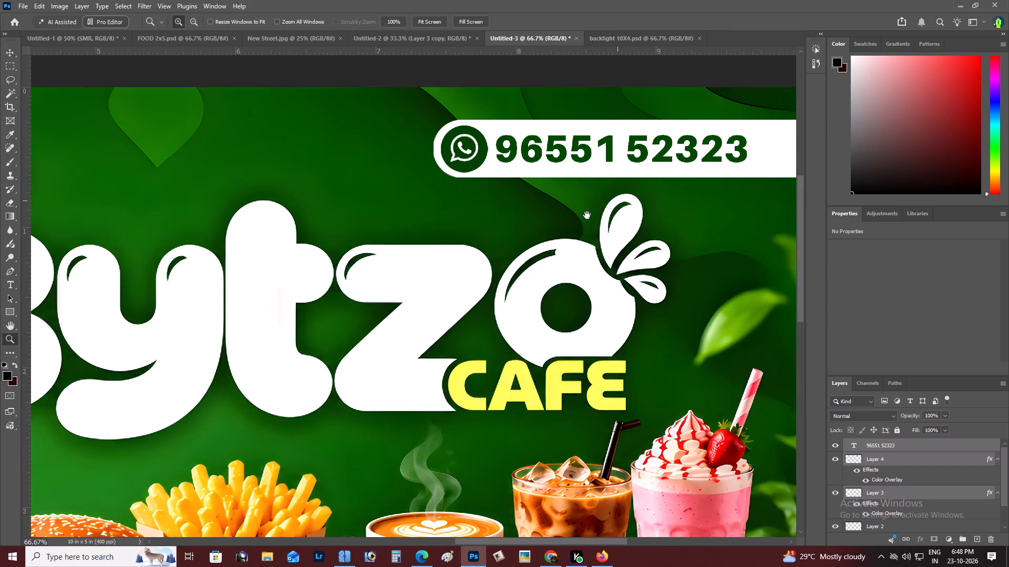
pyautogui.moveTo(587, 215); pyautogui.dragTo(550, 230)
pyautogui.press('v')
pyautogui.moveTo(678, 183); pyautogui.dragTo(694, 179)
# Examine the whole Bytzo Cafe banner and the contact bar's placement above the logo.
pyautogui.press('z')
pyautogui.keyDown('alt'); pyautogui.click(377, 239); pyautogui.keyUp('alt')
pyautogui.rightClick(377, 239)
pyautogui.click(403, 247)
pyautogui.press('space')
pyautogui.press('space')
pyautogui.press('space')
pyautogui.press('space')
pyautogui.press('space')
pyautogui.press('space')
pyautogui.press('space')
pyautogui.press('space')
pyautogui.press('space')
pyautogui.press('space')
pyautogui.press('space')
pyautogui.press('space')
pyautogui.moveTo(403, 247); pyautogui.dragTo(393, 272)
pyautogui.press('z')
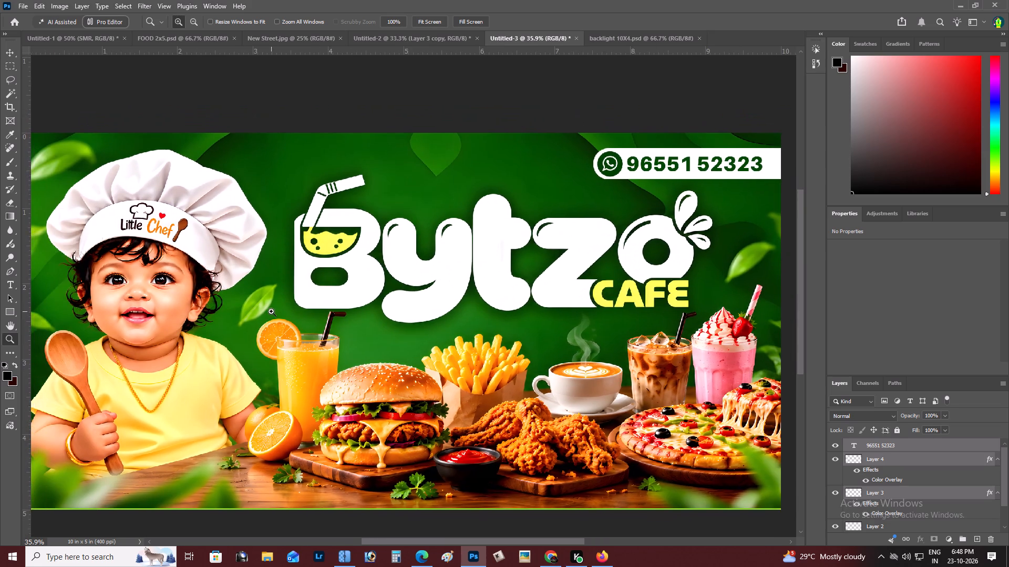
pyautogui.keyDown('alt'); pyautogui.click(271, 311); pyautogui.keyUp('alt')
pyautogui.rightClick(362, 295)
pyautogui.doubleClick(393, 310)
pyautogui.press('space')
pyautogui.moveTo(393, 310); pyautogui.dragTo(216, 309)
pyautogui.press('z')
pyautogui.keyDown('alt'); pyautogui.click(284, 299); pyautogui.keyUp('alt')
pyautogui.rightClick(312, 289)
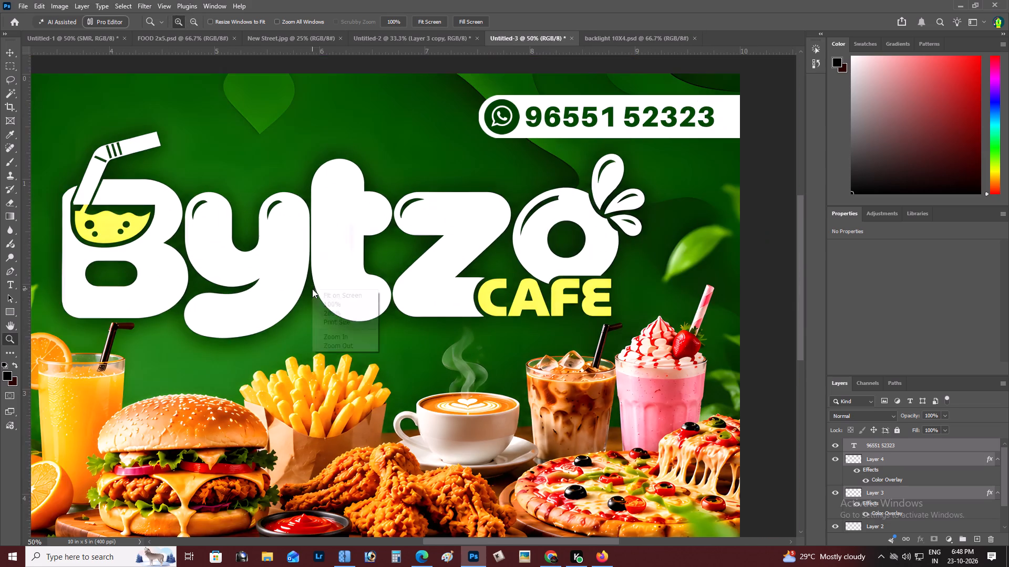
pyautogui.doubleClick(334, 298)
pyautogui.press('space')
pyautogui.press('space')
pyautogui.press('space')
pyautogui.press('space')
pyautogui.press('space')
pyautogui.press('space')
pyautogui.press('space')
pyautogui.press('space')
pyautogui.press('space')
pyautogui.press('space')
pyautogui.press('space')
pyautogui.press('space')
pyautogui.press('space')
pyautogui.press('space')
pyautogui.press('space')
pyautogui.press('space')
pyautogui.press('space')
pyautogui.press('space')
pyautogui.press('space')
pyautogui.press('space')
pyautogui.moveTo(334, 298); pyautogui.dragTo(291, 314)
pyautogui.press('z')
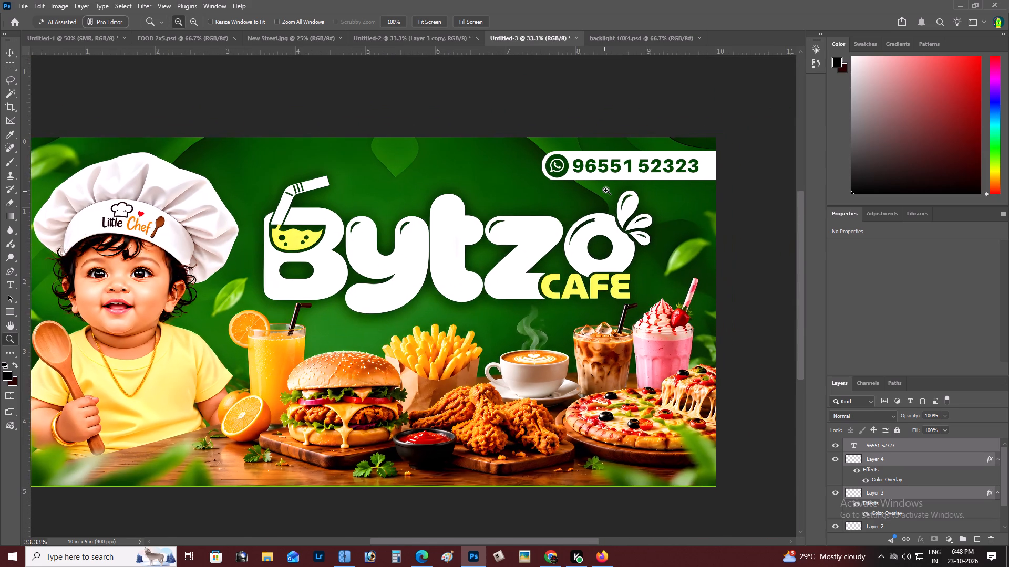
# Move the contact bar slightly up, closer to the artwork's top edge.
pyautogui.click(606, 190)
pyautogui.click(771, 152)
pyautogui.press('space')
pyautogui.moveTo(768, 157); pyautogui.dragTo(688, 215)
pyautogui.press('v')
pyautogui.moveTo(669, 233); pyautogui.dragTo(669, 224)
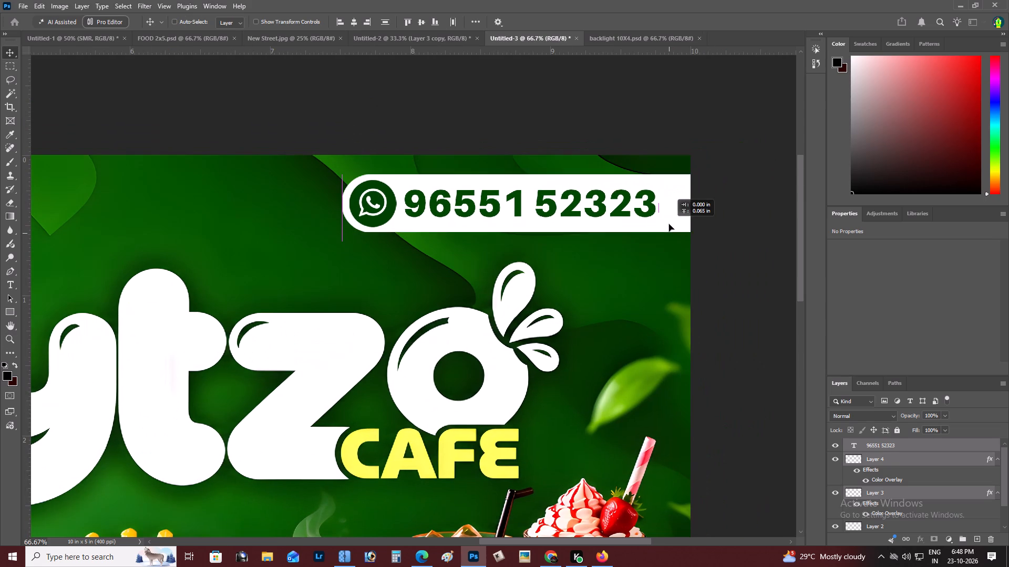
pyautogui.moveTo(669, 224); pyautogui.dragTo(664, 226)
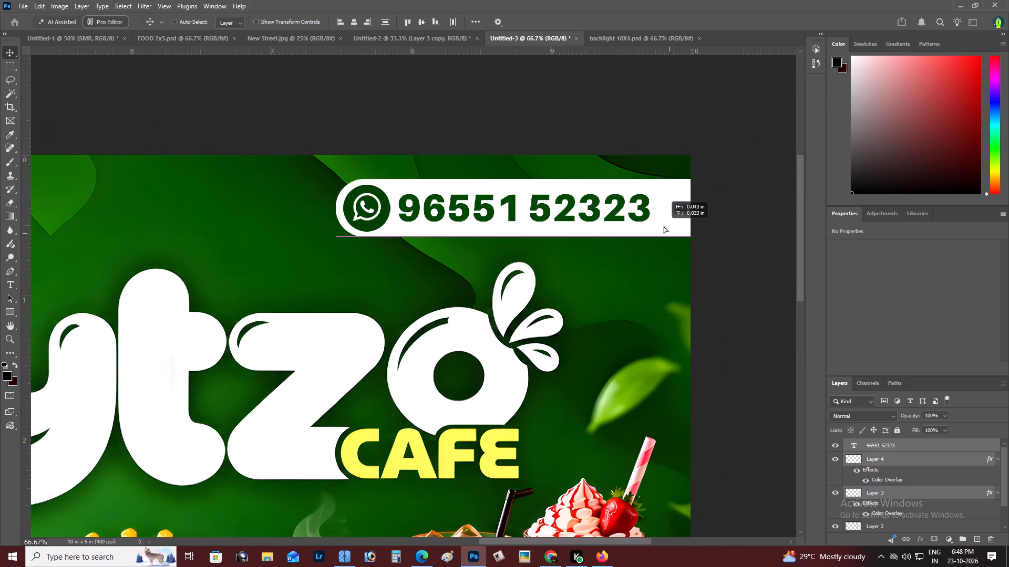
pyautogui.moveTo(664, 226); pyautogui.dragTo(667, 226)
# Enlarge the contact bar layers slightly with Free Transform, keeping their proportions.
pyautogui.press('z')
pyautogui.keyDown('alt'); pyautogui.click(401, 264); pyautogui.keyUp('alt')
pyautogui.rightClick(401, 264)
pyautogui.doubleClick(419, 271)
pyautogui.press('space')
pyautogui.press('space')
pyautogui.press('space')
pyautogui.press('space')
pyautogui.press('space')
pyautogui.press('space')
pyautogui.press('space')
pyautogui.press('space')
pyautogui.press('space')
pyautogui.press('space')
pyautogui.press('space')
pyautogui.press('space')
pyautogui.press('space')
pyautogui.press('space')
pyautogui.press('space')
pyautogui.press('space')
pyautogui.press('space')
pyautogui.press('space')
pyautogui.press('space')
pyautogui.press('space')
pyautogui.moveTo(431, 277); pyautogui.dragTo(395, 275)
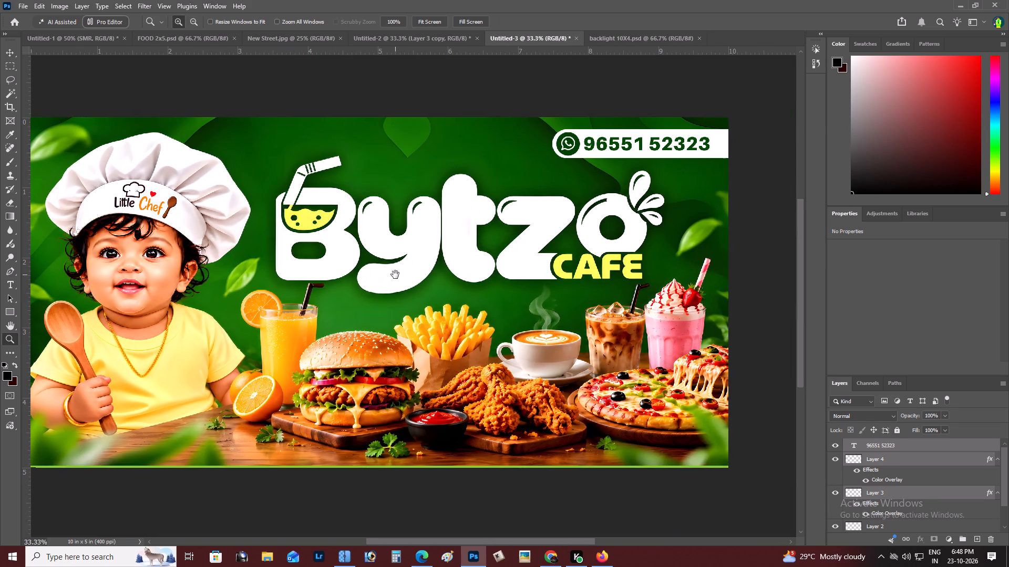
pyautogui.moveTo(395, 275); pyautogui.dragTo(395, 286)
pyautogui.hotkey('ctrl', 't')
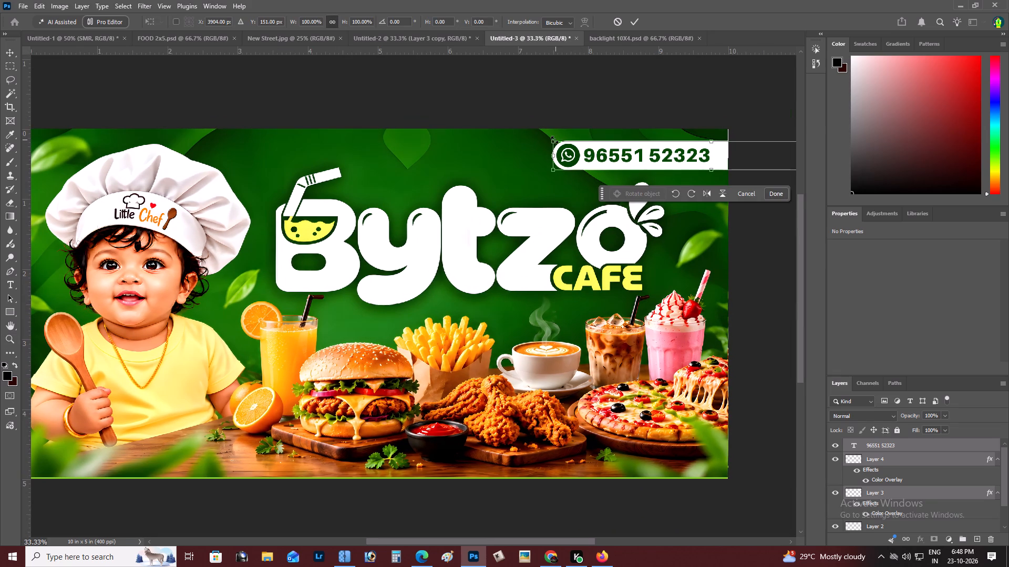
pyautogui.keyDown('alt'); pyautogui.moveTo(554, 140); pyautogui.dragTo(550, 139); pyautogui.keyUp('alt')
pyautogui.hotkey('ctrl', 'Return')
# Nudge the enlarged contact bar slightly toward the artwork's right edge.
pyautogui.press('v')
pyautogui.hotkey('shift', 'Right')
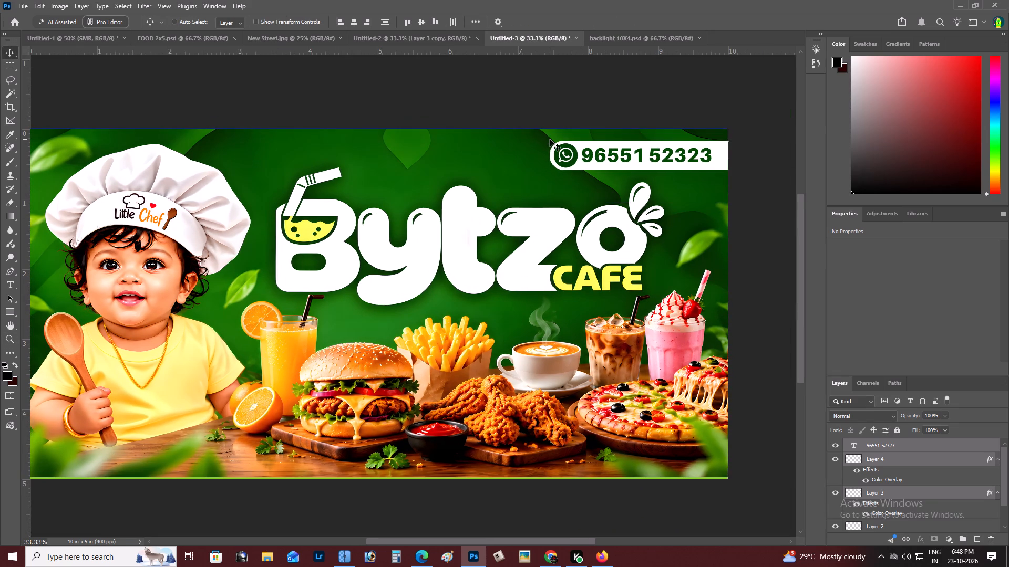
pyautogui.hotkey('shift', 'Right')
pyautogui.hotkey('shift', 'Right')
pyautogui.hotkey('shift', 'Right')
pyautogui.hotkey('shift', 'Left')
pyautogui.press('Down')
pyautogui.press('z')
pyautogui.click(550, 139)
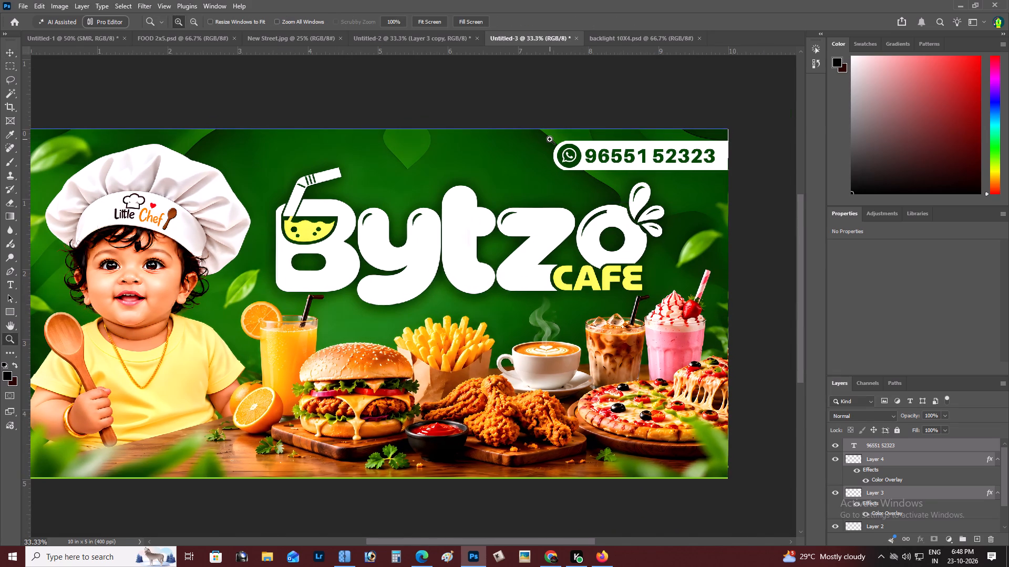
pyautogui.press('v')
pyautogui.press('Up')
pyautogui.press('Left')
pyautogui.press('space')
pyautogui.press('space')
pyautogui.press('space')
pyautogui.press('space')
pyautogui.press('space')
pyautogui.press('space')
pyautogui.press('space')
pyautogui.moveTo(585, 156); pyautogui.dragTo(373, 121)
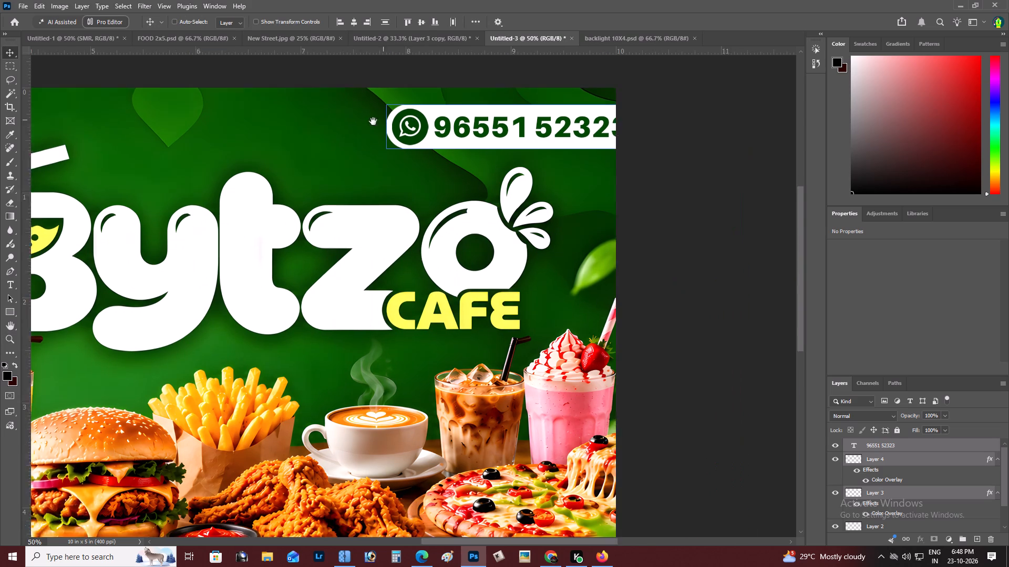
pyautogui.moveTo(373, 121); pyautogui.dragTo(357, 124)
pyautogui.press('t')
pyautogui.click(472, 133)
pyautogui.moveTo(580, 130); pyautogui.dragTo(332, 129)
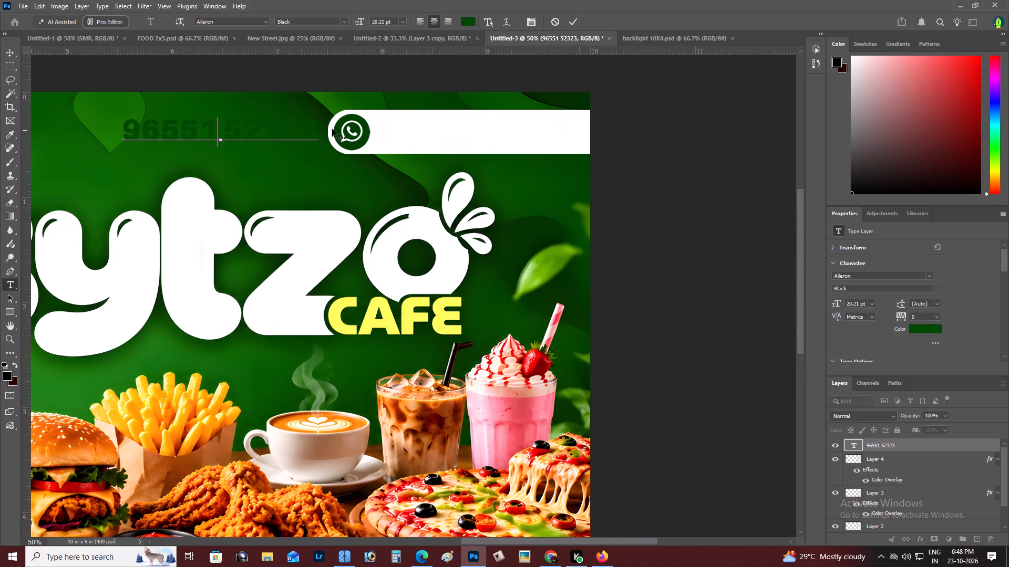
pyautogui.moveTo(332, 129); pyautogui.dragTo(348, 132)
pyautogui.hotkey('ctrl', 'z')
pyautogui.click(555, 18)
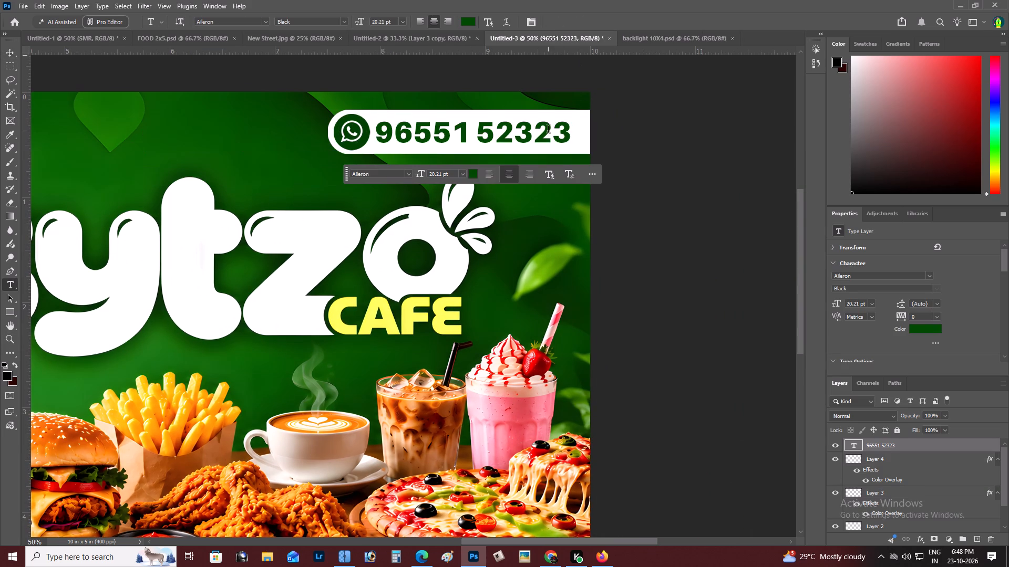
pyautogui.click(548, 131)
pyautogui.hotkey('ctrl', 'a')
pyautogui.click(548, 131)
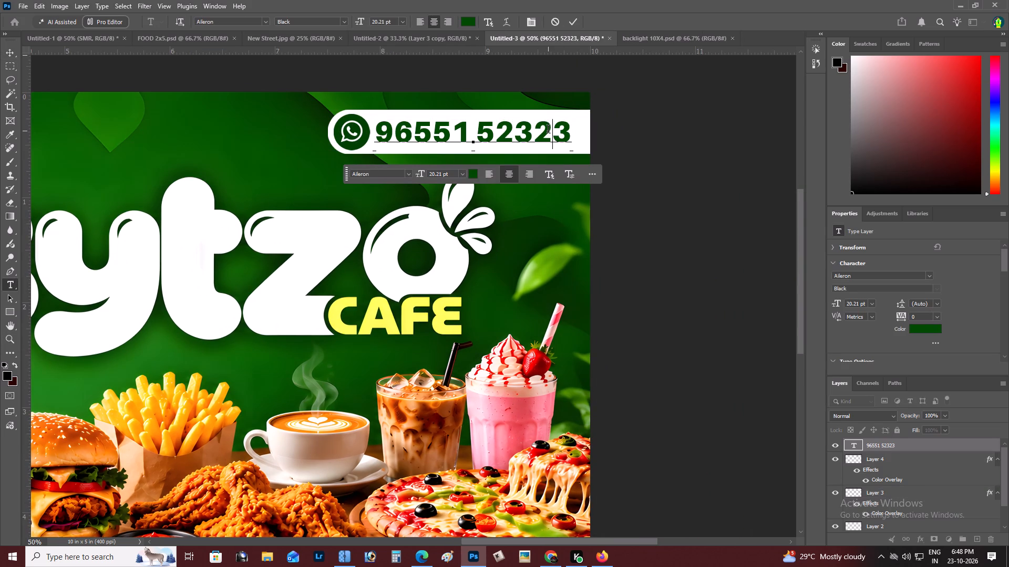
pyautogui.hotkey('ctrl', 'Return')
# Correct the contact bar's WhatsApp number by replacing the last digit of its first group and the first digit of its second group.
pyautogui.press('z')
pyautogui.keyDown('alt'); pyautogui.click(548, 131); pyautogui.keyUp('alt')
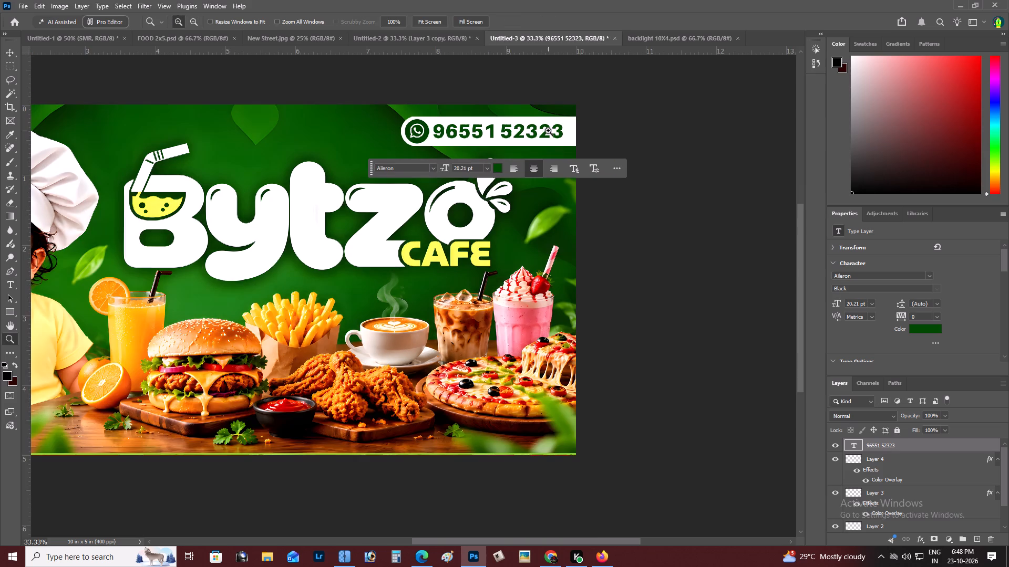
pyautogui.tripleClick(548, 131)
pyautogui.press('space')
pyautogui.moveTo(548, 131); pyautogui.dragTo(578, 146)
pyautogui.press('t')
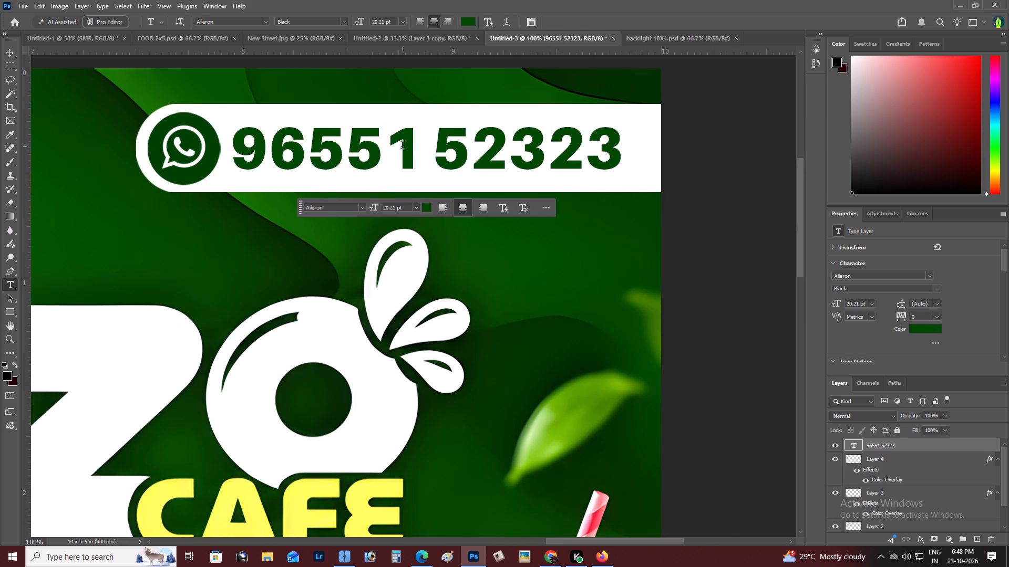
pyautogui.click(402, 146)
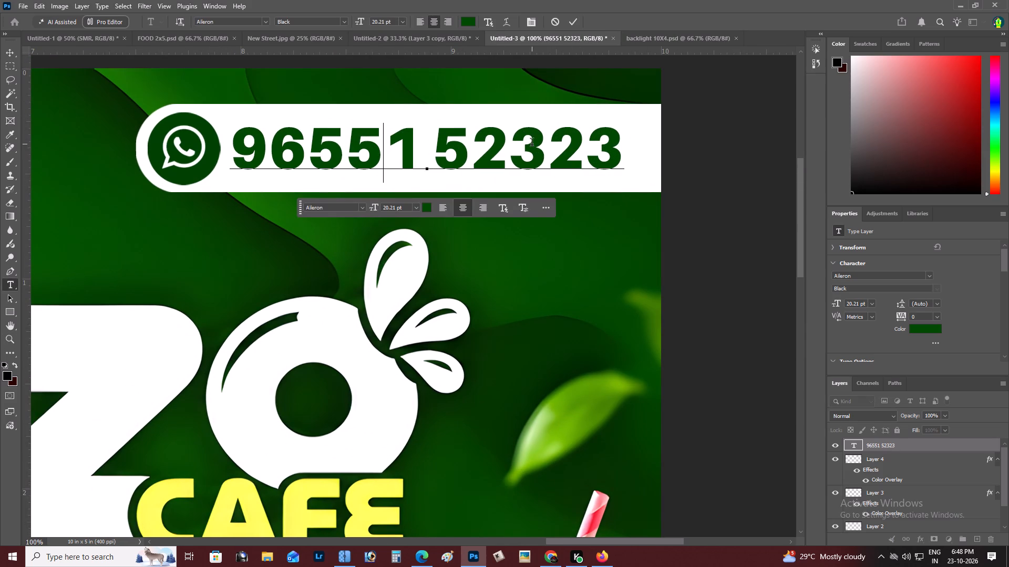
pyautogui.moveTo(523, 142); pyautogui.dragTo(578, 135)
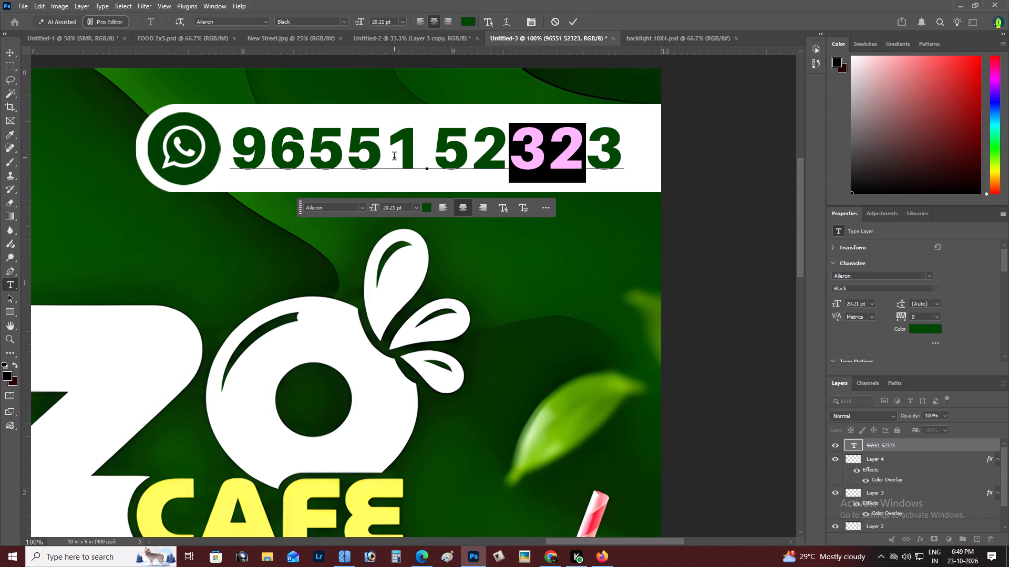
pyautogui.click(392, 157)
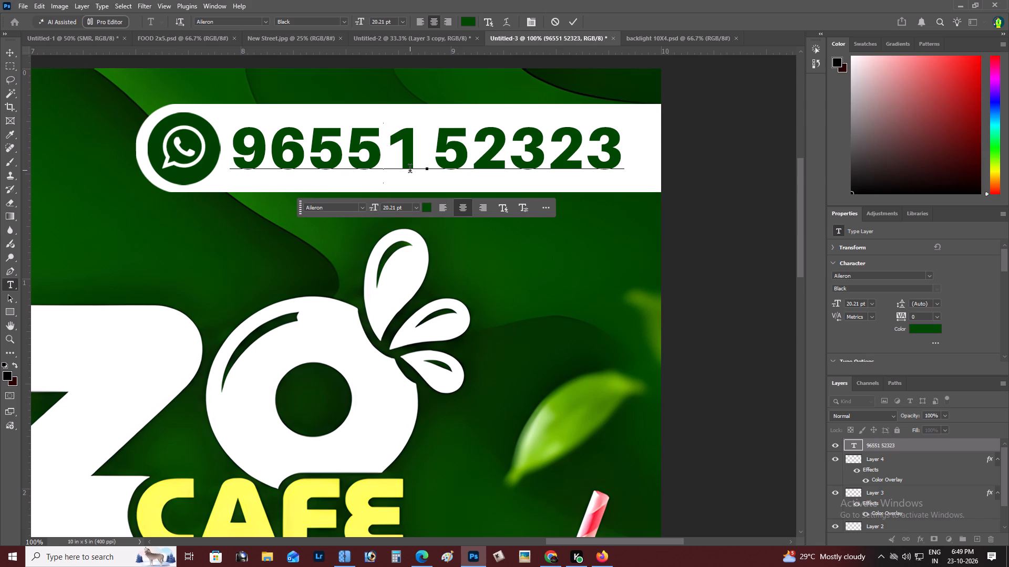
pyautogui.click(528, 155)
pyautogui.moveTo(554, 139); pyautogui.dragTo(672, 133)
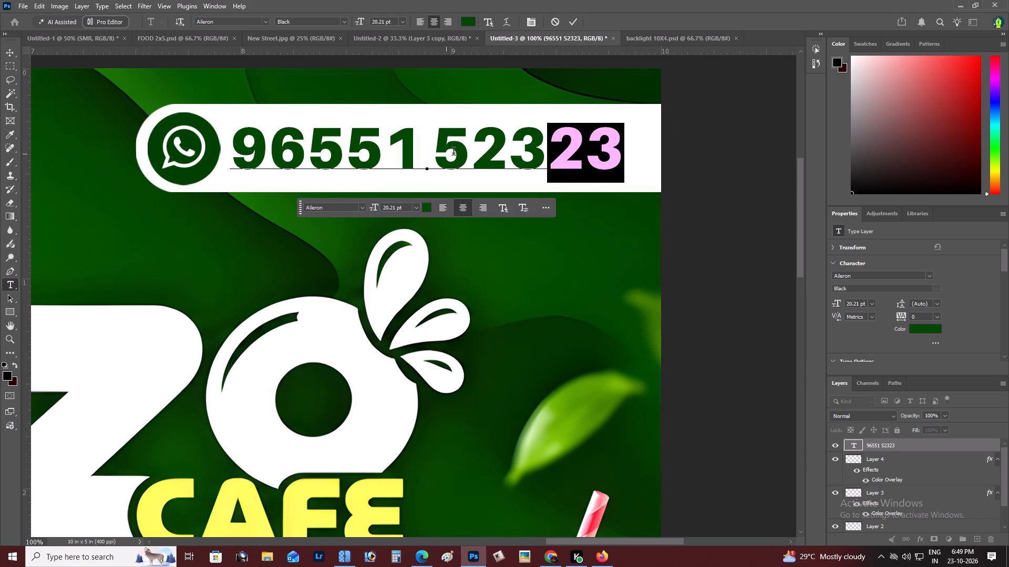
pyautogui.moveTo(466, 153); pyautogui.dragTo(454, 149)
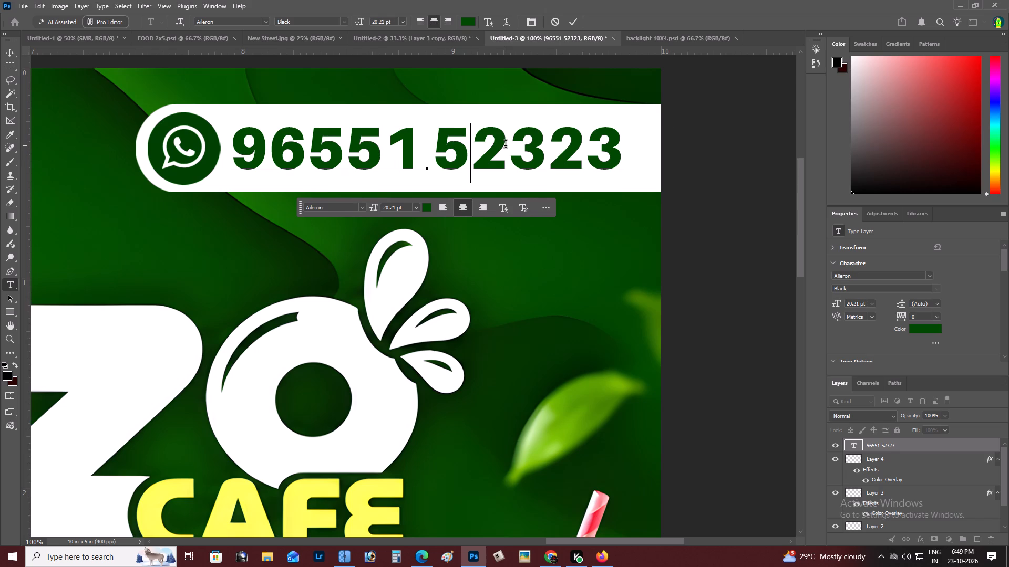
pyautogui.moveTo(419, 144); pyautogui.dragTo(387, 151)
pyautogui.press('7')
pyautogui.press('BackSpace')
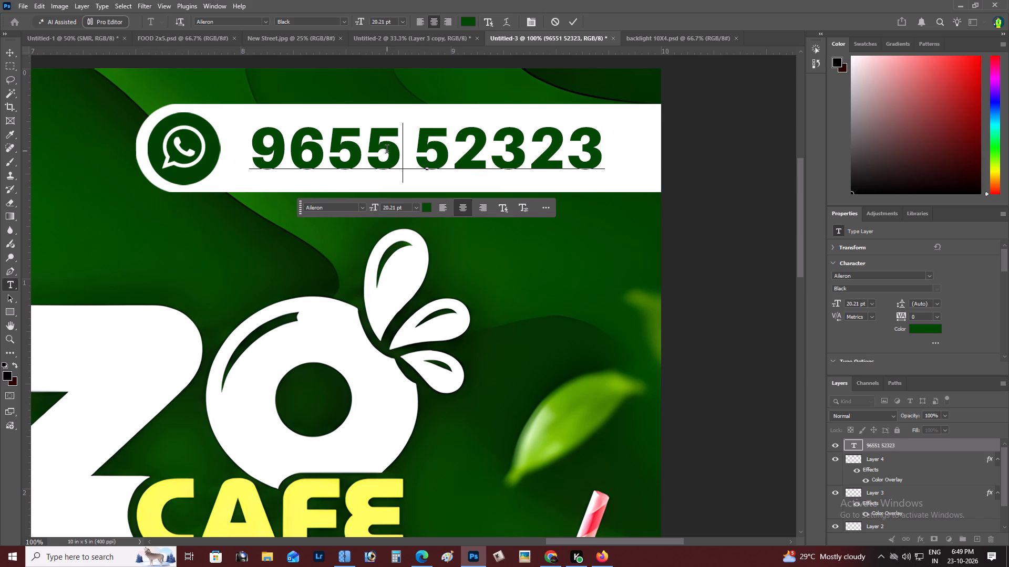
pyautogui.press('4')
pyautogui.press('Right')
pyautogui.press('Right')
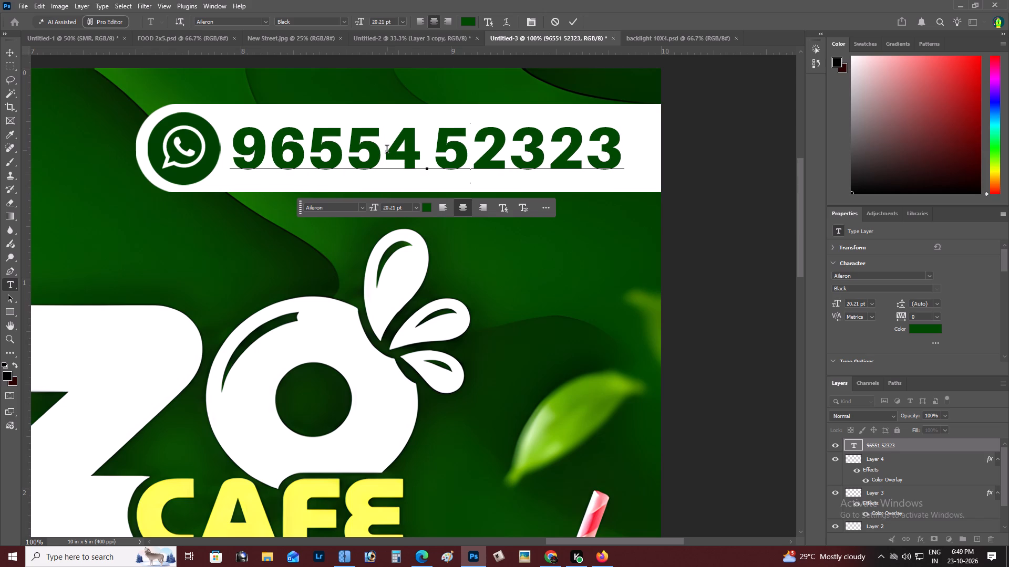
pyautogui.press('BackSpace')
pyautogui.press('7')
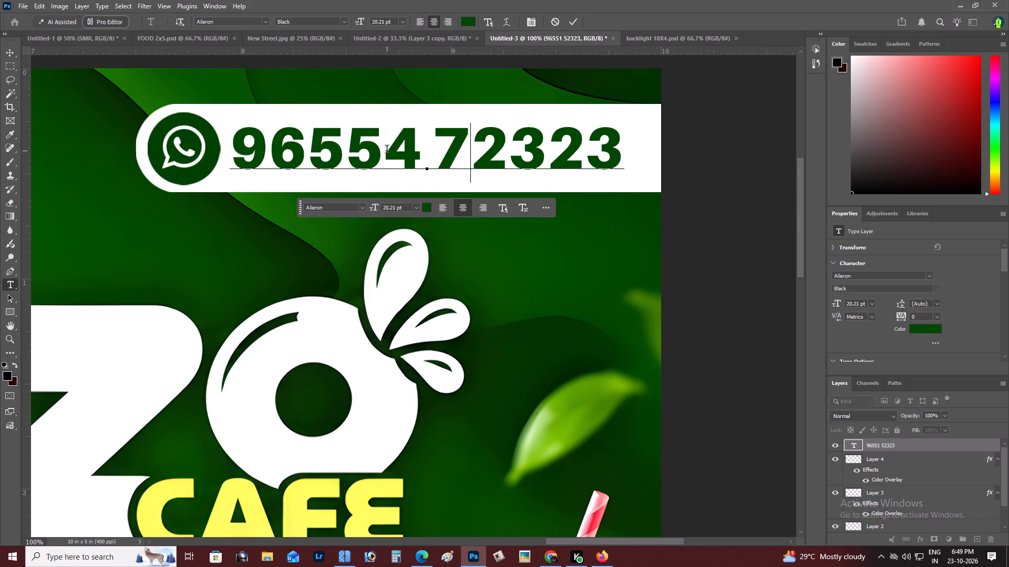
pyautogui.hotkey('ctrl', 'Return')
# Clear the floating text options bar off the artwork and examine the whole Bytzo Cafe banner with its contact bar.
pyautogui.click(7, 339)
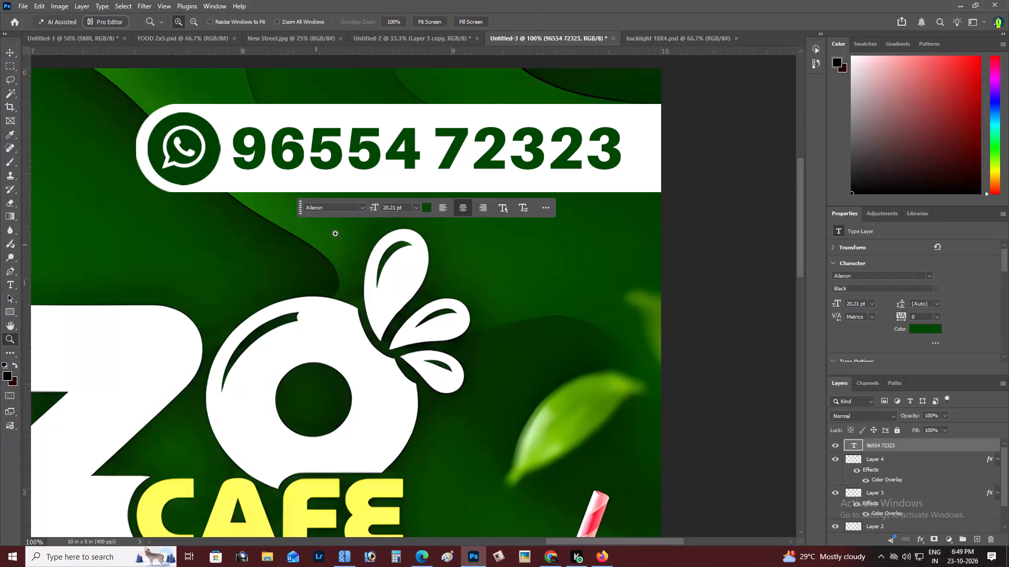
pyautogui.rightClick(365, 210)
pyautogui.click(48, 235)
pyautogui.rightClick(153, 196)
pyautogui.click(171, 202)
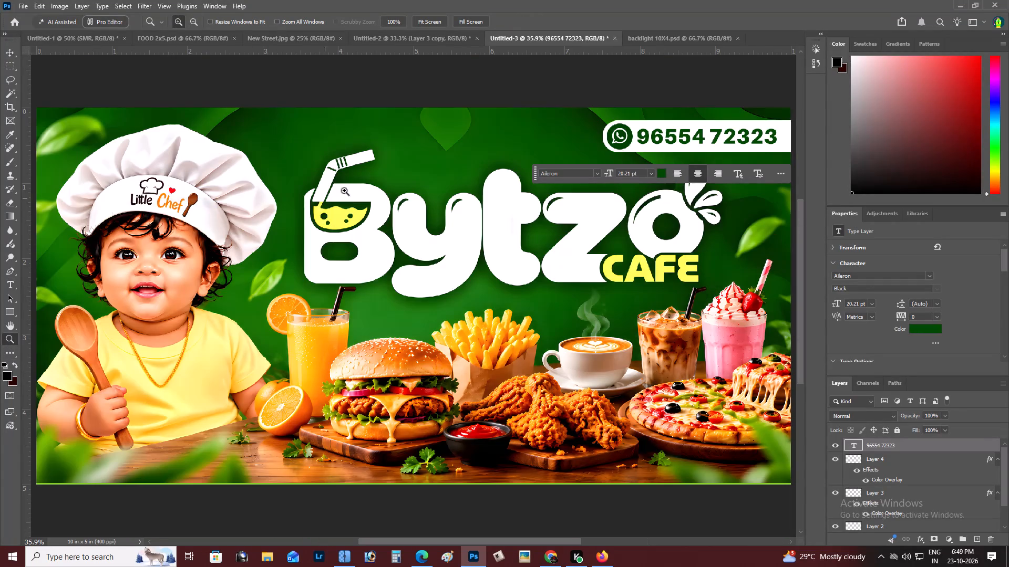
pyautogui.moveTo(533, 176); pyautogui.dragTo(641, 29)
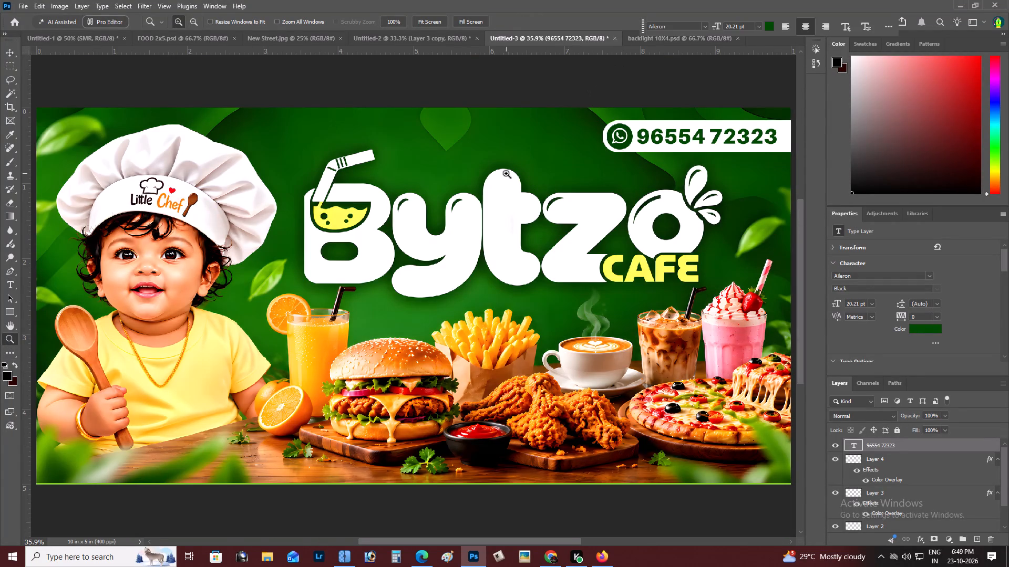
pyautogui.keyDown('alt'); pyautogui.click(506, 173); pyautogui.keyUp('alt')
pyautogui.rightClick(513, 191)
pyautogui.click(513, 191)
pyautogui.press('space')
pyautogui.moveTo(518, 193); pyautogui.dragTo(414, 243)
pyautogui.doubleClick(543, 222)
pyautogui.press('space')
pyautogui.moveTo(544, 221); pyautogui.dragTo(512, 233)
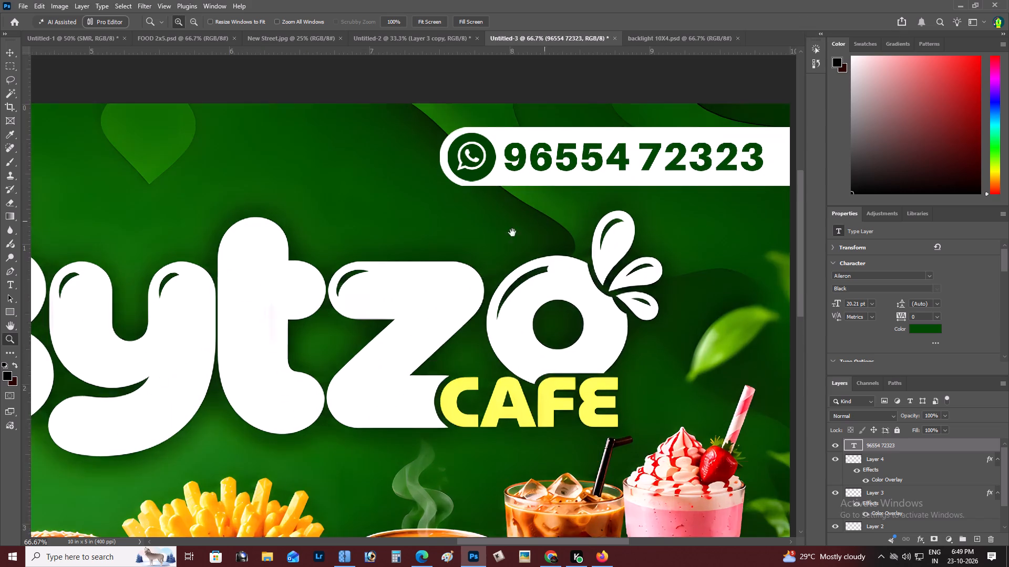
pyautogui.moveTo(512, 233); pyautogui.dragTo(379, 300)
pyautogui.keyDown('alt'); pyautogui.click(428, 274); pyautogui.keyUp('alt')
pyautogui.rightClick(429, 274)
pyautogui.click(452, 282)
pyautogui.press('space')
pyautogui.moveTo(452, 282); pyautogui.dragTo(382, 311)
pyautogui.keyDown('alt'); pyautogui.click(281, 179); pyautogui.keyUp('alt')
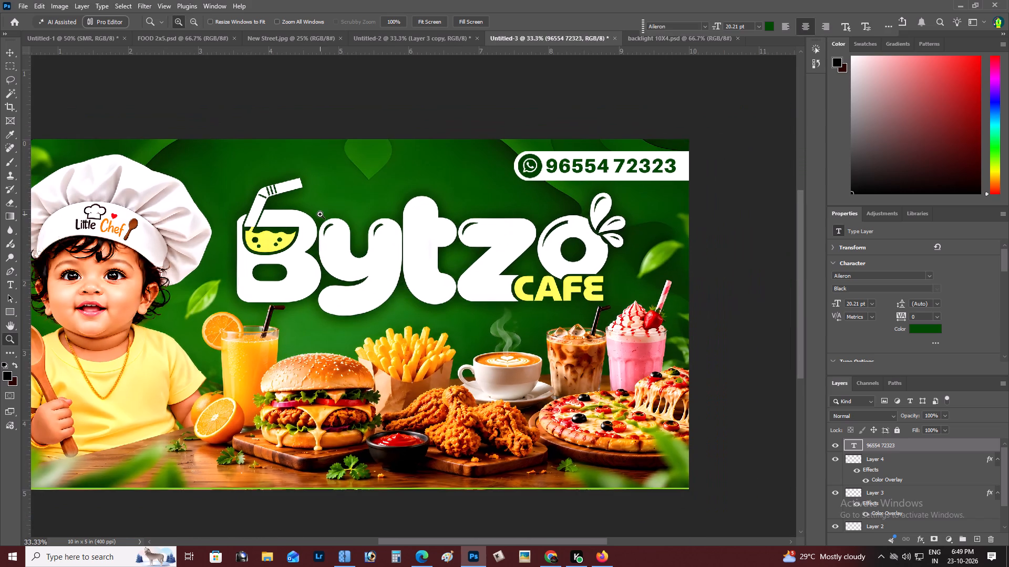
pyautogui.rightClick(320, 214)
pyautogui.doubleClick(338, 218)
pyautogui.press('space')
pyautogui.moveTo(338, 218); pyautogui.dragTo(358, 258)
pyautogui.doubleClick(466, 246)
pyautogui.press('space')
pyautogui.moveTo(472, 245); pyautogui.dragTo(369, 284)
pyautogui.keyDown('alt'); pyautogui.click(513, 272); pyautogui.keyUp('alt')
pyautogui.rightClick(514, 271)
pyautogui.doubleClick(528, 274)
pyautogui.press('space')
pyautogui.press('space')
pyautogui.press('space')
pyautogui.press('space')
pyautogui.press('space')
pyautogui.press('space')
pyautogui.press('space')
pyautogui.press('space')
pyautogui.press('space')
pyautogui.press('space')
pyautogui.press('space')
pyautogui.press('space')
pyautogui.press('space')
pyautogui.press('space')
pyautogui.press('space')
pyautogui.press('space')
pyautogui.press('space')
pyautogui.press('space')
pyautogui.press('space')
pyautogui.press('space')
pyautogui.moveTo(528, 274); pyautogui.dragTo(489, 287)
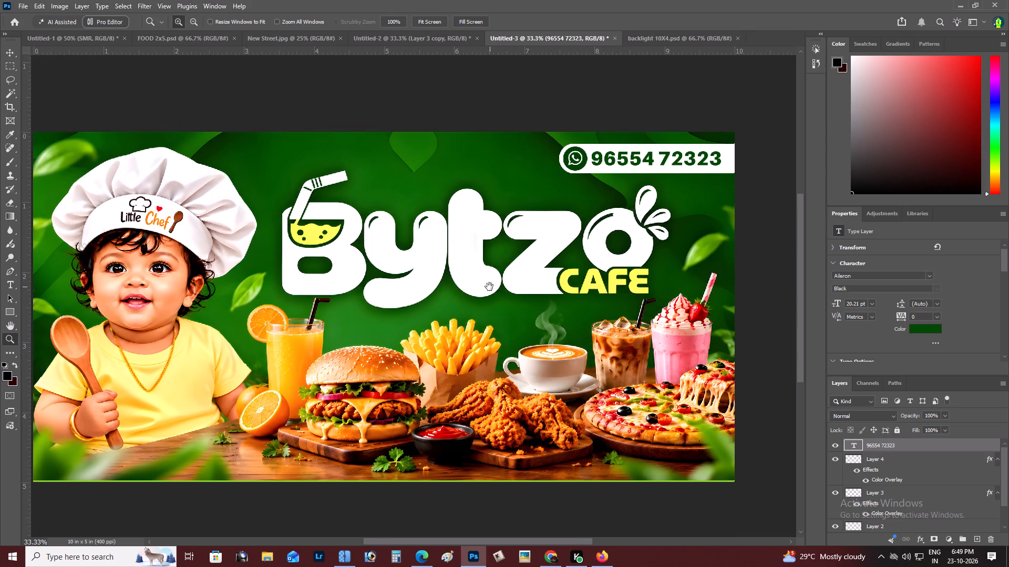
pyautogui.moveTo(489, 287); pyautogui.dragTo(425, 361)
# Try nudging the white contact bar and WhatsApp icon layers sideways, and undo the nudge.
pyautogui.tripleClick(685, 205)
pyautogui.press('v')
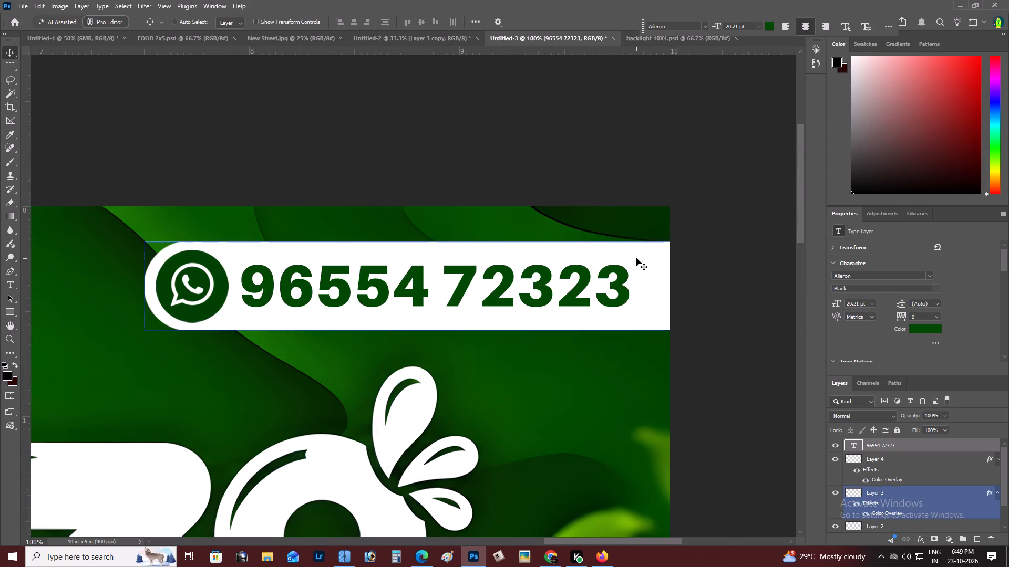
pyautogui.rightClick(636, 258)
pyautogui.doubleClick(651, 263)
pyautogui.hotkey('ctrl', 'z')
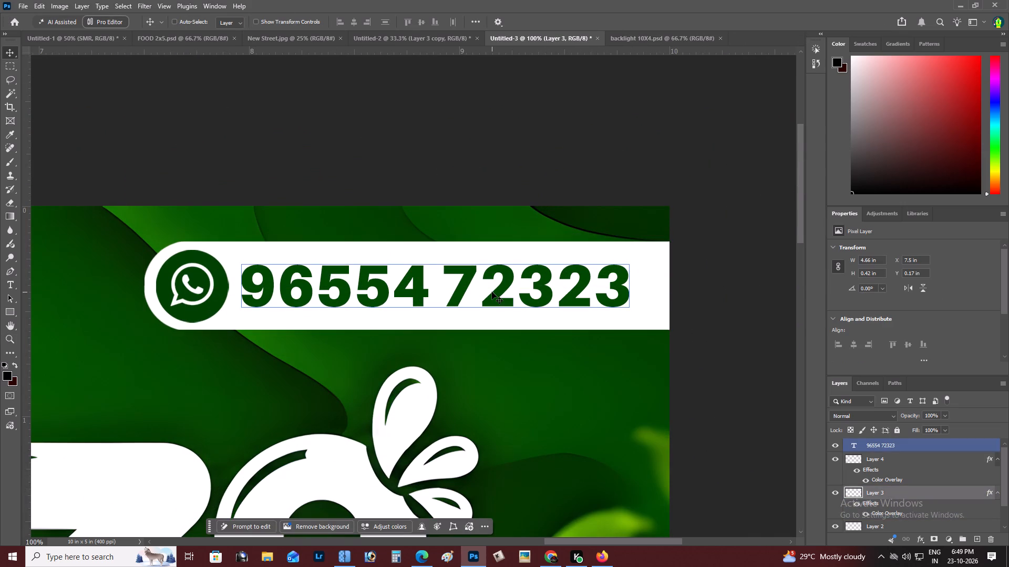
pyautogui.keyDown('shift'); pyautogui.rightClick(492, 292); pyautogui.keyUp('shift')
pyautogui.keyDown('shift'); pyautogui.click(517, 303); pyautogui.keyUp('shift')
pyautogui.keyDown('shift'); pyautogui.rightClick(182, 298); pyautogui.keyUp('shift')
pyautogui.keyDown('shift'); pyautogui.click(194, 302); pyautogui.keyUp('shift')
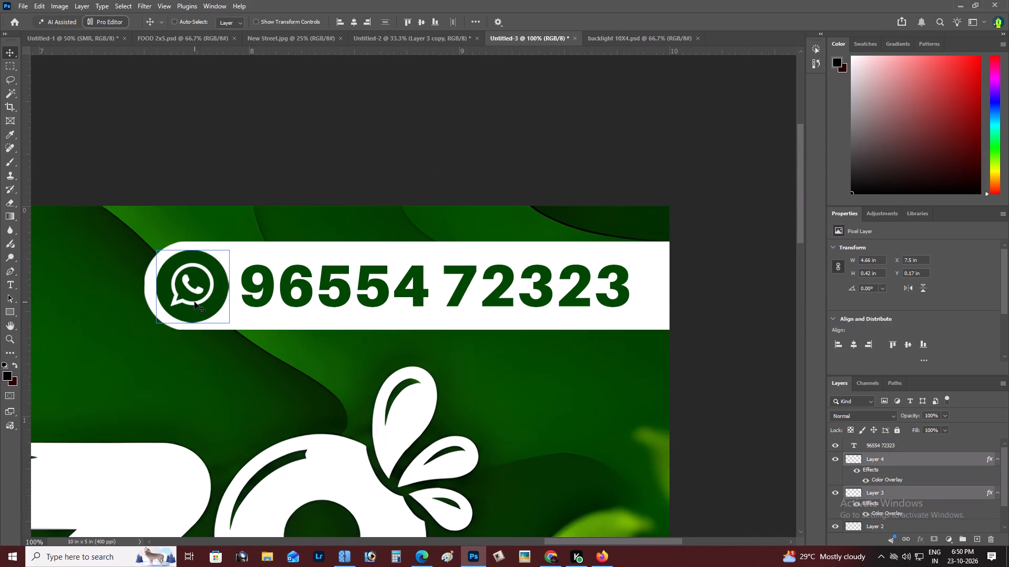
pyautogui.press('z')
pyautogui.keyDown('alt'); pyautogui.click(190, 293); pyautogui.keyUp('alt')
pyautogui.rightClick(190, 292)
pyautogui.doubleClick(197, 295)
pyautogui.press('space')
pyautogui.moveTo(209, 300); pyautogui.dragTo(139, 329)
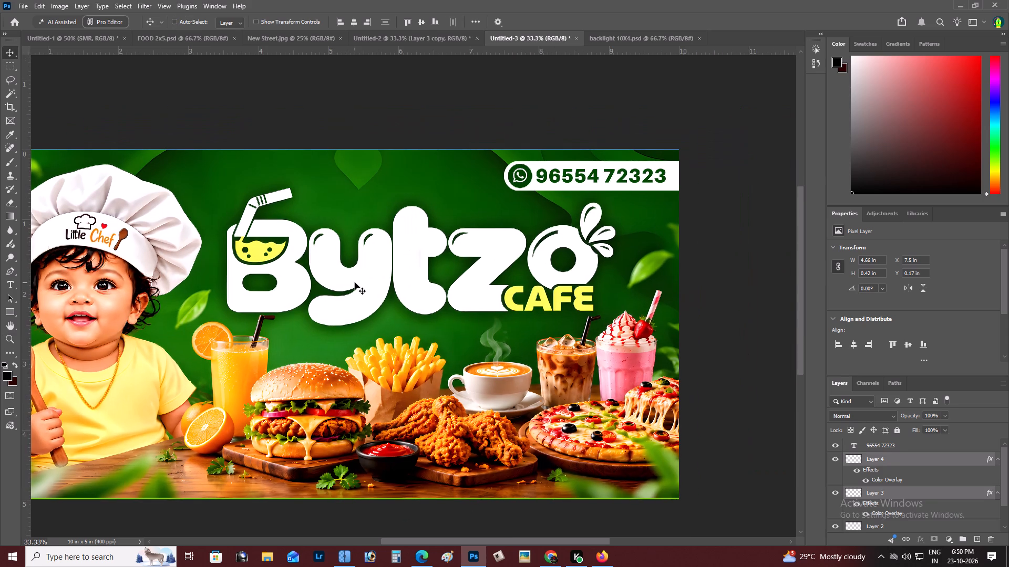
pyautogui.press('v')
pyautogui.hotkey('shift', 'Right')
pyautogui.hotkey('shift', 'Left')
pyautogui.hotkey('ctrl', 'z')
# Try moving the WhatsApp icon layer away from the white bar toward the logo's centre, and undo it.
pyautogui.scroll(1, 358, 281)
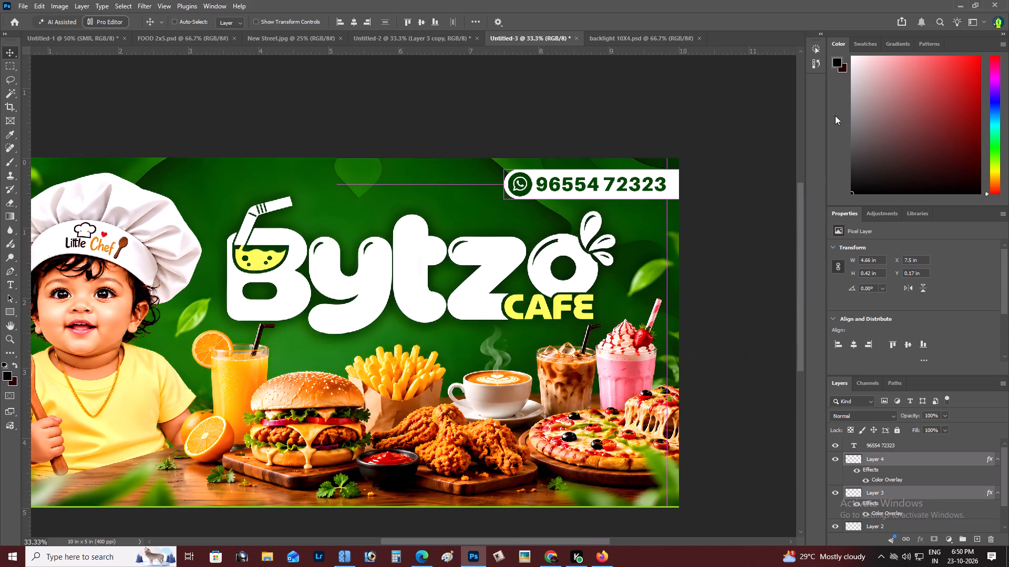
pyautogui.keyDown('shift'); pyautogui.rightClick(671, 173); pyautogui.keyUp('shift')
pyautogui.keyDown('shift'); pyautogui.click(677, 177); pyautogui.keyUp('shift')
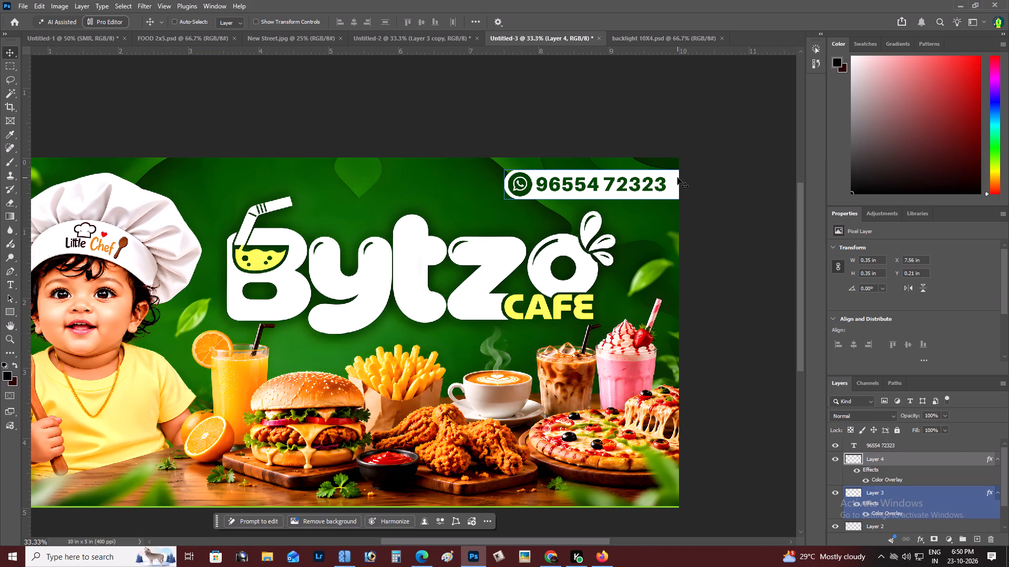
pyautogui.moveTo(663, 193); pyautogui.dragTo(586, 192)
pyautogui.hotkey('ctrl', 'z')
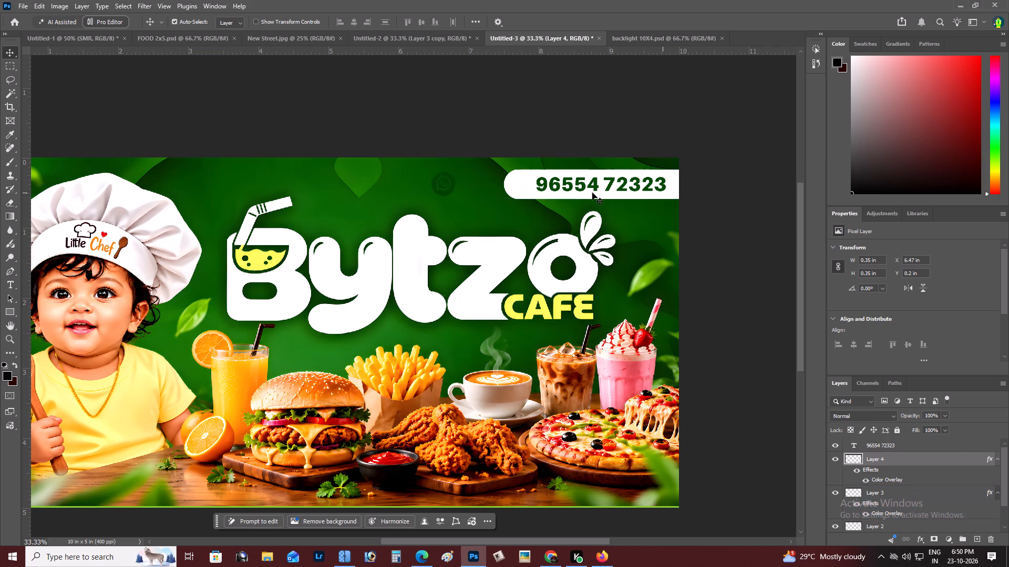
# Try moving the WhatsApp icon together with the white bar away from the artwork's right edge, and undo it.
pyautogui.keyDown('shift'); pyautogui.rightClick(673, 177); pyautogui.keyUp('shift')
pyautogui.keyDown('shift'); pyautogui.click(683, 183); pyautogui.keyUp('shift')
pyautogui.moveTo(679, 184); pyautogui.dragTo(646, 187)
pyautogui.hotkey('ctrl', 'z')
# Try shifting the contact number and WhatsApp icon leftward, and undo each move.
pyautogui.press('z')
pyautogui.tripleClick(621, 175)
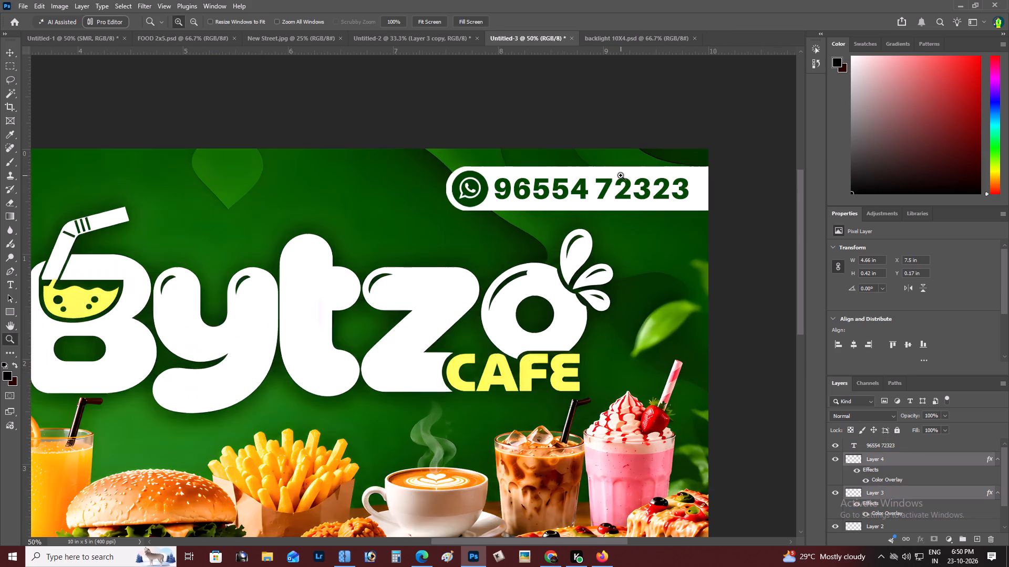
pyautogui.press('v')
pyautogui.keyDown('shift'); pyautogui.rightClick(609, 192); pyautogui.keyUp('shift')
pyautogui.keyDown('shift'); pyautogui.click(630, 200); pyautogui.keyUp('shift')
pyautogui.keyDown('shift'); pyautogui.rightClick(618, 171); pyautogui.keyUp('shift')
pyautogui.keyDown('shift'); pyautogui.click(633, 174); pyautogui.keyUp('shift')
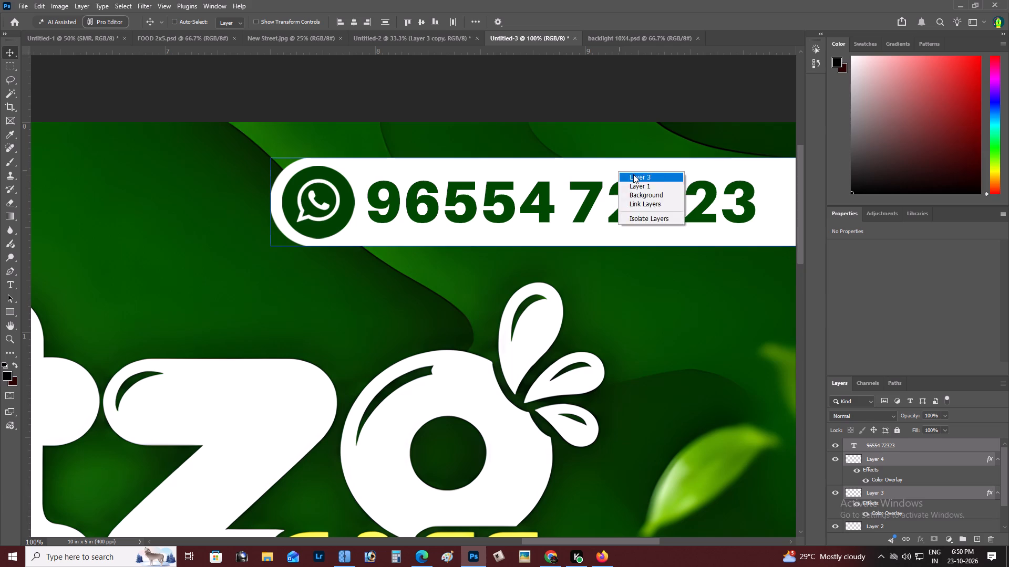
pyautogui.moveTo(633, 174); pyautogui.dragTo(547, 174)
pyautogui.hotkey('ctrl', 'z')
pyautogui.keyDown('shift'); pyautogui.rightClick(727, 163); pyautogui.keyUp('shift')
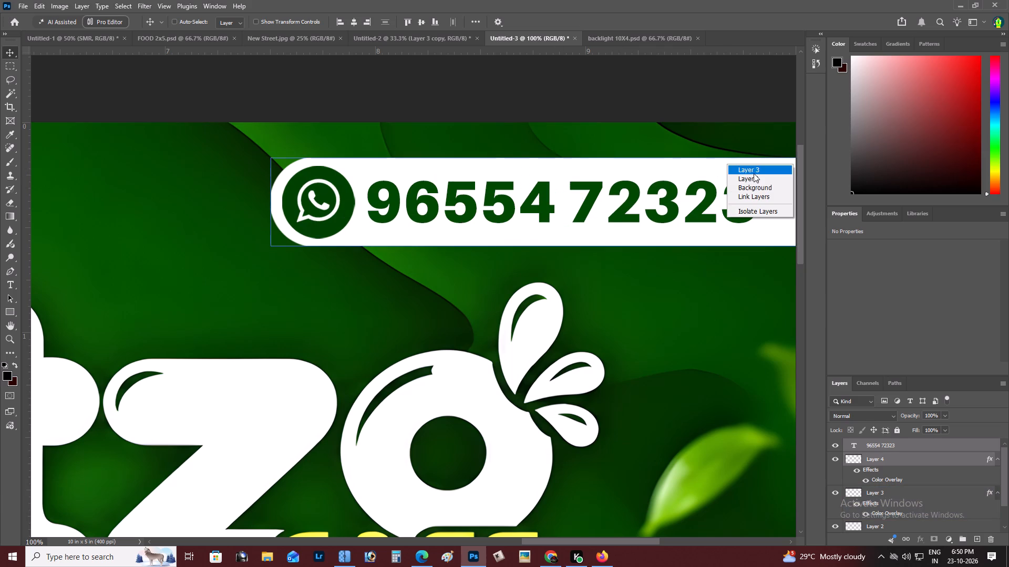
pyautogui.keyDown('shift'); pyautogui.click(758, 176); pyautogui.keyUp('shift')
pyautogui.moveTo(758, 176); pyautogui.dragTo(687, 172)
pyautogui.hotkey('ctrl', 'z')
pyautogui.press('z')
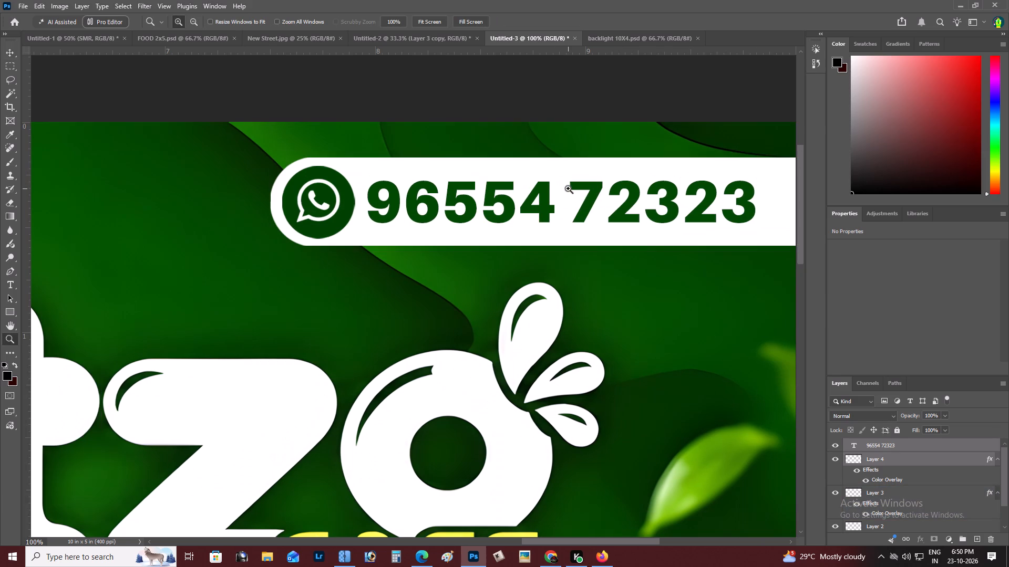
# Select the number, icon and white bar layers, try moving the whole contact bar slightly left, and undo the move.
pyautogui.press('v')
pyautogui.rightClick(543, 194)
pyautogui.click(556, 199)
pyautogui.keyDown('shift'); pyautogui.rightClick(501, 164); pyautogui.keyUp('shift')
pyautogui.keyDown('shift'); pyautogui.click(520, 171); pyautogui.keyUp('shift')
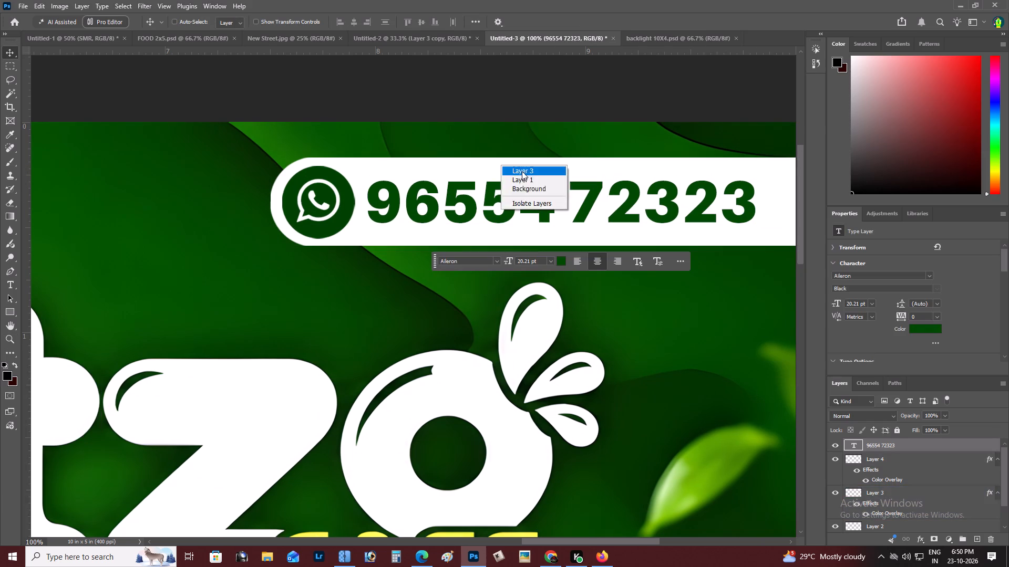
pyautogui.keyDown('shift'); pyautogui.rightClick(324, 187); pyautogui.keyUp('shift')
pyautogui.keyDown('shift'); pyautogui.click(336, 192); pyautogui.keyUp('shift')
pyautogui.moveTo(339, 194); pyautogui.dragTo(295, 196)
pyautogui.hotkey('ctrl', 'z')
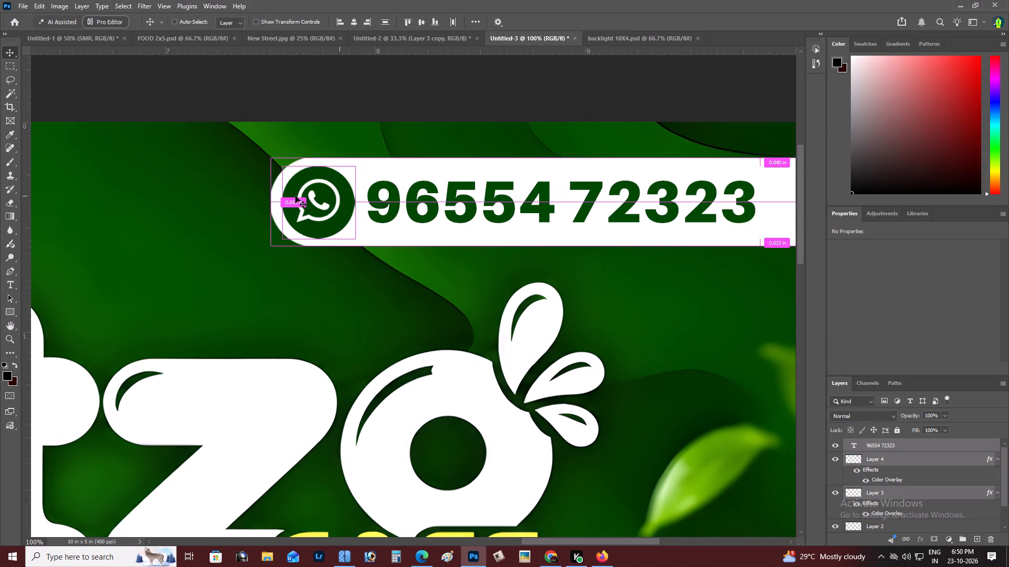
# Examine the contact bar's placement in the upper-right corner, both up close and against the whole banner layout.
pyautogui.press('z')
pyautogui.keyDown('alt'); pyautogui.click(295, 196); pyautogui.keyUp('alt')
pyautogui.rightClick(295, 196)
pyautogui.doubleClick(312, 206)
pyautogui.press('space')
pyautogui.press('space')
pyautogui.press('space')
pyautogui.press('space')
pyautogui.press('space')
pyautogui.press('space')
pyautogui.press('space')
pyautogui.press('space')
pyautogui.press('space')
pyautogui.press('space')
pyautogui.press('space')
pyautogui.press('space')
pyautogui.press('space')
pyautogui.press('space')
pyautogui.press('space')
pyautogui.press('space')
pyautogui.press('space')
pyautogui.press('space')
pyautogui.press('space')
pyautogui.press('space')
pyautogui.click(346, 227)
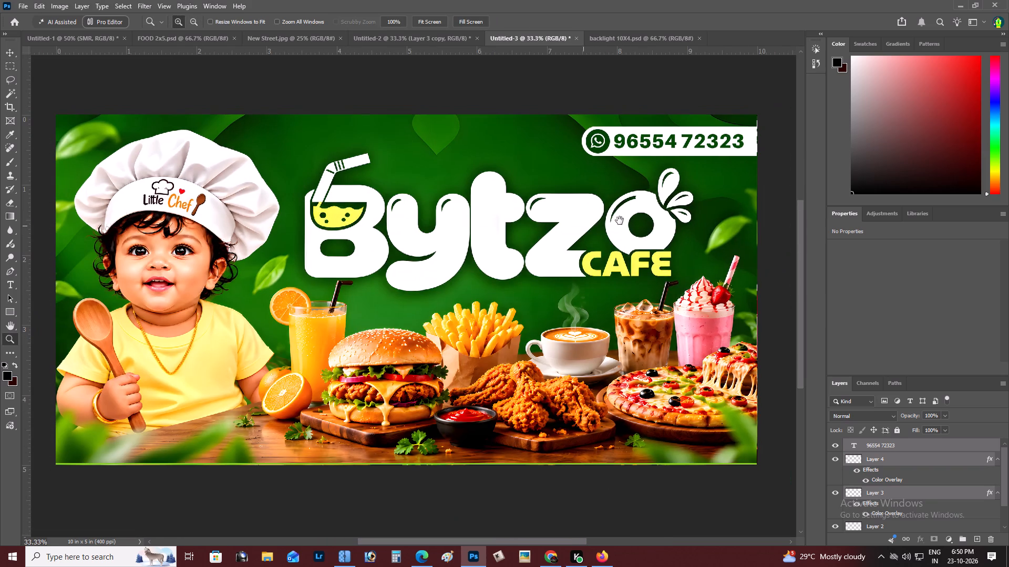
pyautogui.moveTo(658, 212); pyautogui.dragTo(545, 248)
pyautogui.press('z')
pyautogui.tripleClick(616, 189)
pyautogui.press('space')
pyautogui.moveTo(617, 193); pyautogui.dragTo(506, 309)
pyautogui.keyDown('alt'); pyautogui.click(236, 309); pyautogui.keyUp('alt')
pyautogui.rightClick(238, 309)
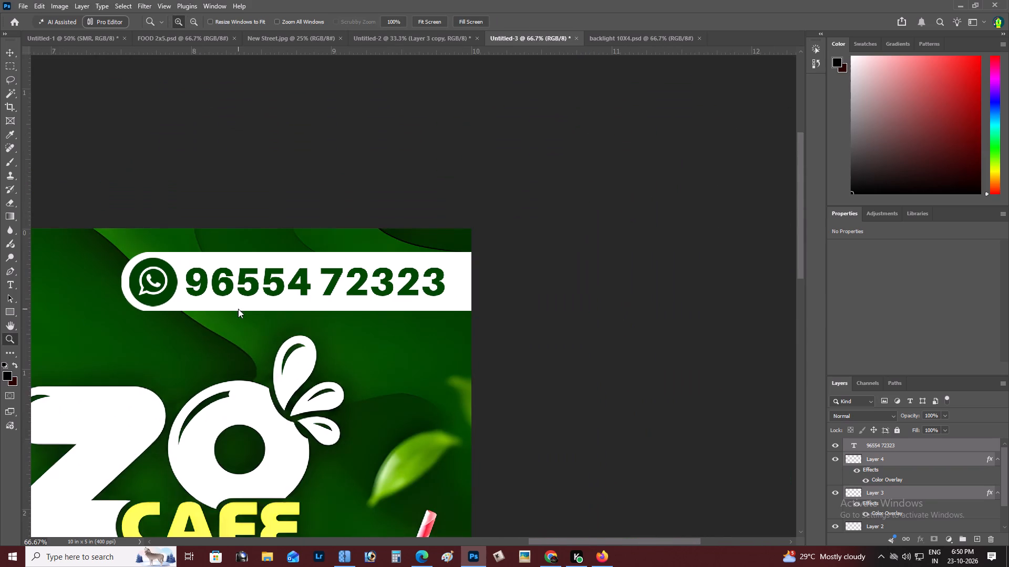
pyautogui.doubleClick(269, 320)
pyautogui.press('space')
pyautogui.click(269, 320)
pyautogui.rightClick(352, 319)
pyautogui.click(363, 322)
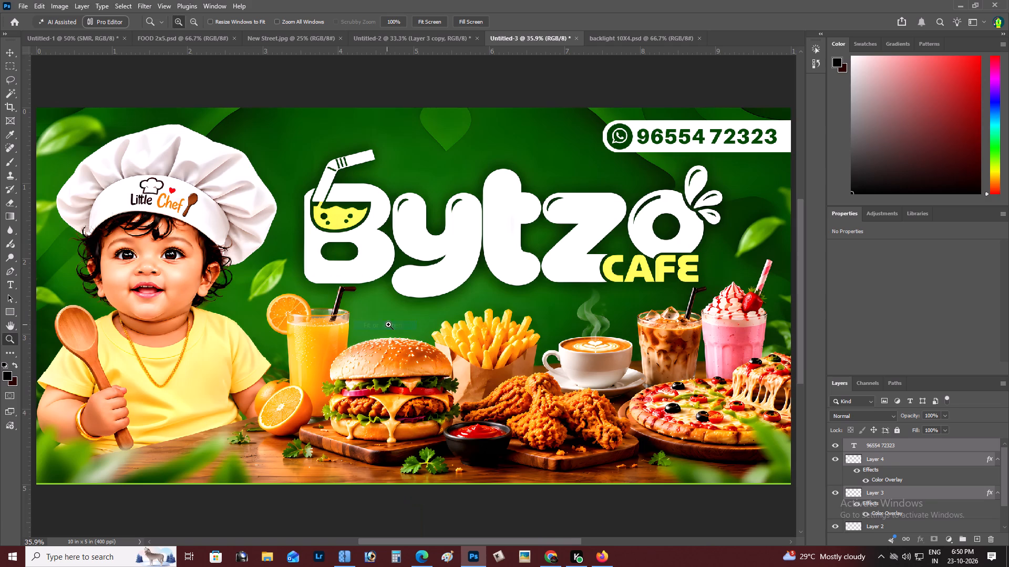
pyautogui.keyDown('alt'); pyautogui.click(441, 311); pyautogui.keyUp('alt')
pyautogui.rightClick(444, 306)
pyautogui.doubleClick(457, 311)
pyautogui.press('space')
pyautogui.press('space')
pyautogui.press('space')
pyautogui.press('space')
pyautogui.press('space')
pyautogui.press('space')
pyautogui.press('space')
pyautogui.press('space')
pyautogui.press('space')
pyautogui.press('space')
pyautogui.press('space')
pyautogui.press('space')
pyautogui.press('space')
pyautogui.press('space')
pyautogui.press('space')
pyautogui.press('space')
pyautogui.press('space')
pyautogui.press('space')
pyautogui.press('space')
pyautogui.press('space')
pyautogui.moveTo(457, 311); pyautogui.dragTo(450, 312)
pyautogui.keyDown('alt'); pyautogui.click(450, 312); pyautogui.keyUp('alt')
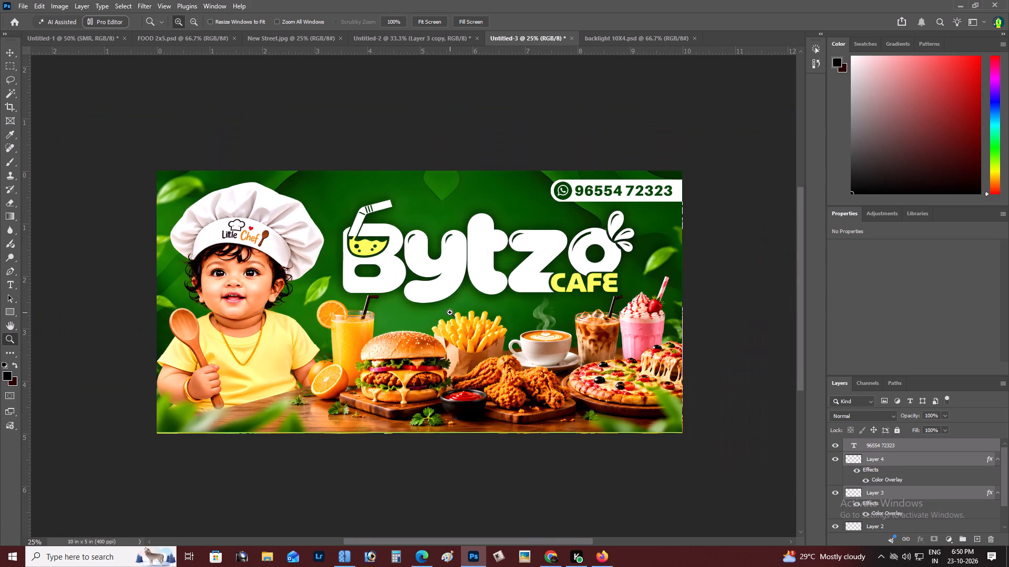
# Start saving a copy of the finished Bytzo Cafe banner from the Save As dialog.
pyautogui.hotkey('ctrl', 'shift', 's')
pyautogui.click(489, 480)
pyautogui.click(501, 487)
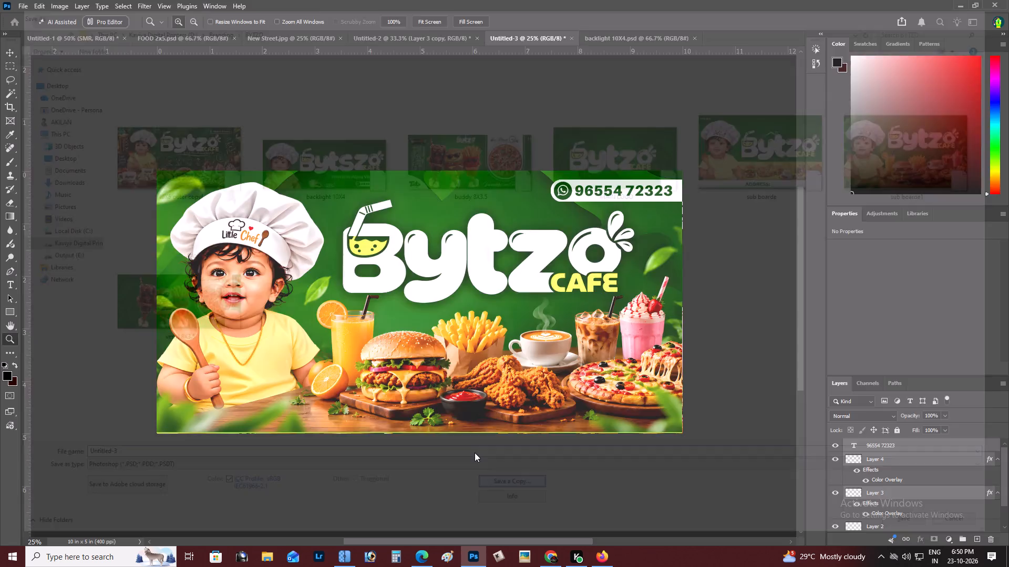
# Set up saving a copy of the Bytzo Cafe design in JPEG format.
pyautogui.click(475, 450)
pyautogui.click(985, 527)
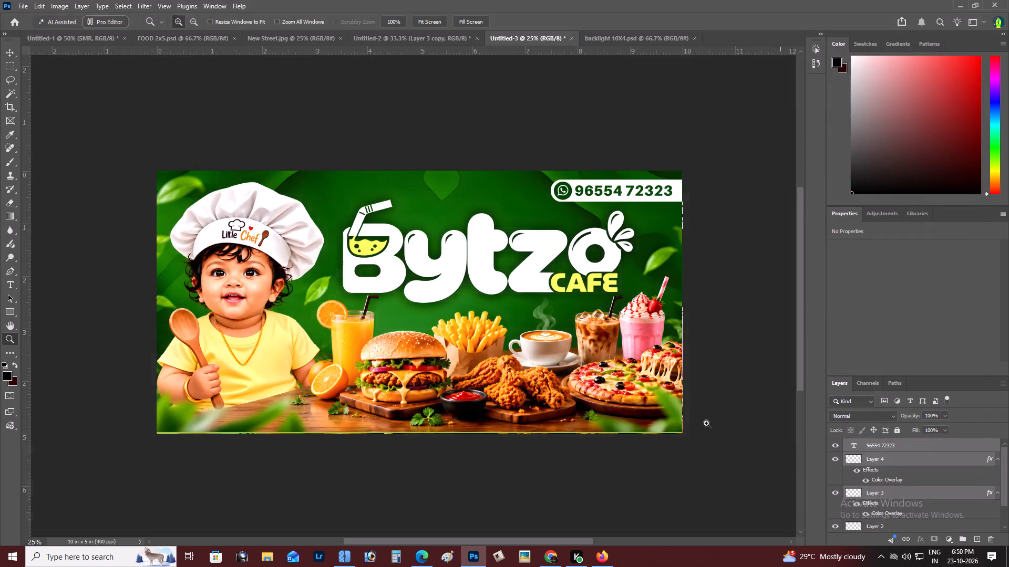
pyautogui.hotkey('ctrl', 'shift', 's')
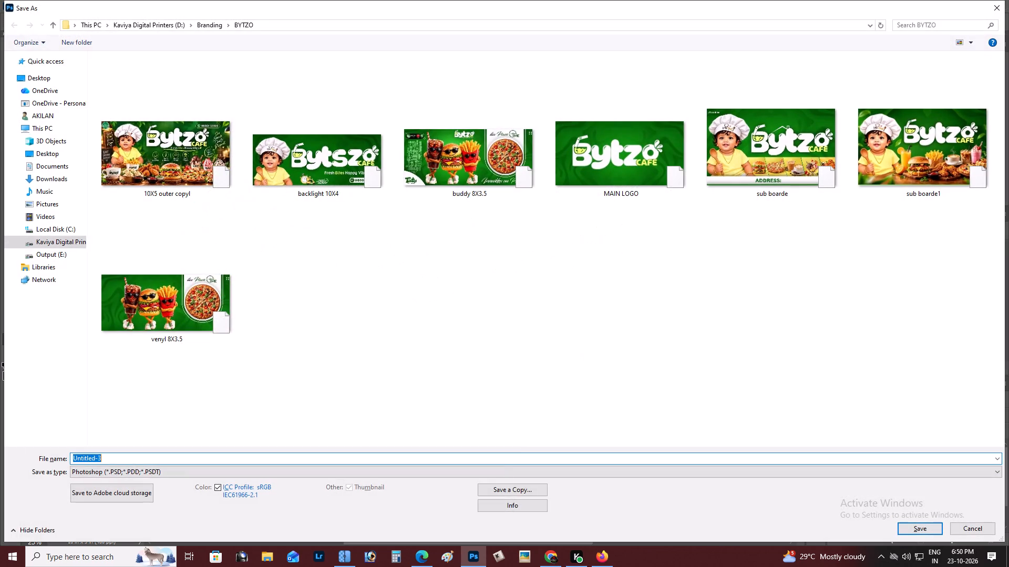
pyautogui.click(512, 489)
pyautogui.click(509, 453)
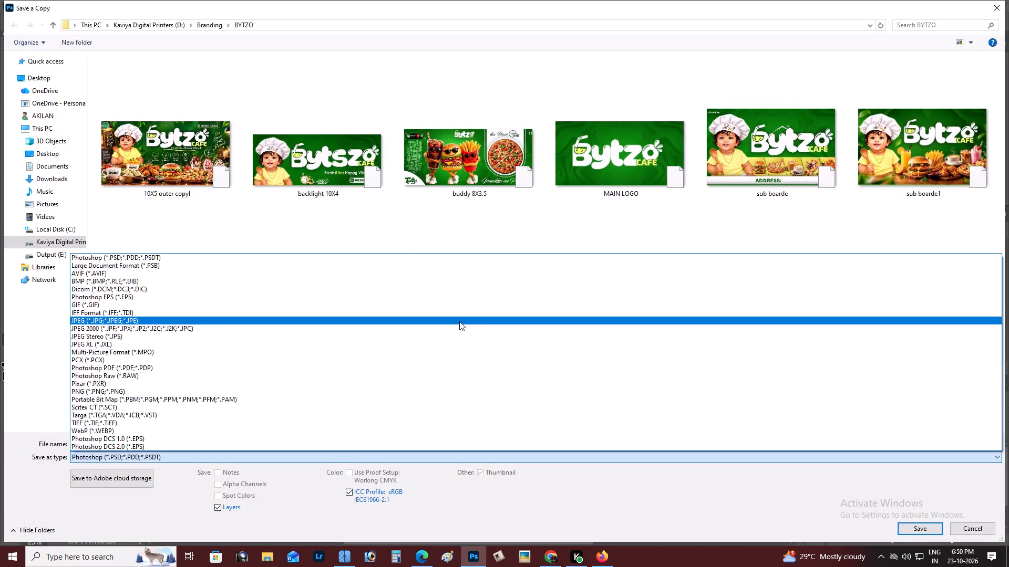
pyautogui.click(459, 321)
pyautogui.click(128, 444)
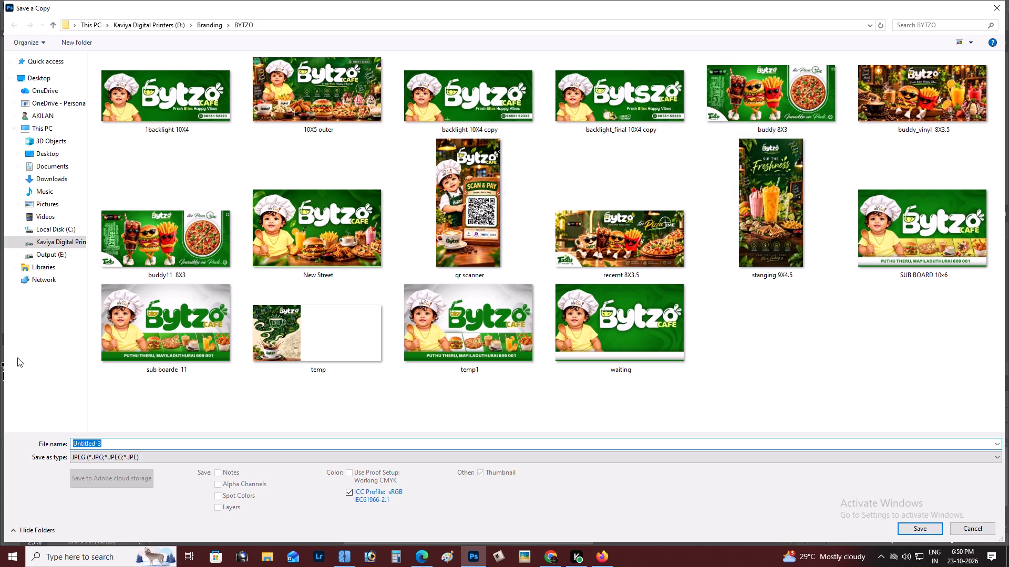
# Create a folder named final inside Branding's BYTZO MYD folder and make it the copy's destination.
pyautogui.click(297, 241)
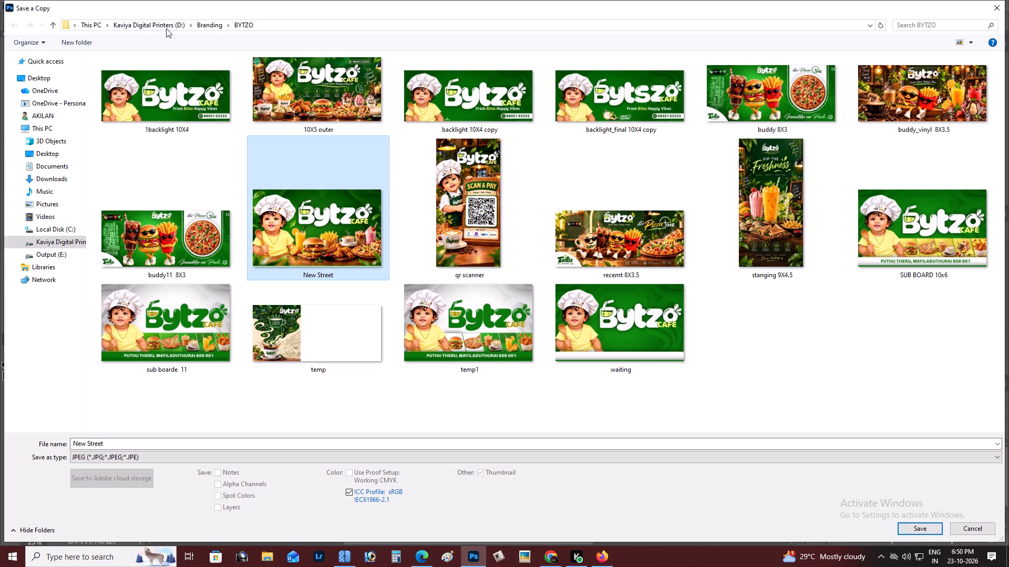
pyautogui.click(204, 29)
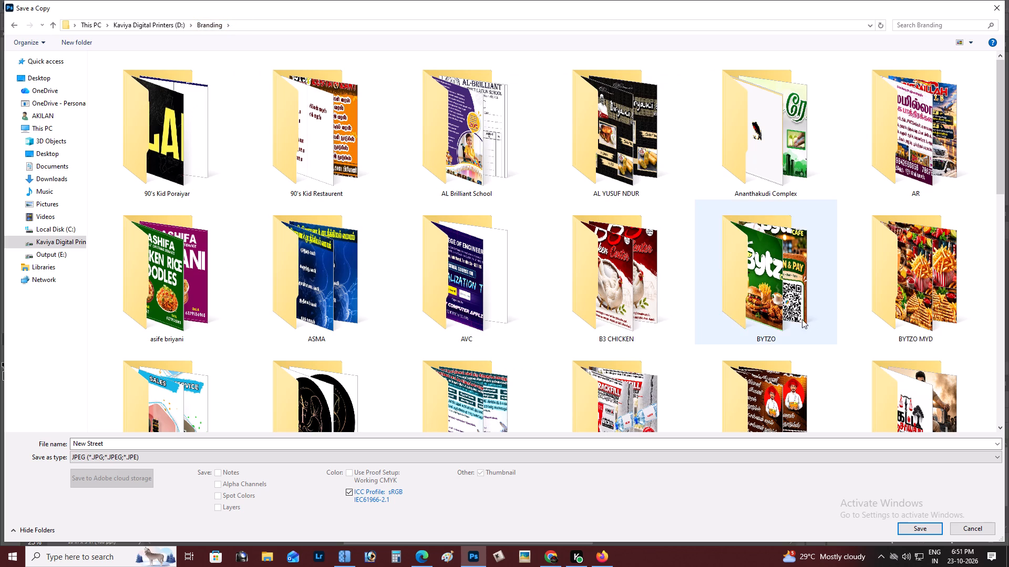
pyautogui.doubleClick(792, 303)
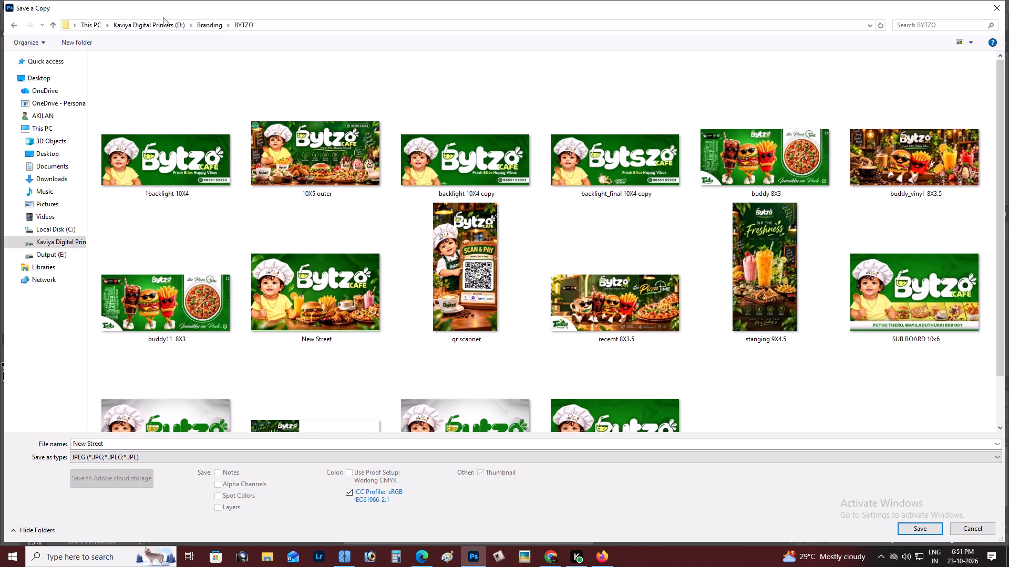
pyautogui.click(202, 18)
pyautogui.click(215, 25)
pyautogui.doubleClick(930, 293)
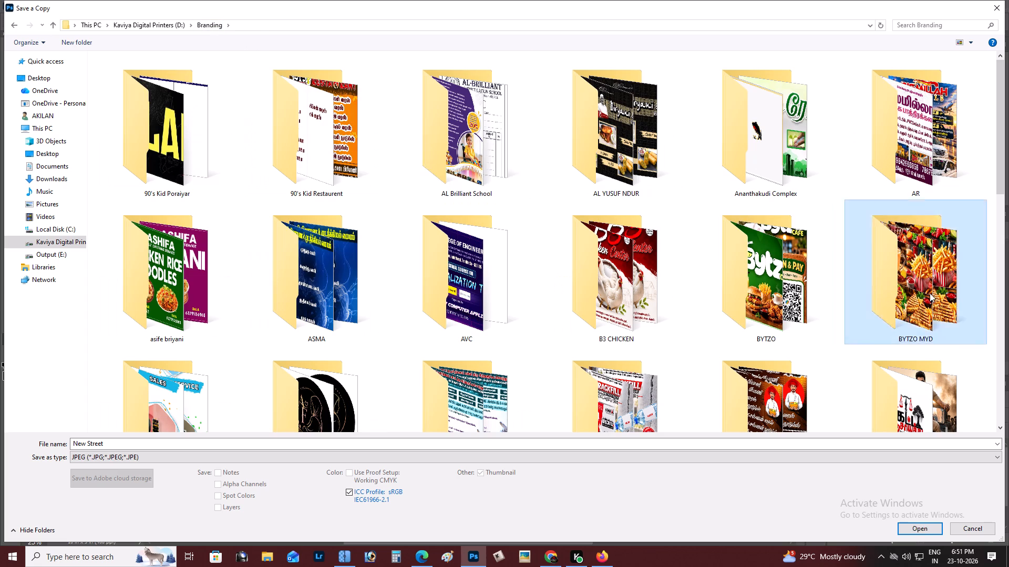
pyautogui.click(564, 396)
pyautogui.hotkey('ctrl', 'shift', 'n')
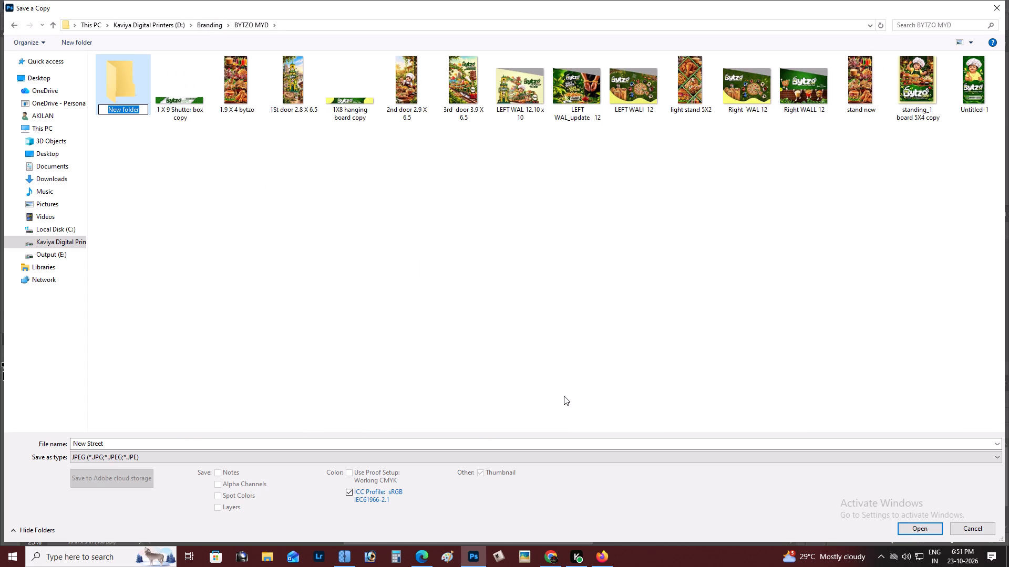
pyautogui.write('final')
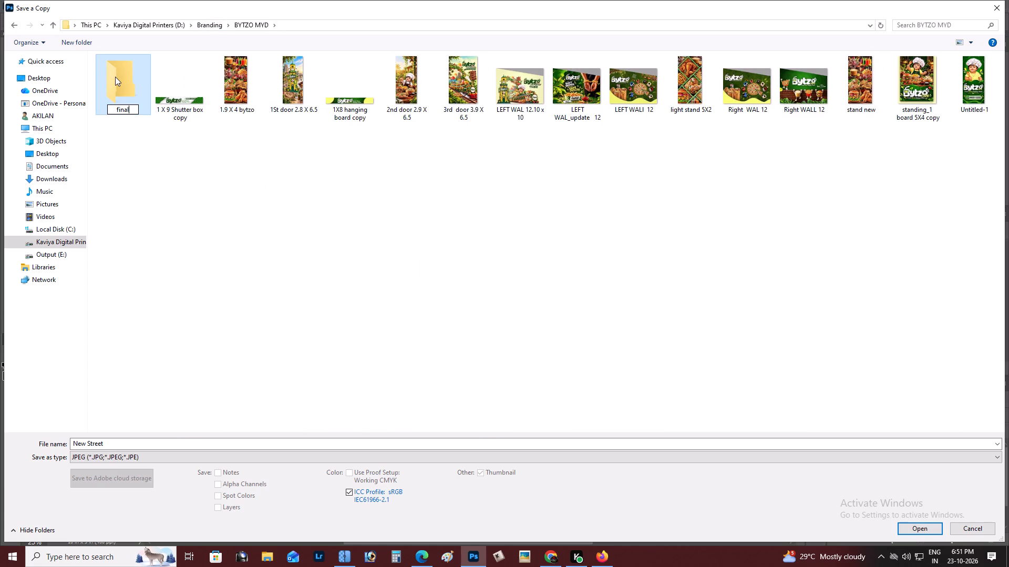
pyautogui.doubleClick(115, 77)
# Name the JPEG copy 10X5 sign_board_final and save it in the final folder, accepting the JPEG options.
pyautogui.click(152, 446)
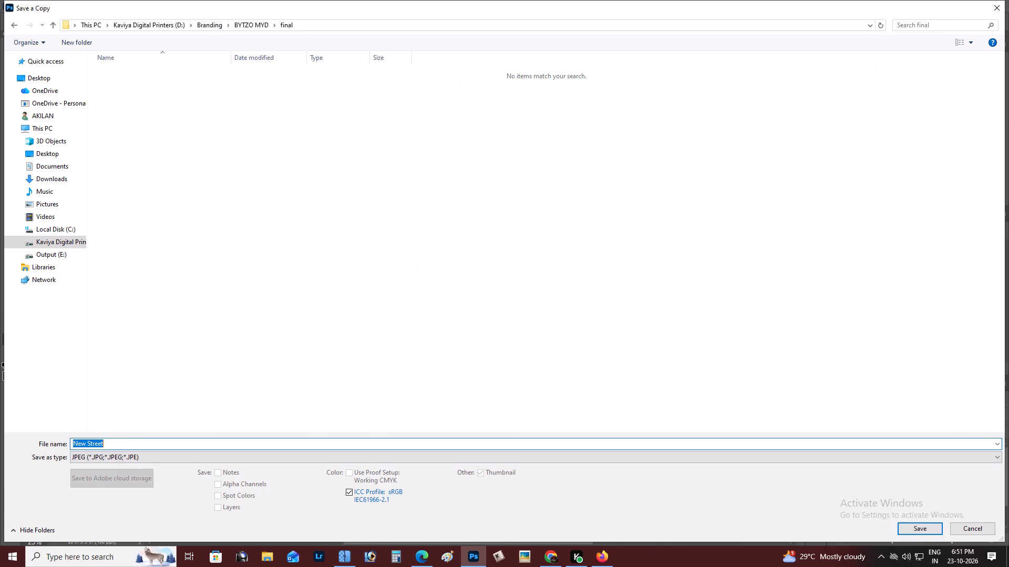
pyautogui.write('10X54')
pyautogui.press('space')
pyautogui.press('BackSpace')
pyautogui.press('BackSpace')
pyautogui.press('space')
pyautogui.write('final')
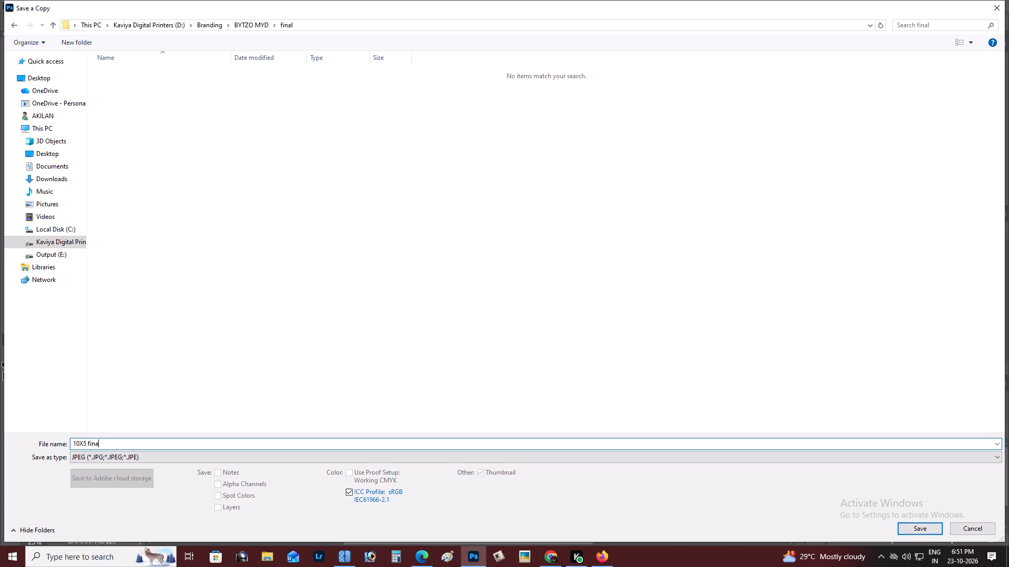
pyautogui.press('space')
pyautogui.press('BackSpace')
pyautogui.press('BackSpace')
pyautogui.press('BackSpace')
pyautogui.press('BackSpace')
pyautogui.press('BackSpace')
pyautogui.press('BackSpace')
pyautogui.write('Boar')
pyautogui.press('BackSpace')
pyautogui.press('BackSpace')
pyautogui.press('BackSpace')
pyautogui.press('BackSpace')
pyautogui.write('sign')
pyautogui.write('_board')
pyautogui.write('_final')
pyautogui.press('Return')
pyautogui.press('Return')
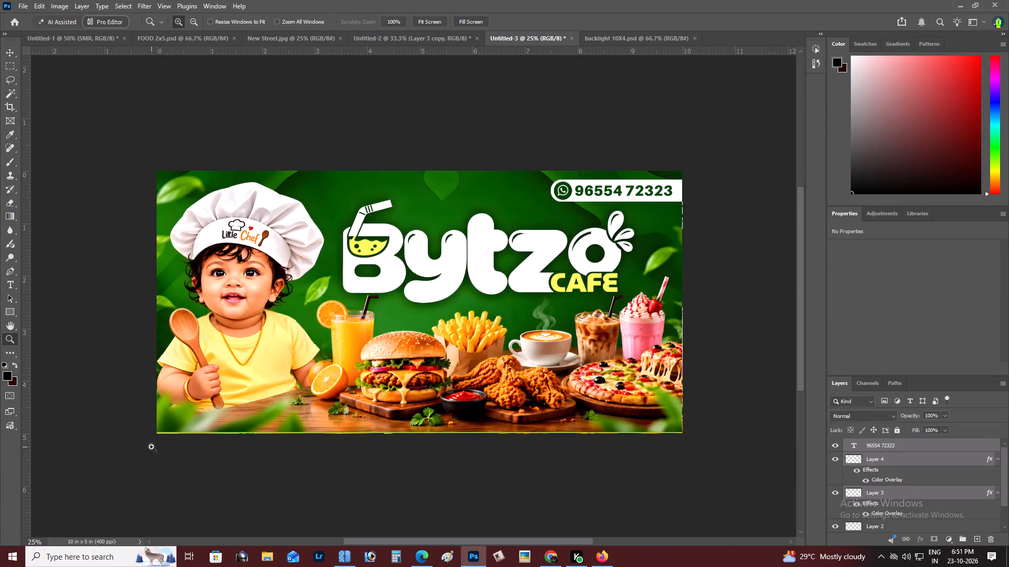
# Examine the contact number banner and logo up close, and check the complete Bytzo Cafe design.
pyautogui.press('z')
pyautogui.keyDown('alt'); pyautogui.click(576, 153); pyautogui.keyUp('alt')
pyautogui.click(580, 214)
pyautogui.tripleClick(703, 206)
pyautogui.press('space')
pyautogui.moveTo(703, 207); pyautogui.dragTo(701, 259)
pyautogui.click(660, 238)
pyautogui.press('space')
pyautogui.moveTo(669, 235); pyautogui.dragTo(614, 294)
pyautogui.keyDown('alt'); pyautogui.click(348, 346); pyautogui.keyUp('alt')
pyautogui.rightClick(356, 341)
pyautogui.click(370, 343)
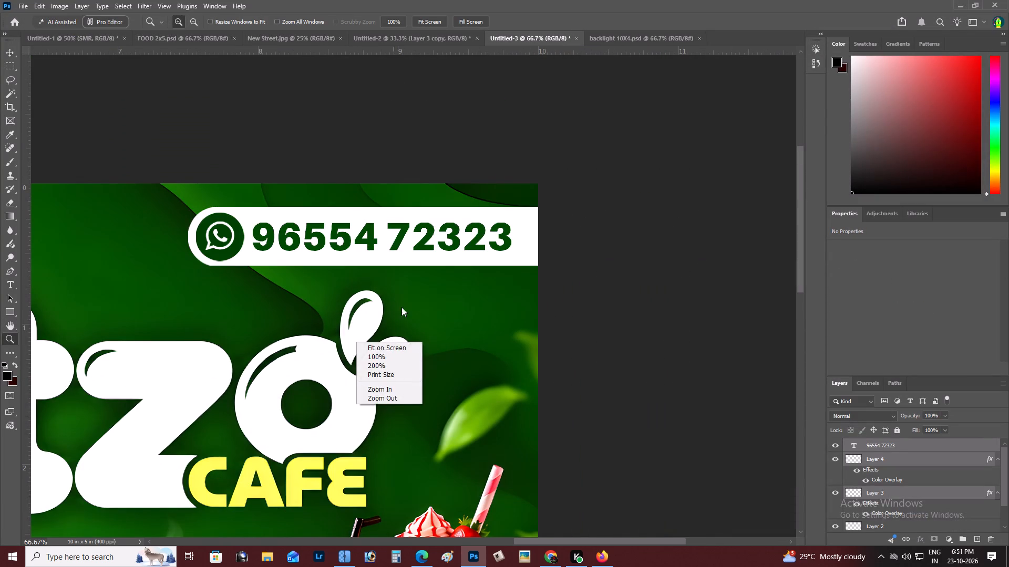
pyautogui.click(410, 312)
pyautogui.rightClick(407, 311)
pyautogui.click(424, 317)
pyautogui.press('space')
pyautogui.press('space')
pyautogui.press('space')
pyautogui.press('space')
pyautogui.press('space')
pyautogui.press('space')
pyautogui.press('space')
pyautogui.press('space')
pyautogui.press('space')
pyautogui.press('space')
pyautogui.press('space')
pyautogui.press('space')
pyautogui.press('space')
pyautogui.press('space')
pyautogui.press('space')
pyautogui.press('space')
pyautogui.press('space')
pyautogui.press('space')
pyautogui.press('space')
pyautogui.press('space')
pyautogui.moveTo(424, 317); pyautogui.dragTo(388, 335)
pyautogui.keyDown('alt'); pyautogui.click(391, 332); pyautogui.keyUp('alt')
pyautogui.rightClick(392, 331)
pyautogui.doubleClick(409, 337)
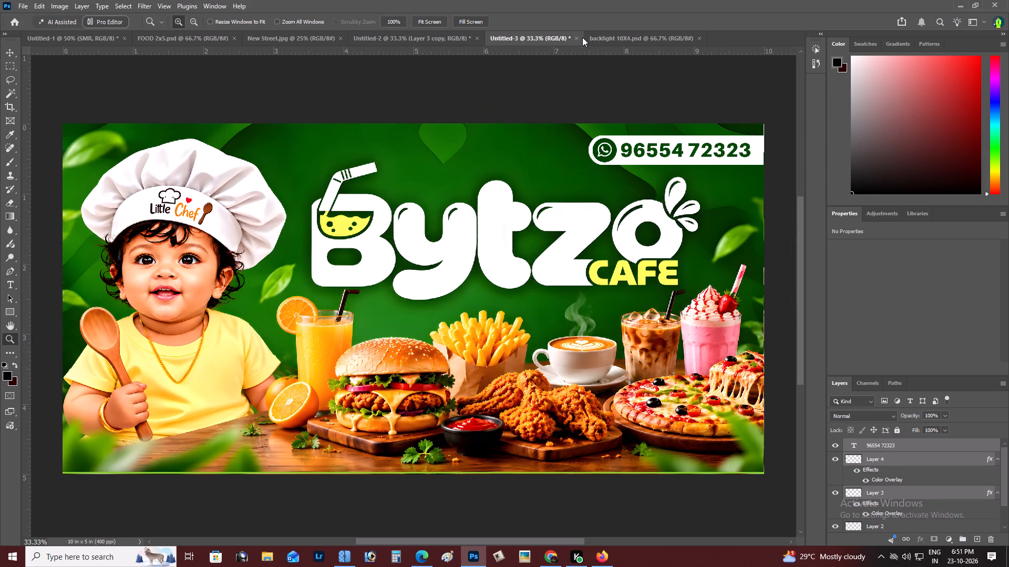
# Save the Bytzo Cafe design as a Photoshop PSD named bytzo sign board 10X5 in the BYTZO MYD folder, accepting the format options.
pyautogui.click(575, 36)
pyautogui.click(557, 202)
pyautogui.hotkey('ctrl', 'shift', 's')
pyautogui.click(252, 25)
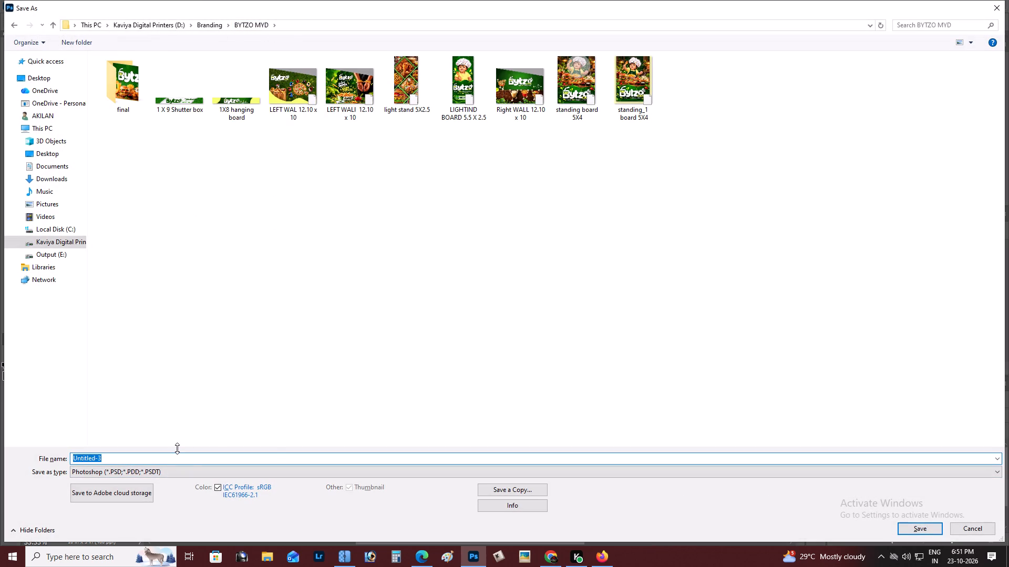
pyautogui.write('bytzo')
pyautogui.press('space')
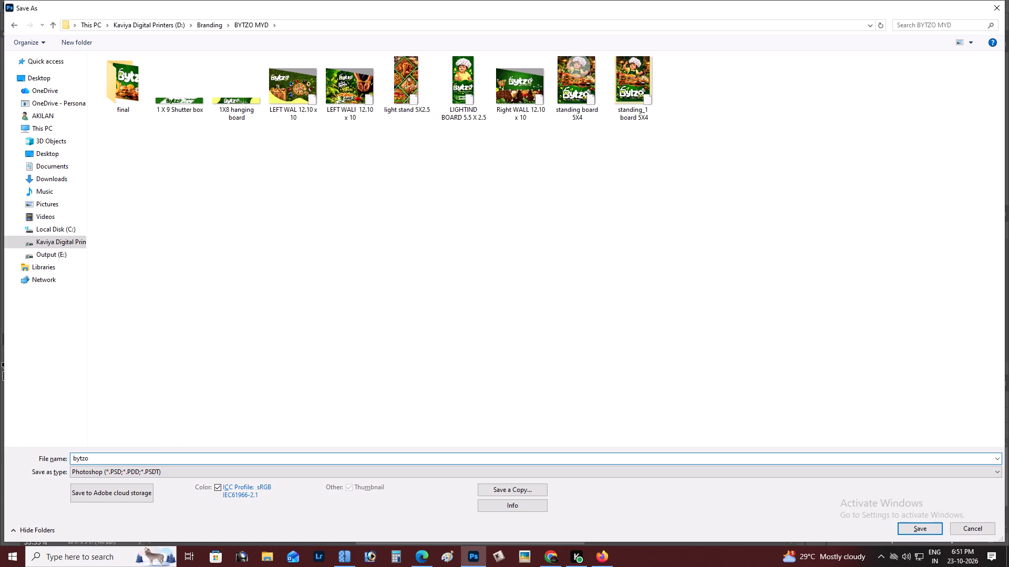
pyautogui.write('sign board')
pyautogui.press('space')
pyautogui.write('10')
pyautogui.hotkey('shift', 'x')
pyautogui.press('5')
pyautogui.press('Return')
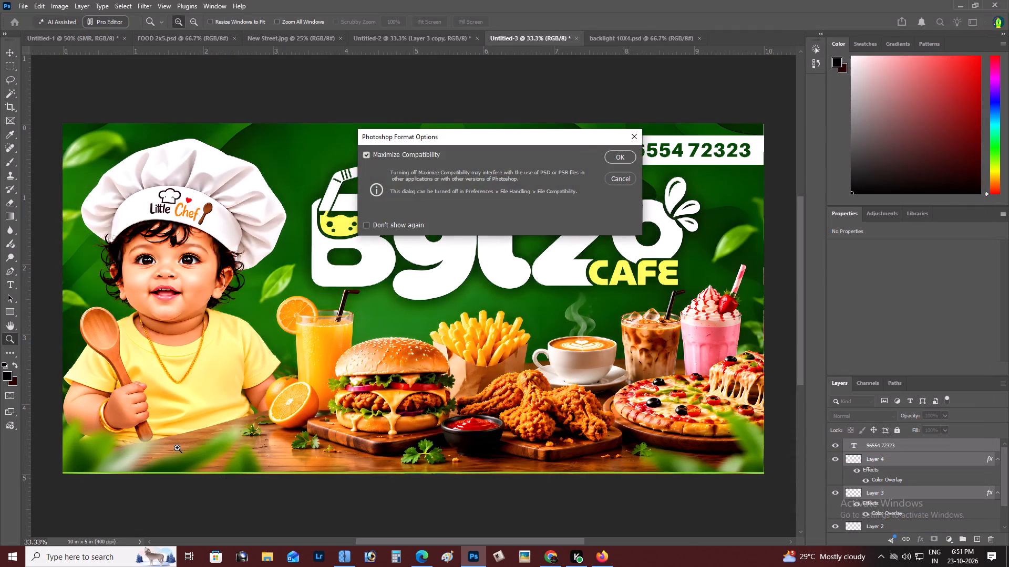
pyautogui.press('Return')
# Close the saved Bytzo sign board document and the New Street.jpg image.
pyautogui.press('z')
pyautogui.keyDown('alt'); pyautogui.click(435, 225); pyautogui.keyUp('alt')
pyautogui.rightClick(435, 224)
pyautogui.click(457, 228)
pyautogui.press('space')
pyautogui.moveTo(450, 231); pyautogui.dragTo(416, 240)
pyautogui.click(616, 37)
pyautogui.keyDown('alt'); pyautogui.click(505, 238); pyautogui.keyUp('alt')
pyautogui.rightClick(508, 237)
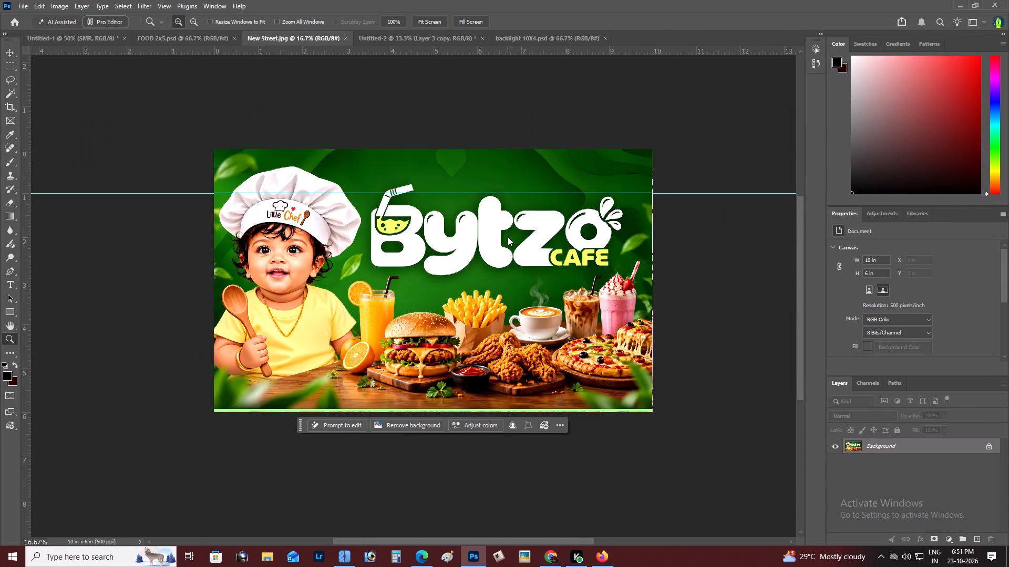
pyautogui.doubleClick(517, 241)
pyautogui.press('space')
pyautogui.click(517, 241)
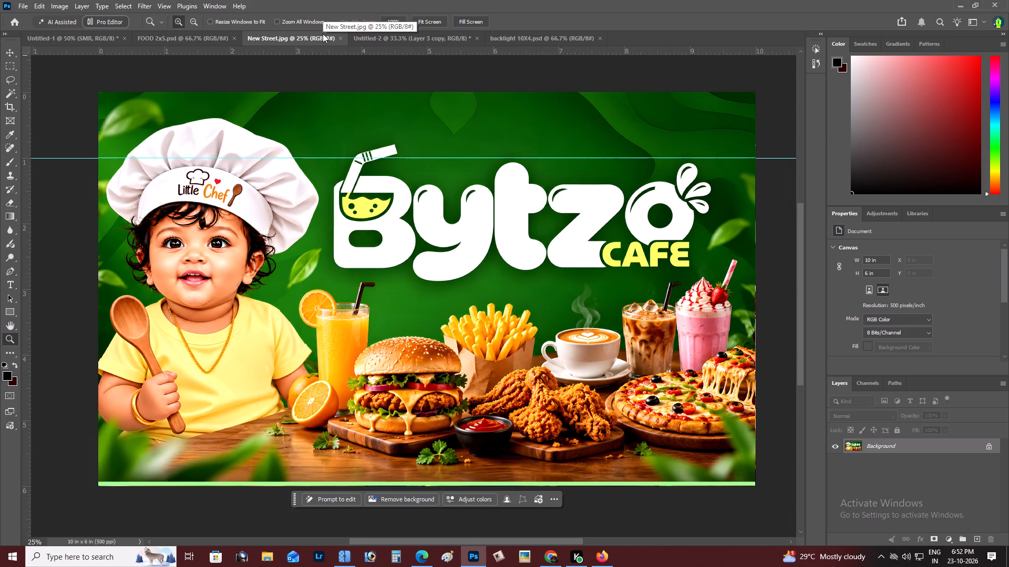
pyautogui.click(341, 39)
# Close Untitled-2 without saving its changes, and close FOOD 2x5.psd.
pyautogui.keyDown('alt'); pyautogui.click(452, 238); pyautogui.keyUp('alt')
pyautogui.rightClick(457, 236)
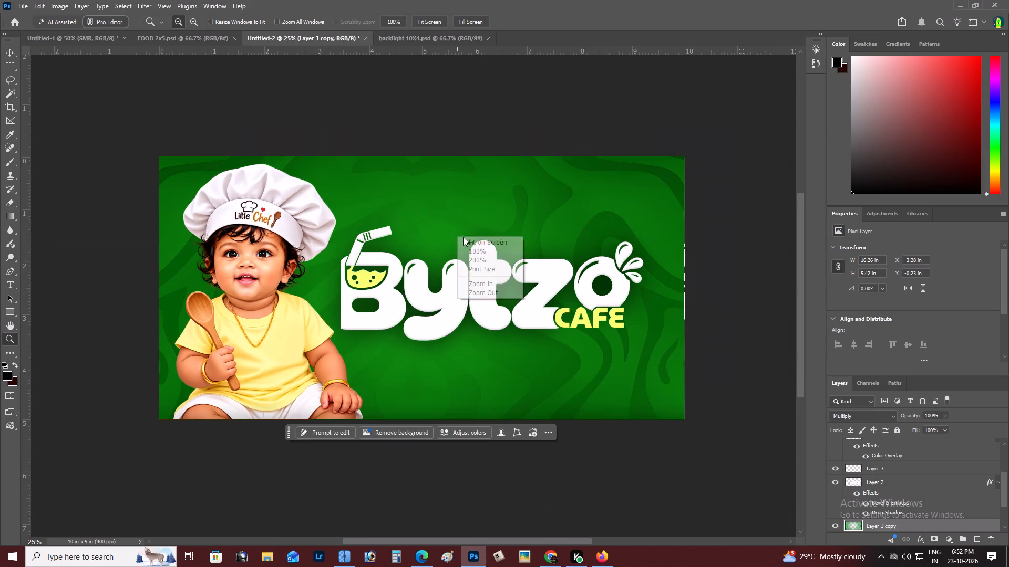
pyautogui.doubleClick(471, 240)
pyautogui.click(370, 38)
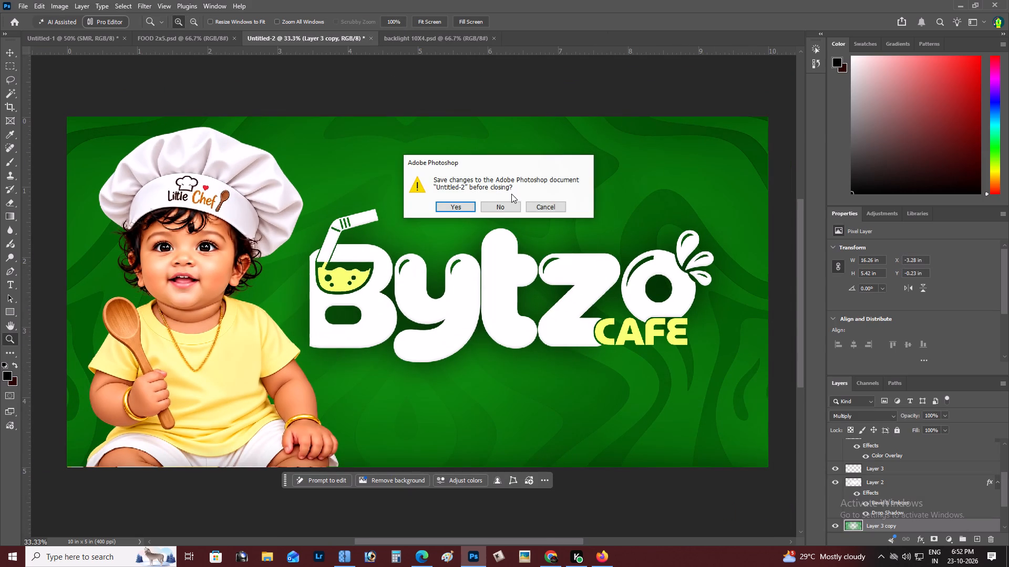
pyautogui.click(511, 205)
pyautogui.press('z')
pyautogui.keyDown('alt'); pyautogui.click(417, 214); pyautogui.keyUp('alt')
pyautogui.rightClick(420, 209)
pyautogui.click(442, 218)
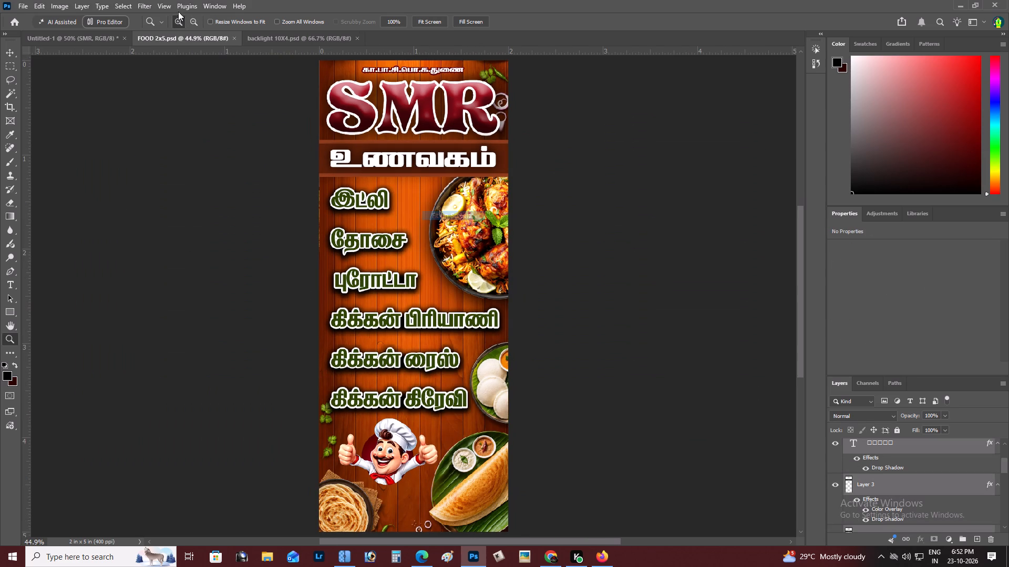
pyautogui.click(237, 35)
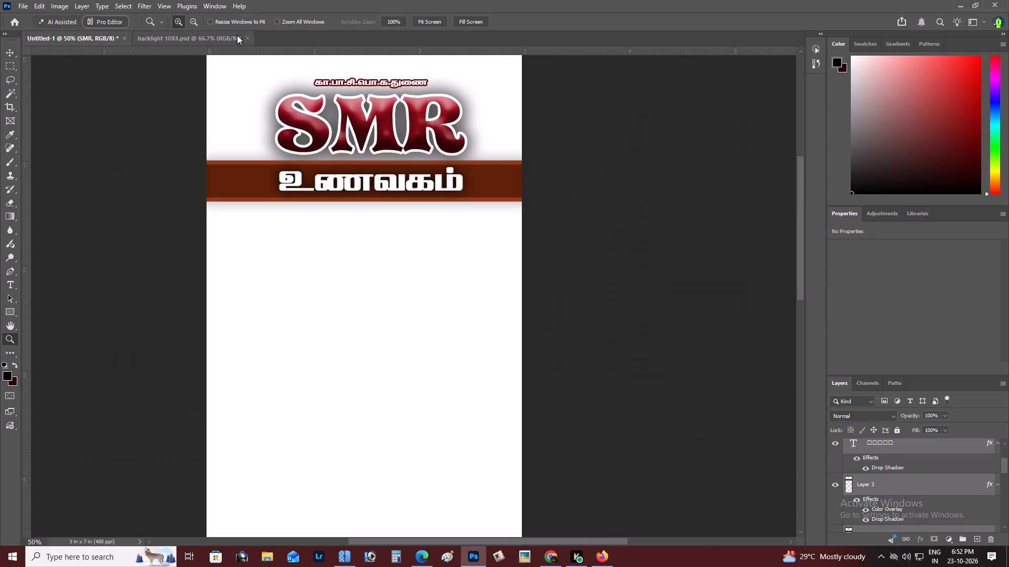
# Look over the SMR design in Untitled-1 and the complete backlight 10X4.psd design.
pyautogui.press('space')
pyautogui.press('space')
pyautogui.moveTo(393, 143); pyautogui.dragTo(395, 171)
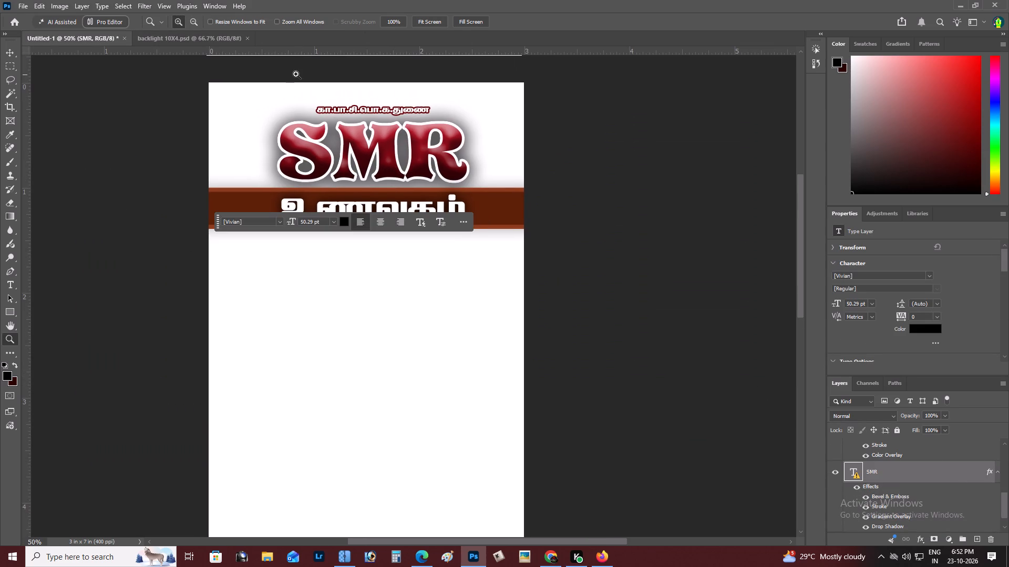
pyautogui.click(189, 42)
pyautogui.keyDown('alt'); pyautogui.click(443, 146); pyautogui.keyUp('alt')
pyautogui.rightClick(456, 146)
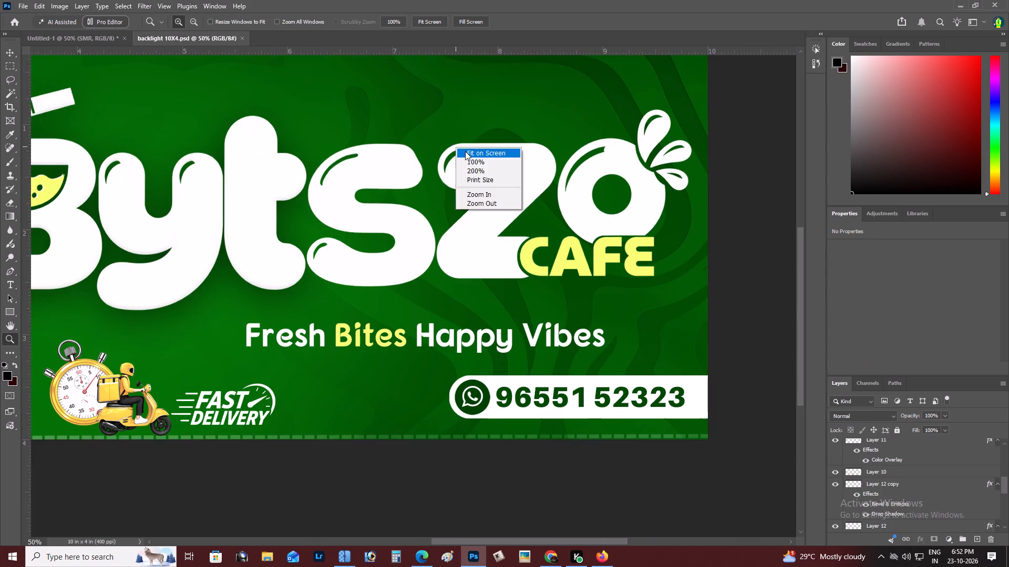
pyautogui.doubleClick(465, 151)
# Open the 1.9 X 4 bytzo image from the BYTZO MYD folder.
pyautogui.hotkey('ctrl', 'o')
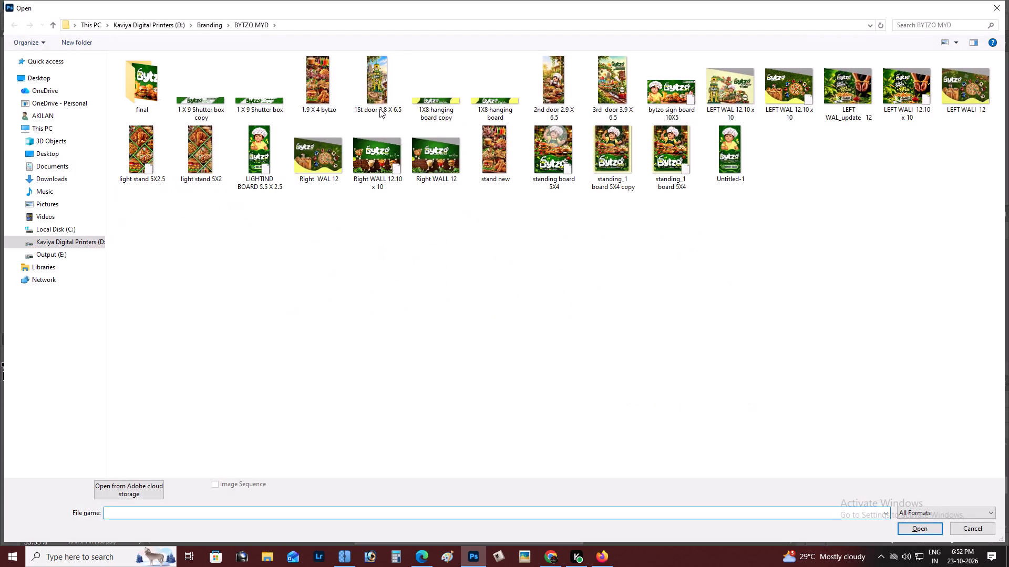
pyautogui.click(351, 94)
pyautogui.click(339, 101)
pyautogui.click(558, 234)
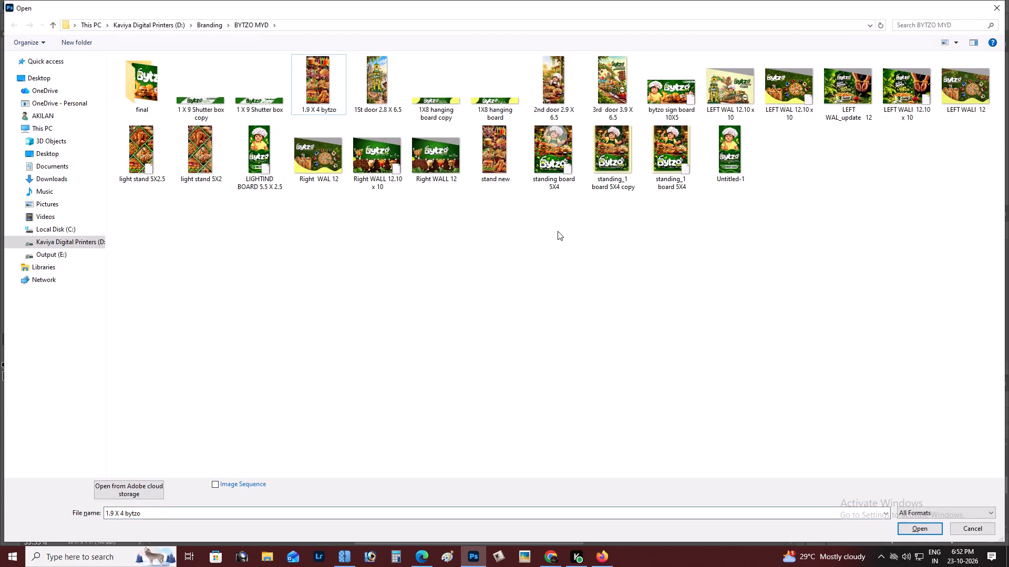
pyautogui.rightClick(558, 231)
pyautogui.click(517, 243)
pyautogui.click(144, 135)
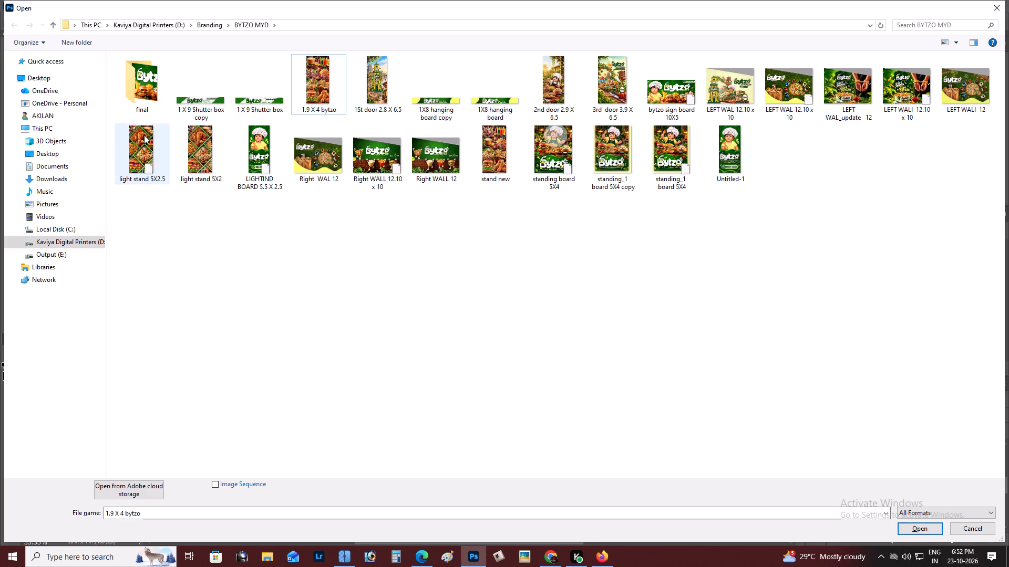
pyautogui.click(211, 165)
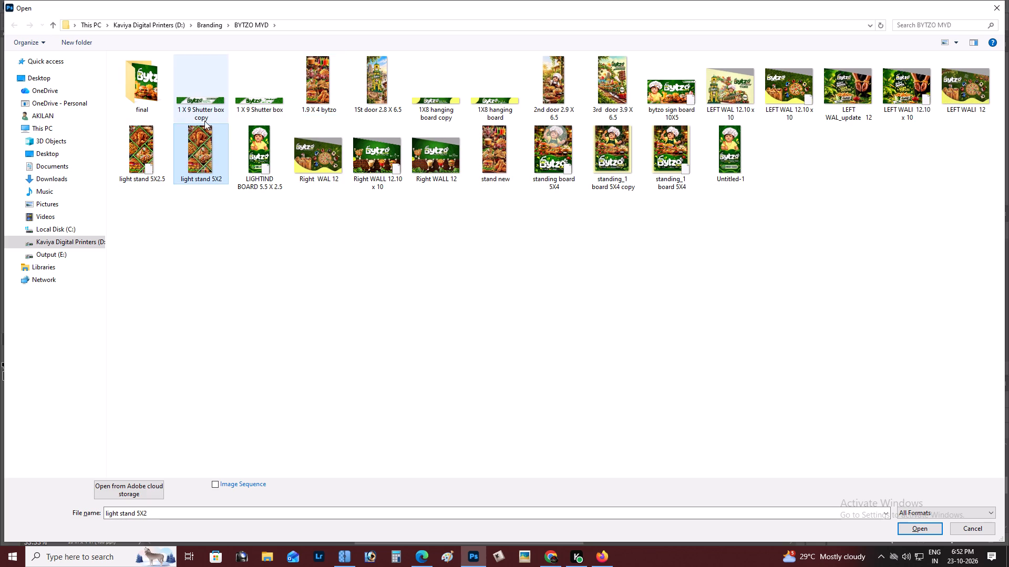
pyautogui.click(324, 98)
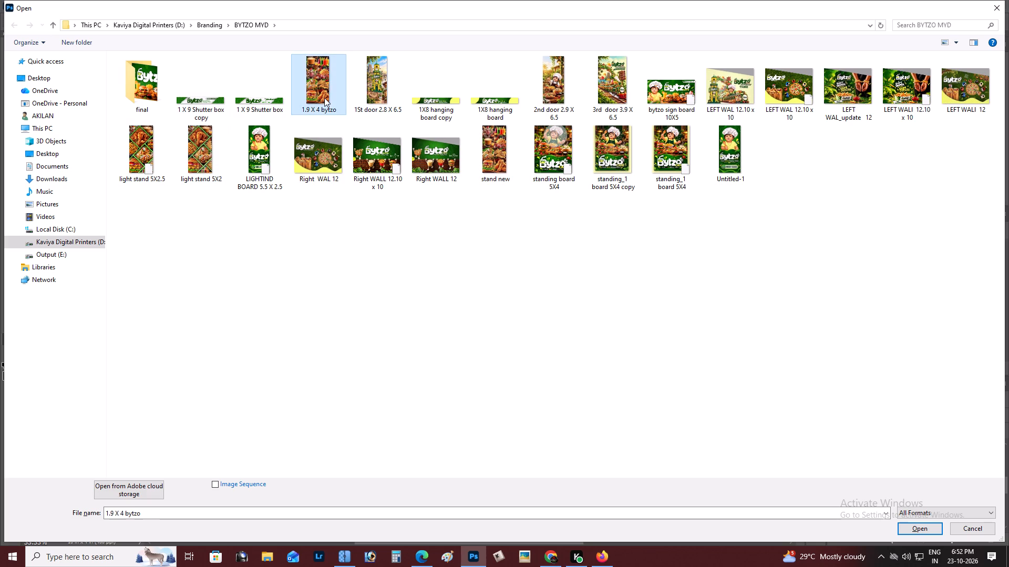
pyautogui.doubleClick(324, 98)
# Examine the food and drink pictures in the 1.9 X 4 bytzo image up close and as a whole.
pyautogui.tripleClick(417, 195)
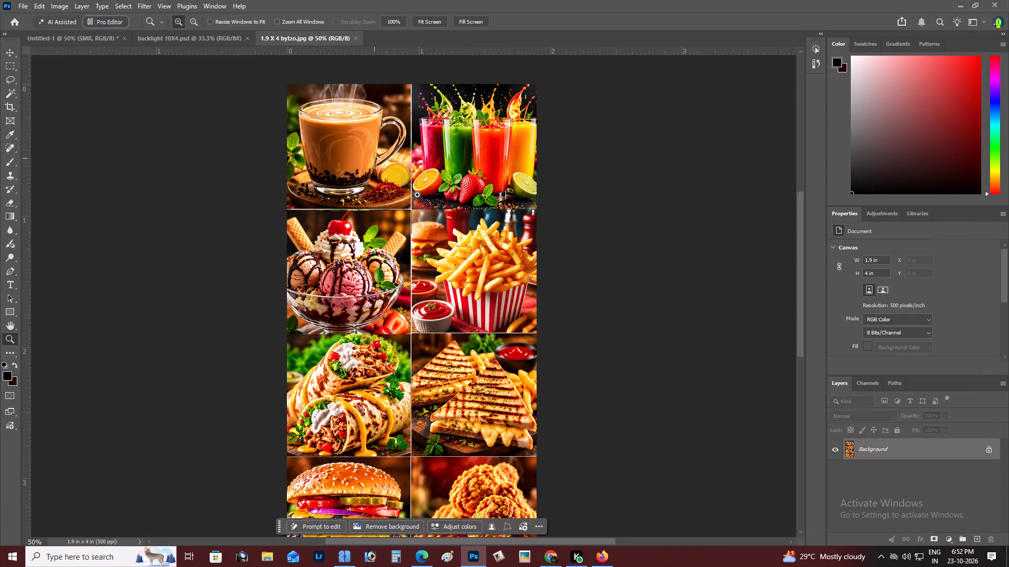
pyautogui.press('space')
pyautogui.moveTo(410, 180); pyautogui.dragTo(404, 249)
pyautogui.keyDown('alt'); pyautogui.click(420, 174); pyautogui.keyUp('alt')
pyautogui.rightClick(423, 170)
pyautogui.click(440, 175)
pyautogui.press('space')
pyautogui.press('space')
pyautogui.press('space')
pyautogui.press('space')
pyautogui.press('space')
pyautogui.press('space')
pyautogui.press('space')
pyautogui.press('space')
pyautogui.press('space')
pyautogui.press('space')
pyautogui.press('space')
pyautogui.press('space')
pyautogui.press('space')
pyautogui.press('space')
pyautogui.press('space')
pyautogui.press('space')
pyautogui.press('space')
pyautogui.press('space')
pyautogui.press('space')
pyautogui.press('space')
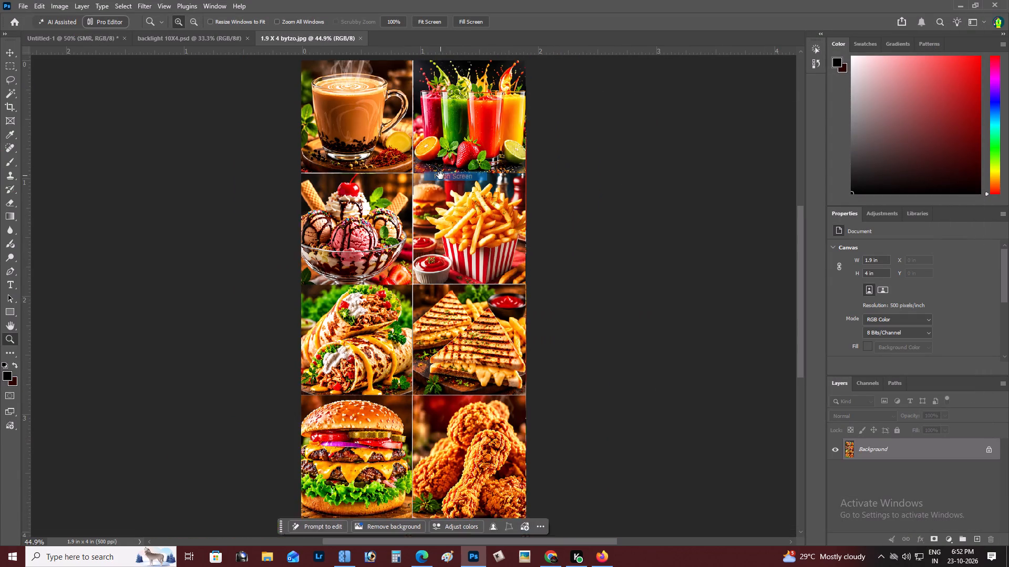
pyautogui.moveTo(440, 175); pyautogui.dragTo(441, 195)
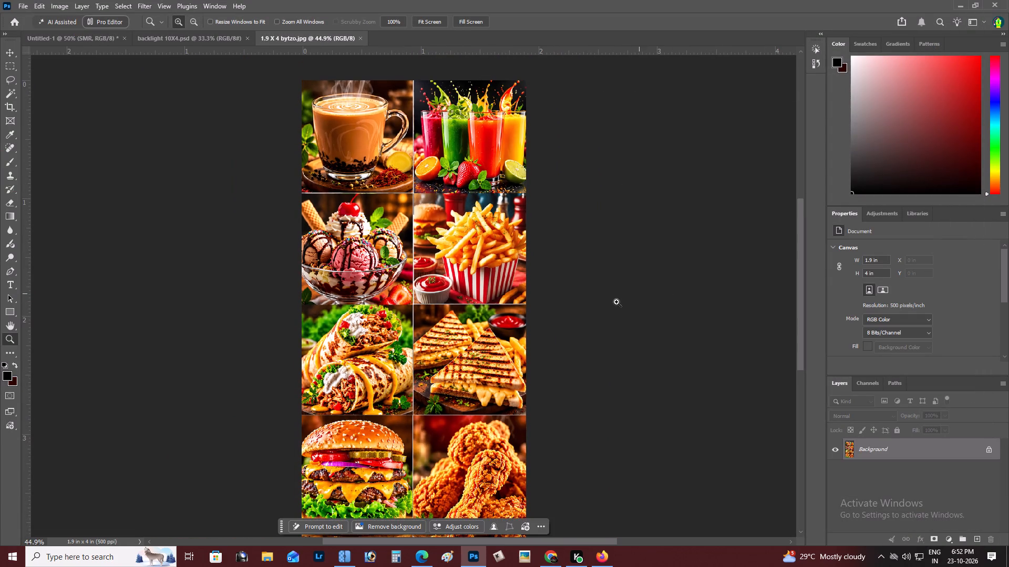
pyautogui.press('space')
pyautogui.press('space')
pyautogui.press('space')
pyautogui.press('space')
pyautogui.press('space')
pyautogui.press('space')
pyautogui.press('space')
pyautogui.press('space')
pyautogui.moveTo(428, 330); pyautogui.dragTo(420, 341)
pyautogui.press('space')
pyautogui.press('space')
pyautogui.press('space')
pyautogui.press('space')
pyautogui.press('space')
pyautogui.press('space')
pyautogui.press('space')
pyautogui.press('space')
pyautogui.press('space')
pyautogui.press('space')
pyautogui.press('space')
pyautogui.press('space')
pyautogui.press('space')
pyautogui.press('space')
pyautogui.press('space')
pyautogui.press('space')
pyautogui.press('space')
pyautogui.press('space')
pyautogui.press('space')
pyautogui.press('space')
pyautogui.moveTo(537, 270); pyautogui.dragTo(513, 280)
pyautogui.click(465, 212)
pyautogui.click(453, 197)
pyautogui.press('space')
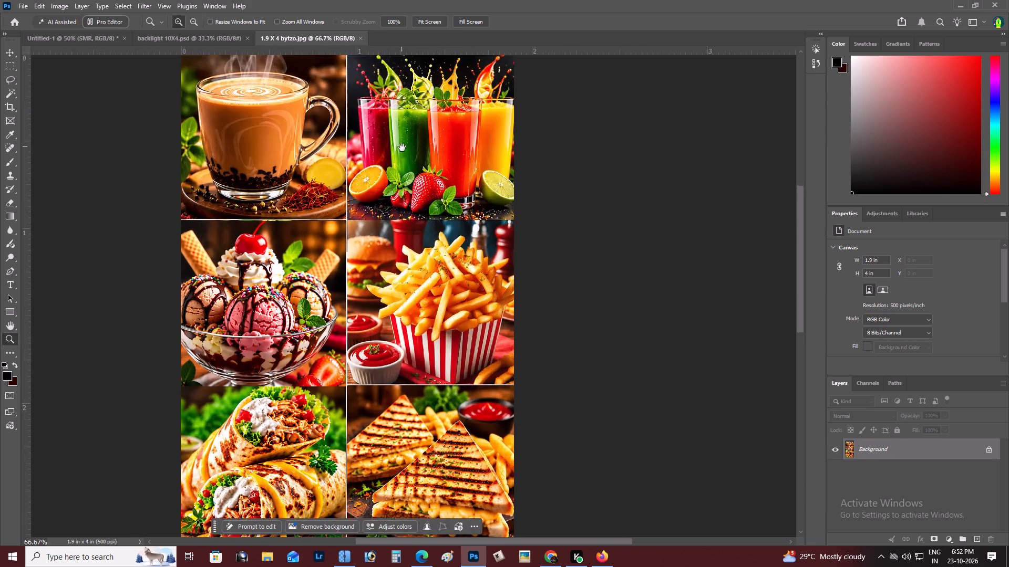
pyautogui.moveTo(402, 148); pyautogui.dragTo(528, 278)
pyautogui.click(415, 258)
pyautogui.press('space')
pyautogui.moveTo(502, 257); pyautogui.dragTo(418, 244)
pyautogui.press('z')
pyautogui.keyDown('alt'); pyautogui.click(455, 256); pyautogui.keyUp('alt')
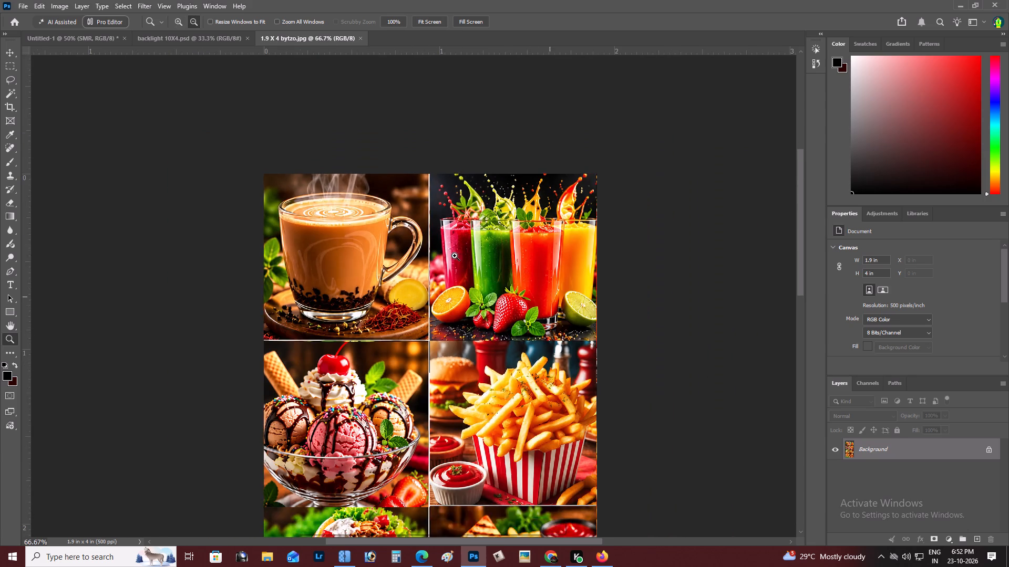
pyautogui.press('space')
pyautogui.moveTo(455, 256); pyautogui.dragTo(445, 257)
pyautogui.doubleClick(426, 237)
pyautogui.press('space')
pyautogui.press('space')
pyautogui.press('space')
pyautogui.press('space')
pyautogui.press('space')
pyautogui.press('space')
pyautogui.press('space')
pyautogui.press('space')
pyautogui.moveTo(426, 237); pyautogui.dragTo(530, 267)
pyautogui.press('z')
pyautogui.keyDown('alt'); pyautogui.click(374, 285); pyautogui.keyUp('alt')
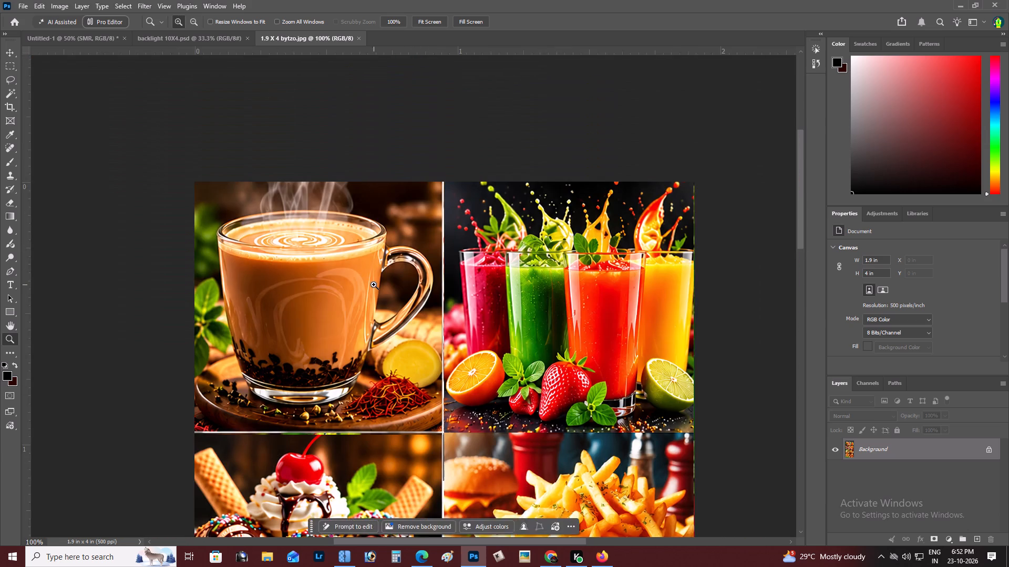
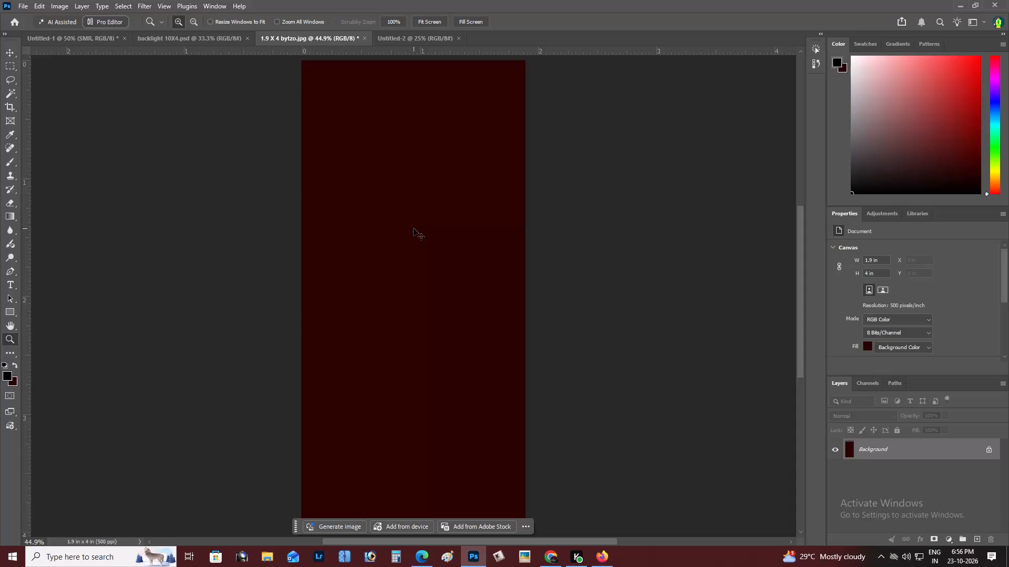
# Open Vibrant Cafe Favourites Food Collage_upscayl_3x_upscayl-standard-4x.png from Downloads, cut its entire image, and close it without saving.
pyautogui.hotkey('ctrl', 'o')
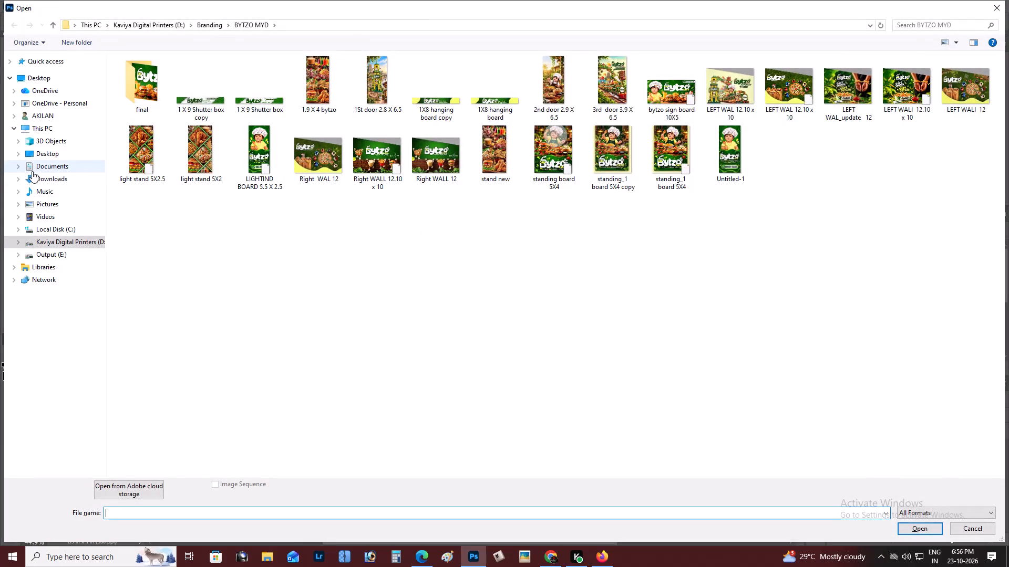
pyautogui.click(45, 176)
pyautogui.doubleClick(183, 136)
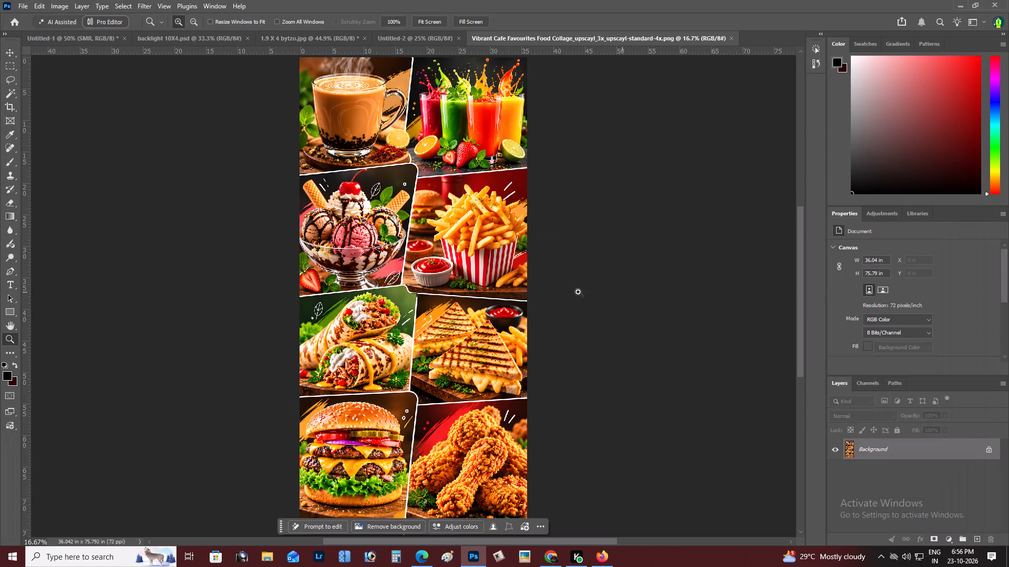
pyautogui.hotkey('ctrl', 'a')
pyautogui.hotkey('ctrl', 'x')
pyautogui.click(734, 37)
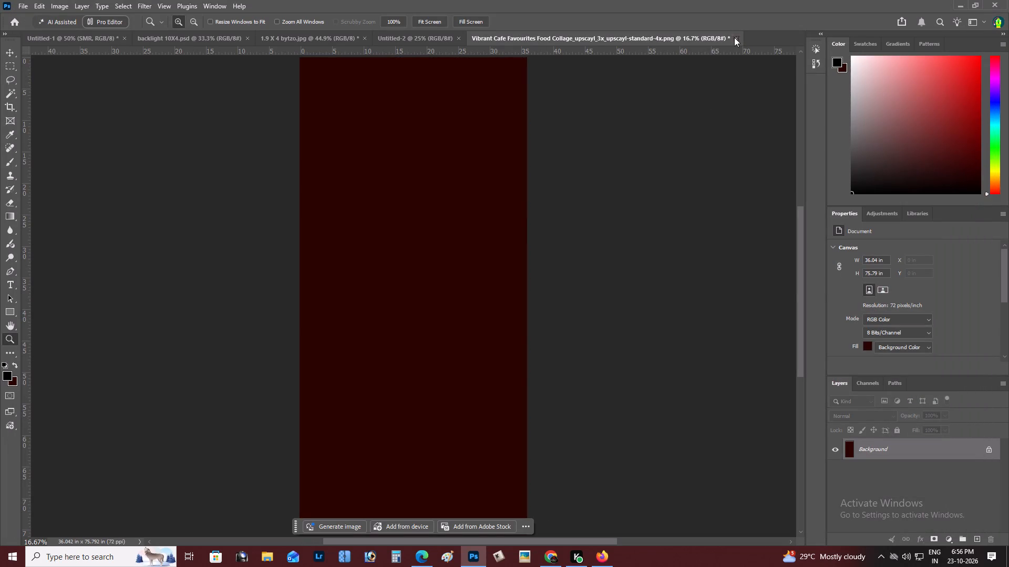
pyautogui.doubleClick(509, 199)
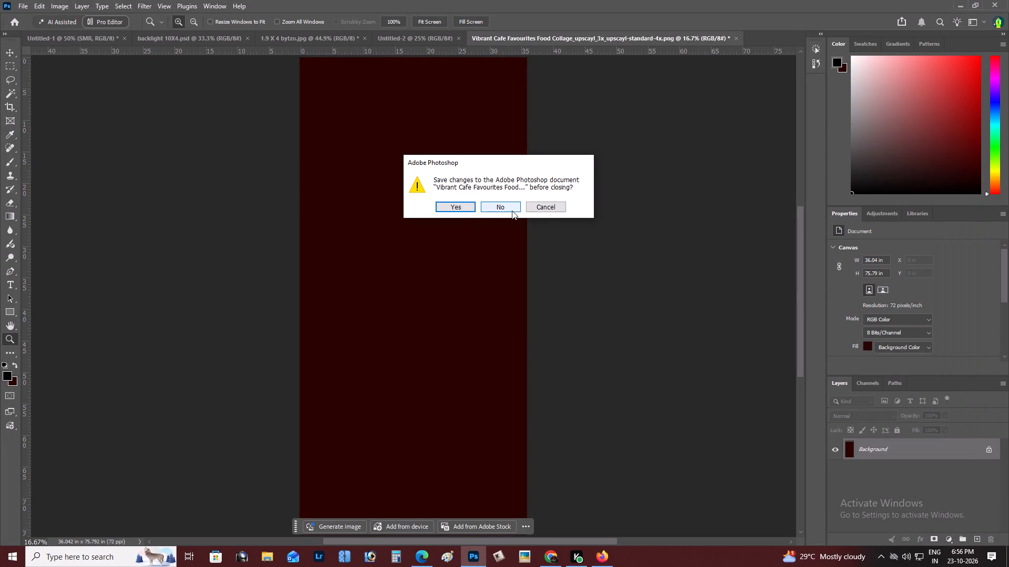
pyautogui.click(512, 211)
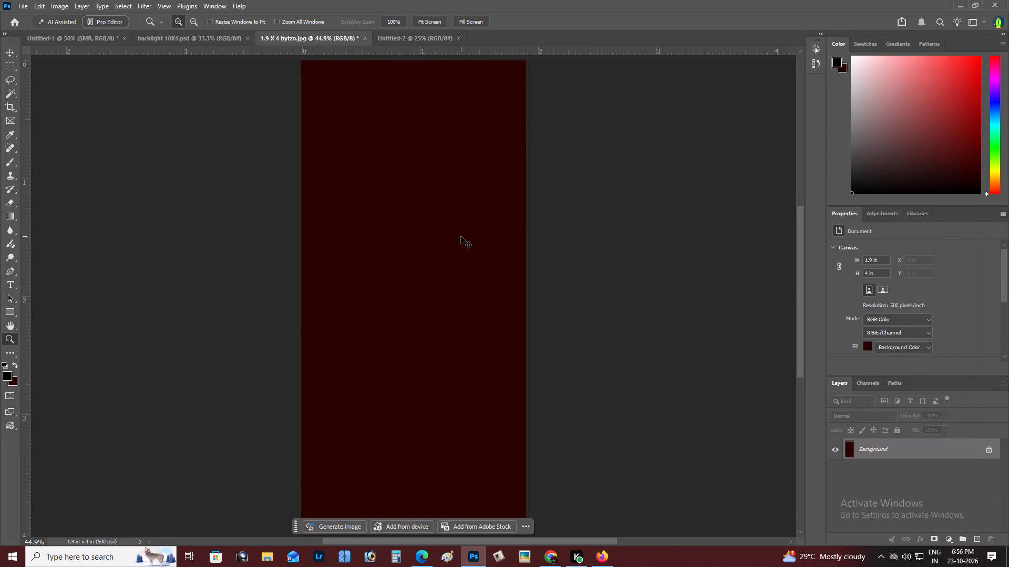
# Paste the upscaled food collage into the 1.9 X 4 bytzo document, scale it to about 38%, and move it over the canvas.
pyautogui.hotkey('ctrl', 'v')
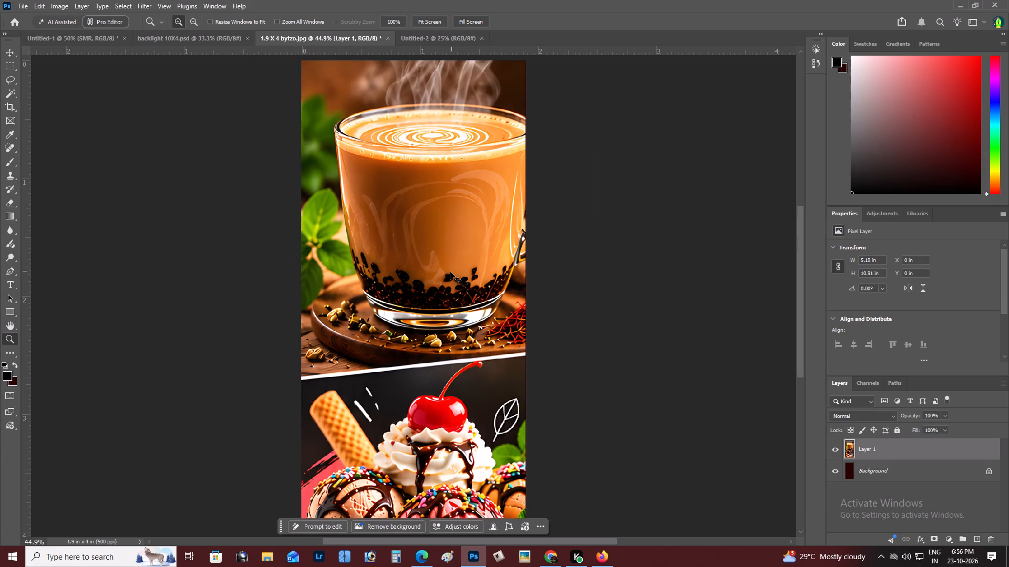
pyautogui.press('z')
pyautogui.keyDown('alt'); pyautogui.doubleClick(420, 267); pyautogui.keyUp('alt')
pyautogui.hotkey('ctrl', 't')
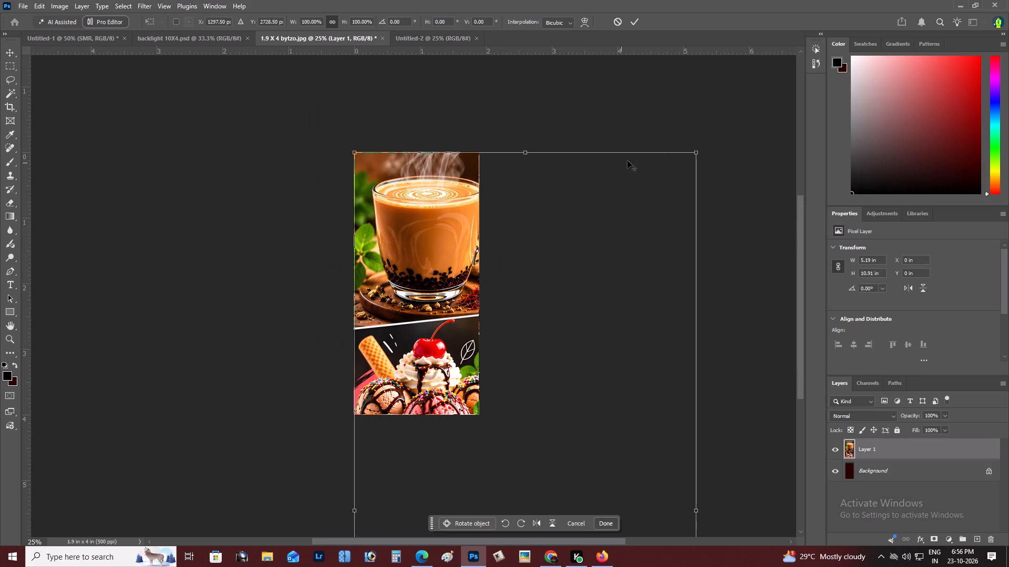
pyautogui.keyDown('alt'); pyautogui.moveTo(698, 154); pyautogui.dragTo(466, 316); pyautogui.keyUp('alt')
pyautogui.moveTo(486, 429); pyautogui.dragTo(433, 261)
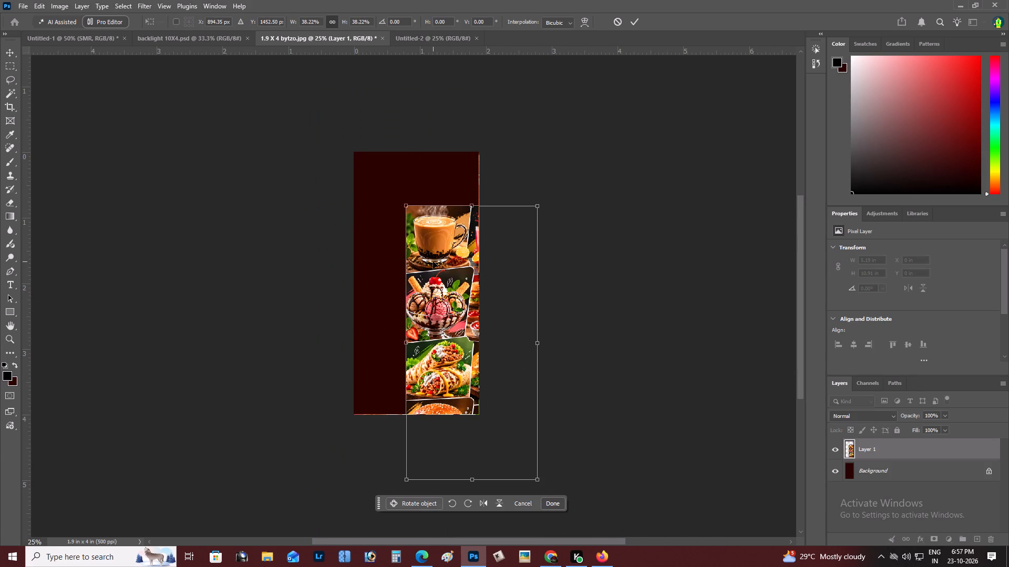
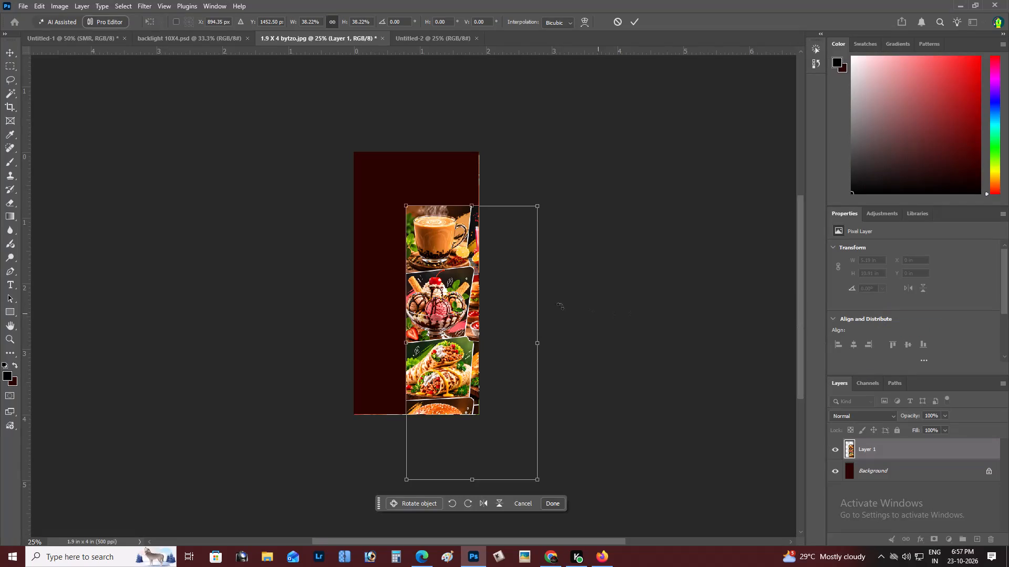
# Fit the food collage over the 1.9 × 4 in canvas, scaled to about 1.96 × 4.13 in and nudged to cover the edges.
pyautogui.moveTo(477, 288); pyautogui.dragTo(422, 237)
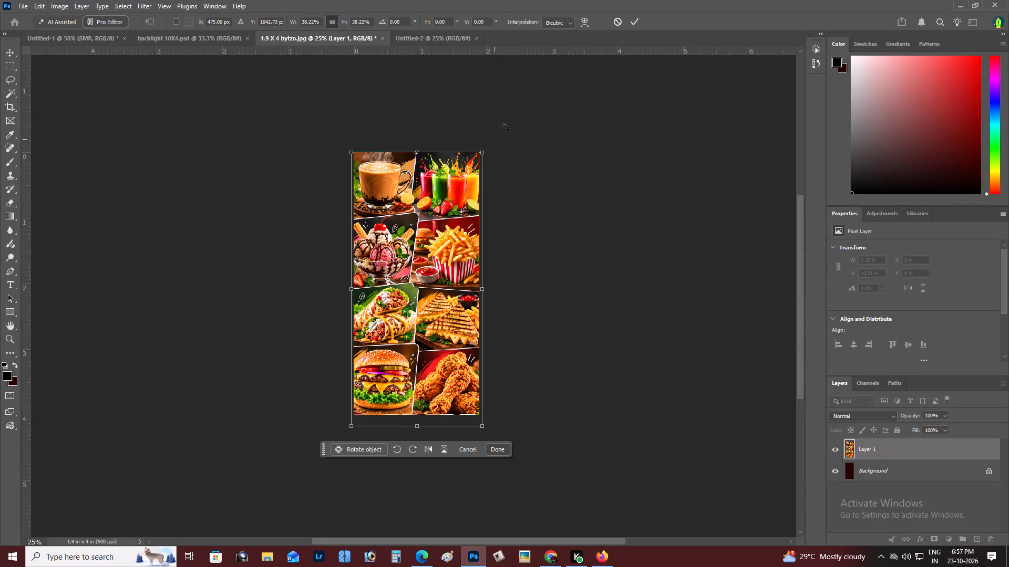
pyautogui.keyDown('alt'); pyautogui.moveTo(482, 154); pyautogui.dragTo(473, 152); pyautogui.keyUp('alt')
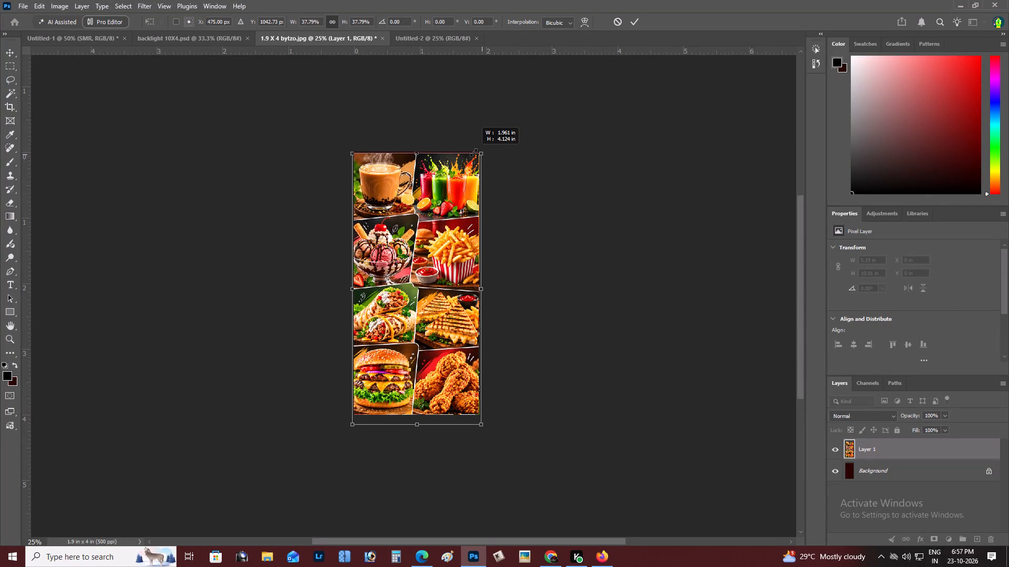
pyautogui.keyDown('alt'); pyautogui.moveTo(473, 152); pyautogui.dragTo(477, 154); pyautogui.keyUp('alt')
pyautogui.hotkey('ctrl', 'Return')
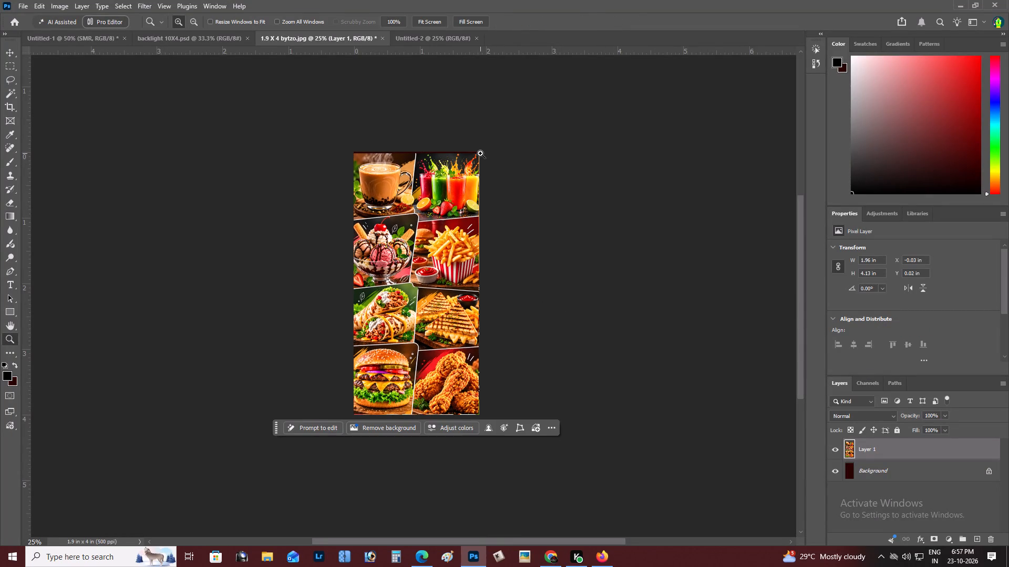
pyautogui.press('v')
pyautogui.hotkey('shift', 'Up')
pyautogui.hotkey('shift', 'Up')
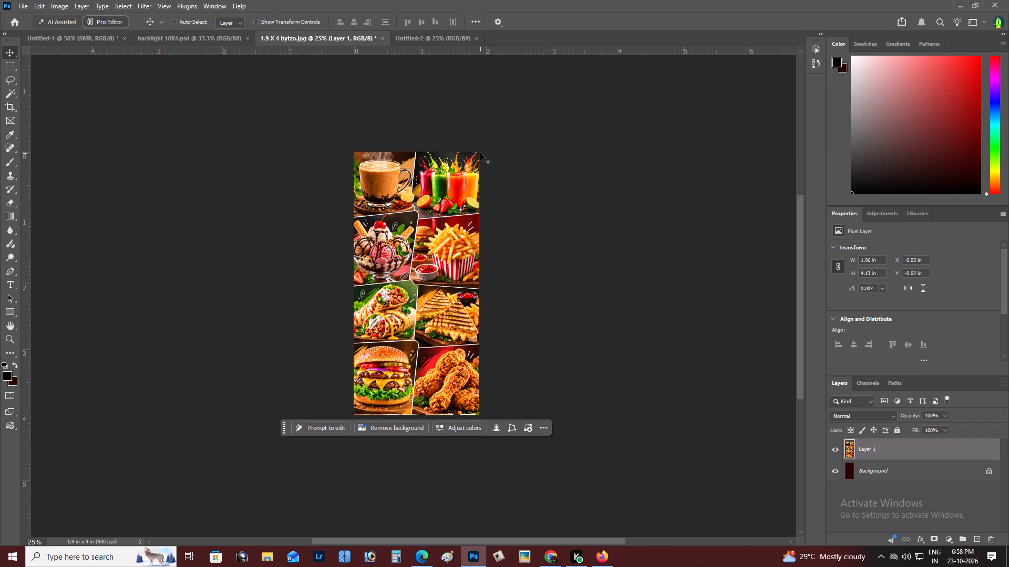
pyautogui.press('Left')
pyautogui.press('z')
pyautogui.tripleClick(423, 243)
pyautogui.press('space')
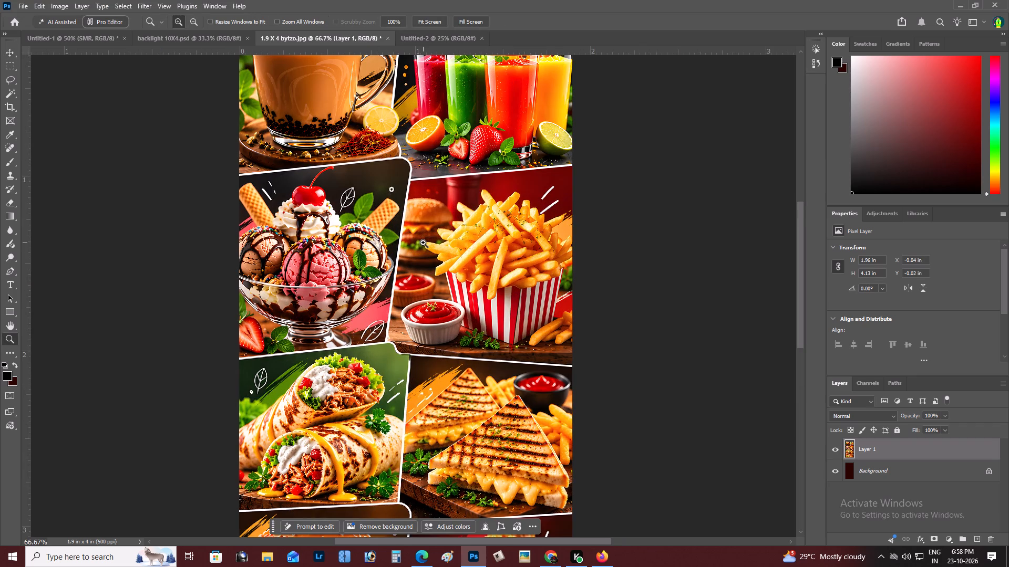
pyautogui.write('v')
pyautogui.press('Right')
# Examine the placed collage's canvas coverage and image detail, both close up and as a whole.
pyautogui.press('z')
pyautogui.keyDown('alt'); pyautogui.click(423, 243); pyautogui.keyUp('alt')
pyautogui.rightClick(423, 243)
pyautogui.doubleClick(442, 251)
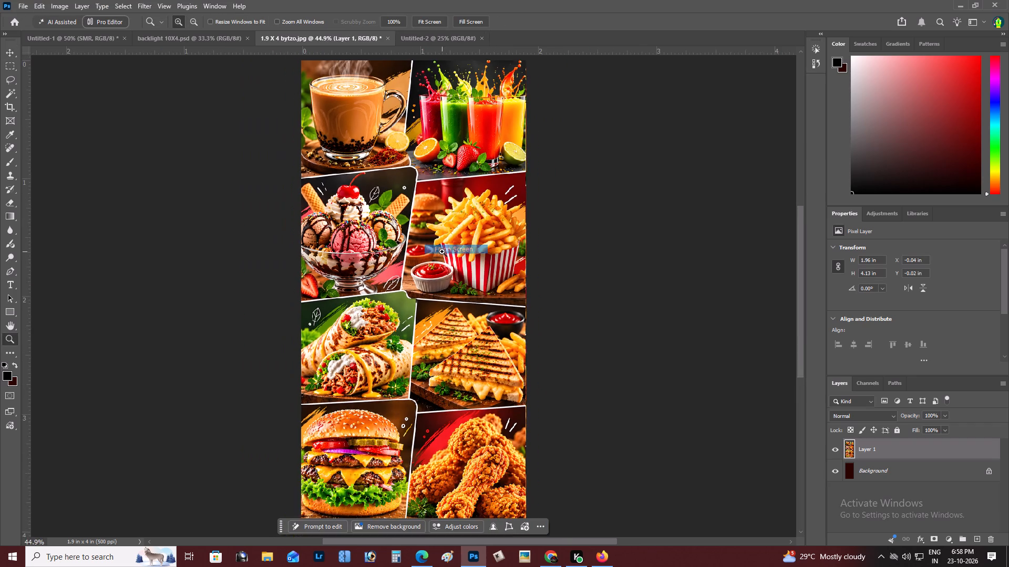
pyautogui.press('space')
pyautogui.moveTo(442, 251); pyautogui.dragTo(462, 259)
pyautogui.click(462, 259)
pyautogui.press('space')
pyautogui.moveTo(462, 259); pyautogui.dragTo(465, 245)
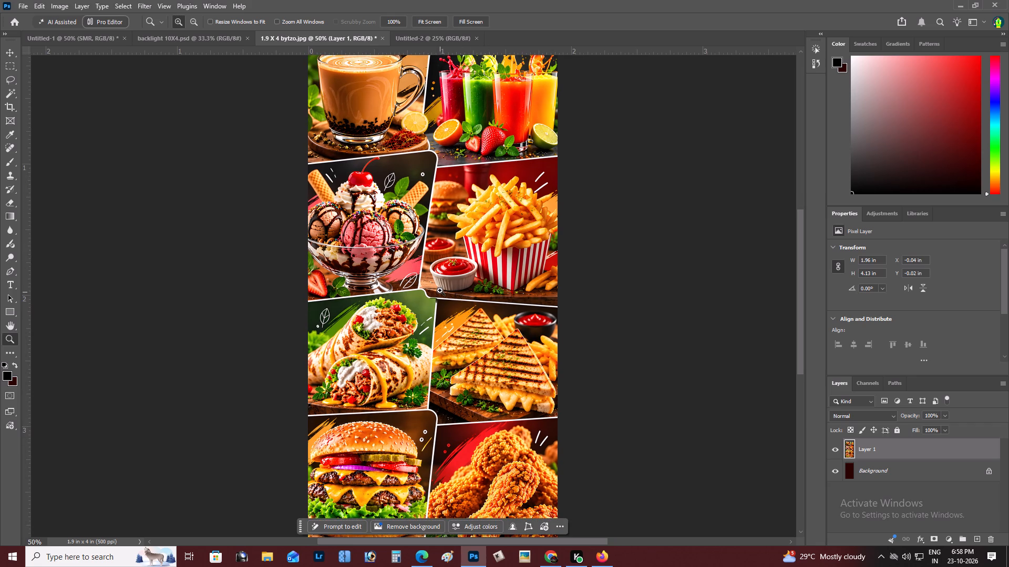
pyautogui.keyDown('alt'); pyautogui.click(470, 292); pyautogui.keyUp('alt')
pyautogui.rightClick(460, 288)
pyautogui.doubleClick(468, 290)
pyautogui.press('space')
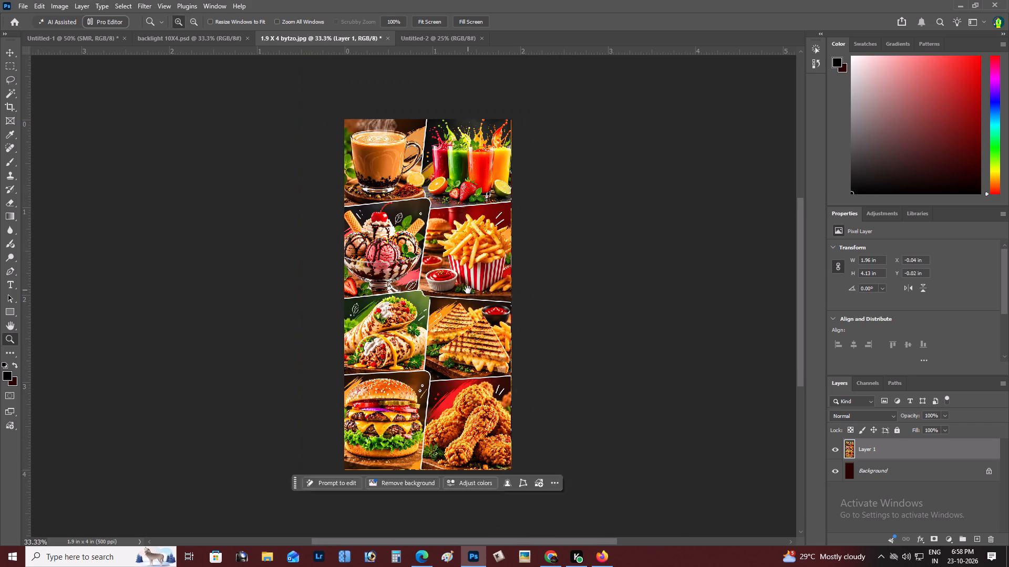
pyautogui.click(468, 290)
pyautogui.doubleClick(458, 260)
pyautogui.press('space')
pyautogui.moveTo(458, 260); pyautogui.dragTo(468, 260)
# Apply Levels to the collage layer with input black at 11 and input white at 243.
pyautogui.hotkey('ctrl', 'l')
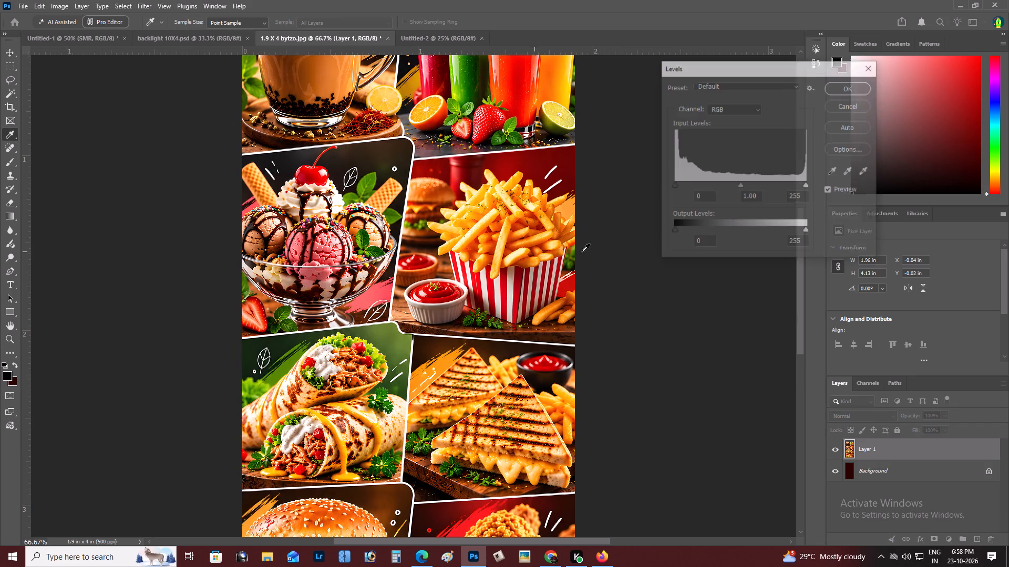
pyautogui.click(804, 185)
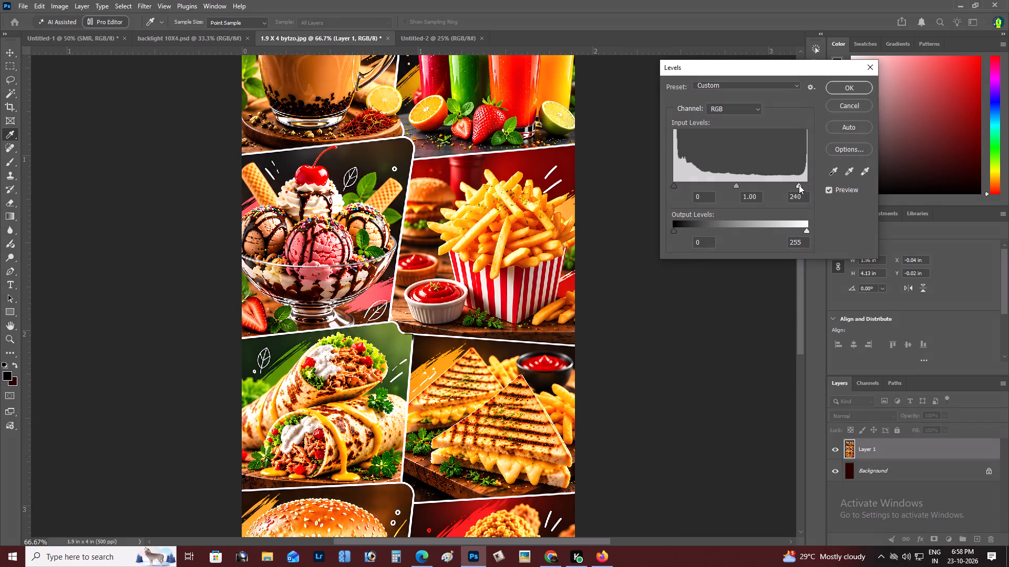
pyautogui.click(677, 187)
pyautogui.press('Return')
# Examine the levels-adjusted collage as a whole and close up around the ice cream and fries panels.
pyautogui.press('z')
pyautogui.keyDown('alt'); pyautogui.click(641, 223); pyautogui.keyUp('alt')
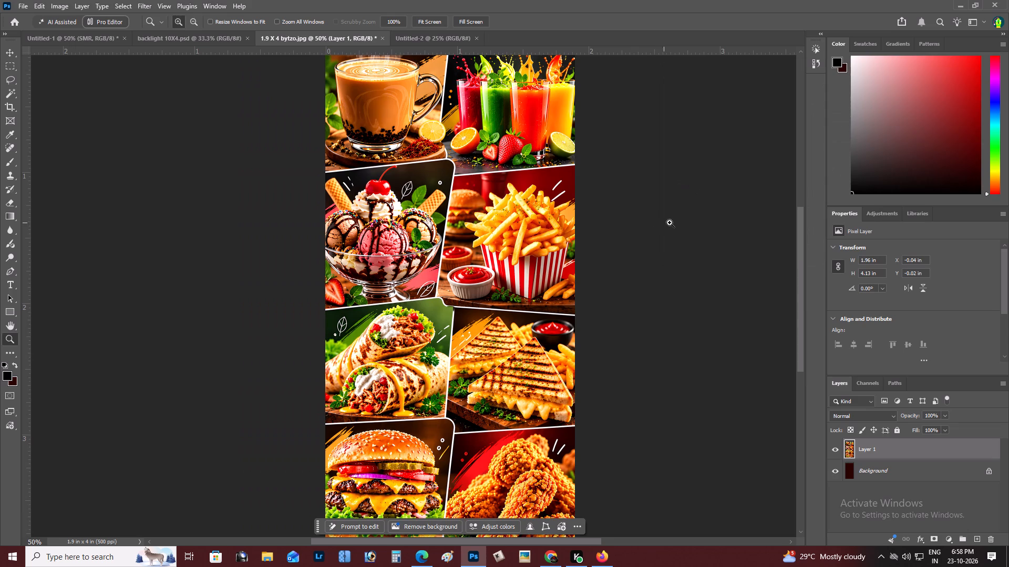
pyautogui.rightClick(670, 223)
pyautogui.doubleClick(683, 229)
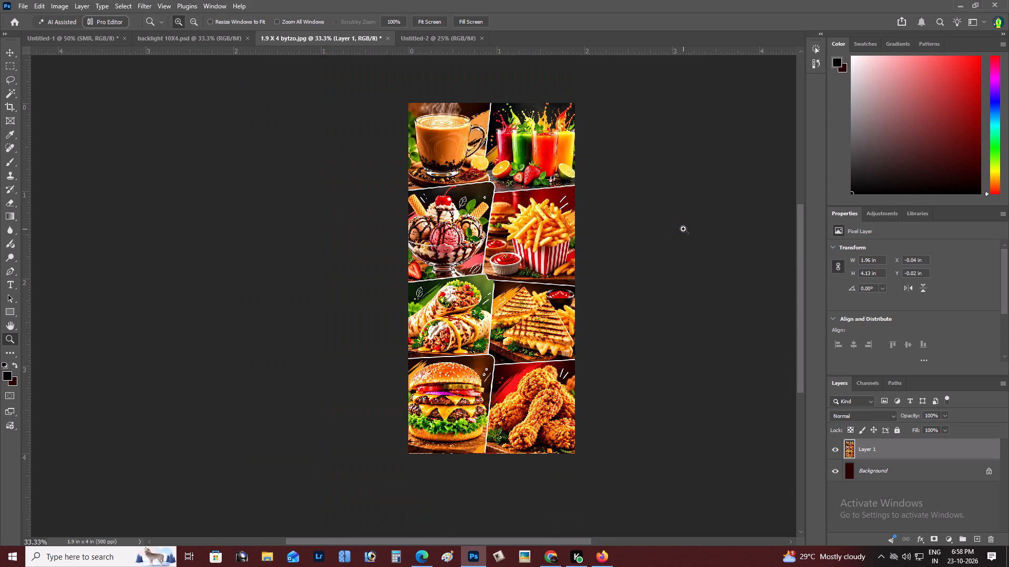
pyautogui.keyDown('alt'); pyautogui.click(544, 247); pyautogui.keyUp('alt')
pyautogui.rightClick(544, 247)
pyautogui.click(562, 255)
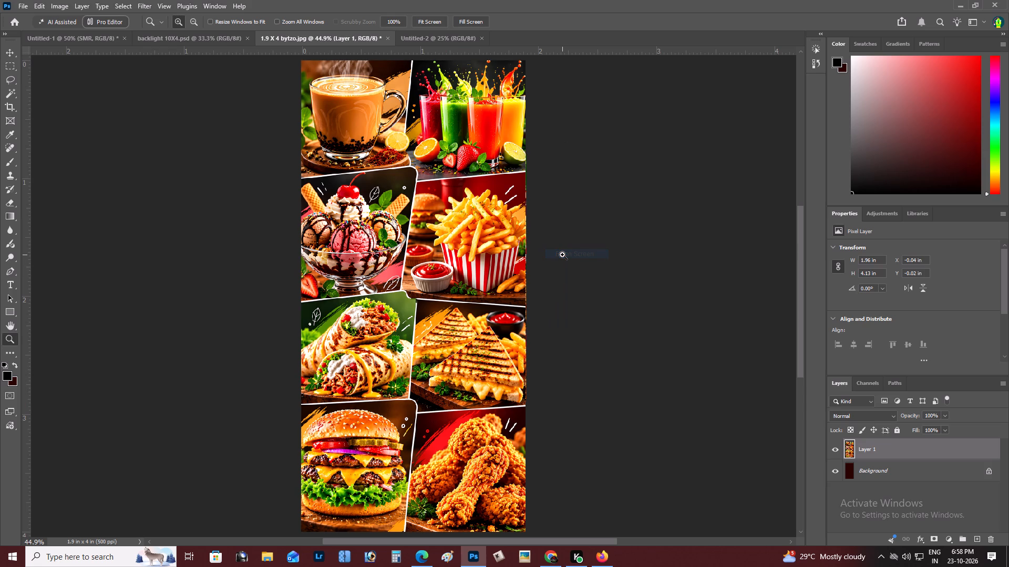
pyautogui.keyDown('alt'); pyautogui.click(457, 248); pyautogui.keyUp('alt')
pyautogui.rightClick(457, 248)
pyautogui.click(459, 249)
pyautogui.keyDown('alt'); pyautogui.click(473, 255); pyautogui.keyUp('alt')
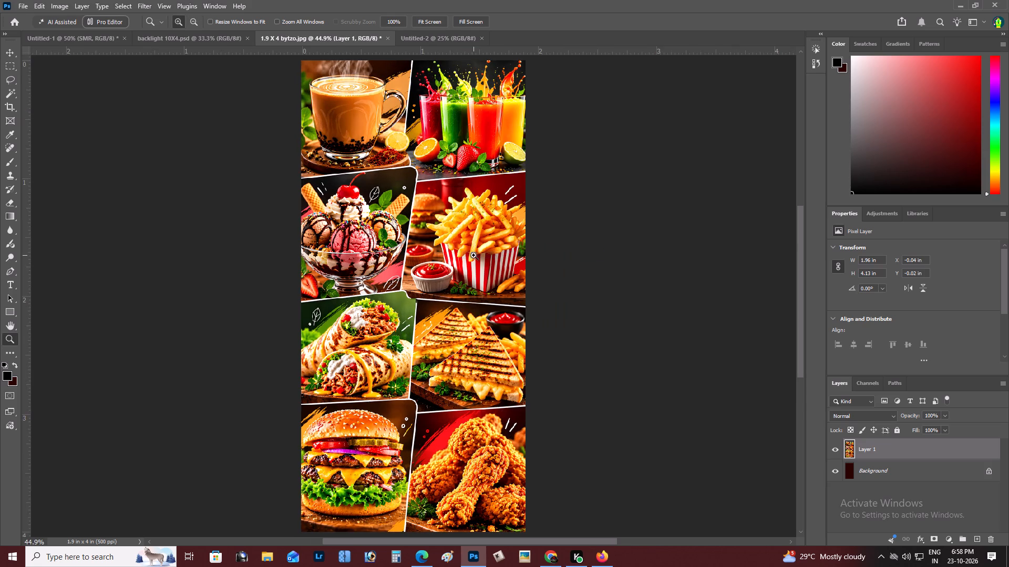
pyautogui.doubleClick(482, 228)
pyautogui.press('space')
pyautogui.moveTo(482, 228); pyautogui.dragTo(519, 244)
pyautogui.keyDown('alt'); pyautogui.click(490, 235); pyautogui.keyUp('alt')
pyautogui.rightClick(490, 235)
pyautogui.click(492, 236)
pyautogui.doubleClick(503, 240)
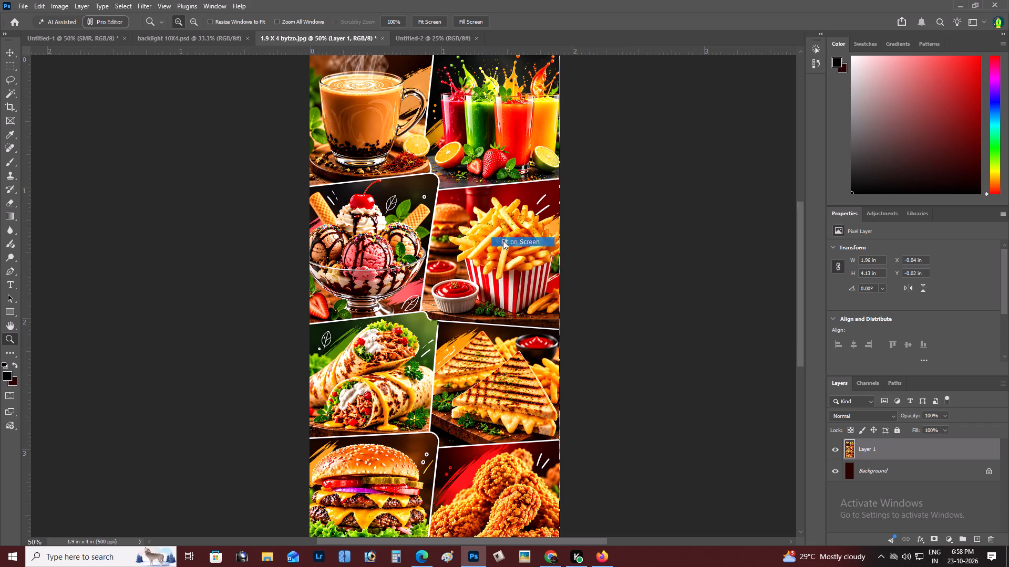
# Save the artwork as a Photoshop file named "lighting board 2.5 X 5.5 (2pcs)" in the BYTZO MYD final folder, with maximum compatibility.
pyautogui.hotkey('ctrl', 'shift', 's')
pyautogui.click(500, 206)
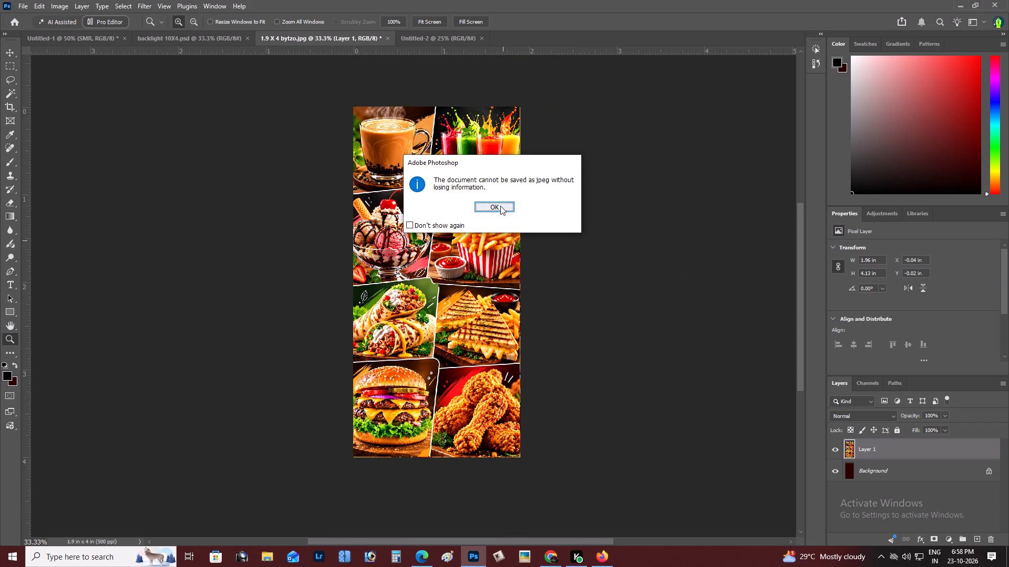
pyautogui.doubleClick(142, 82)
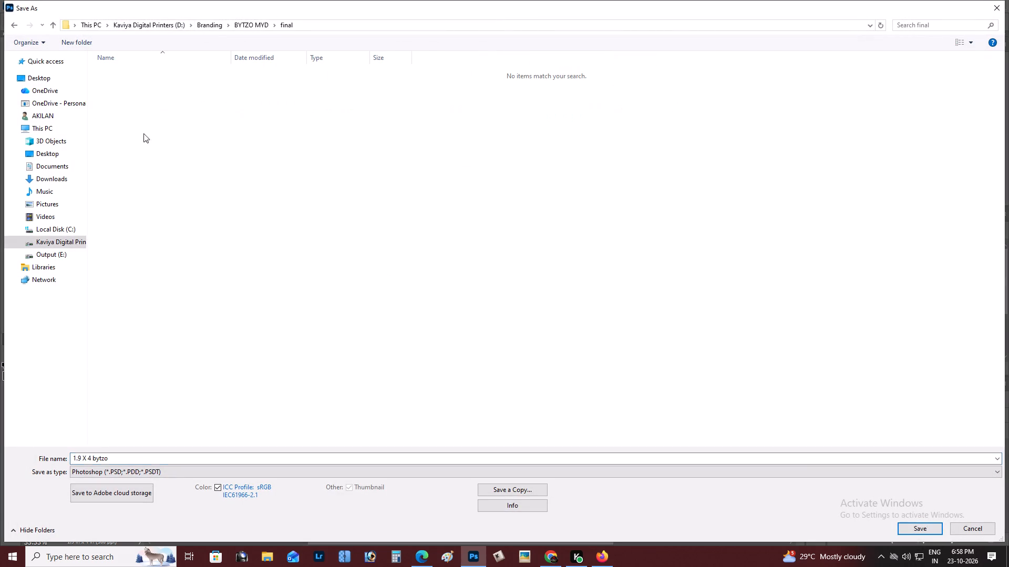
pyautogui.click(127, 457)
pyautogui.write('lighting board')
pyautogui.press('space')
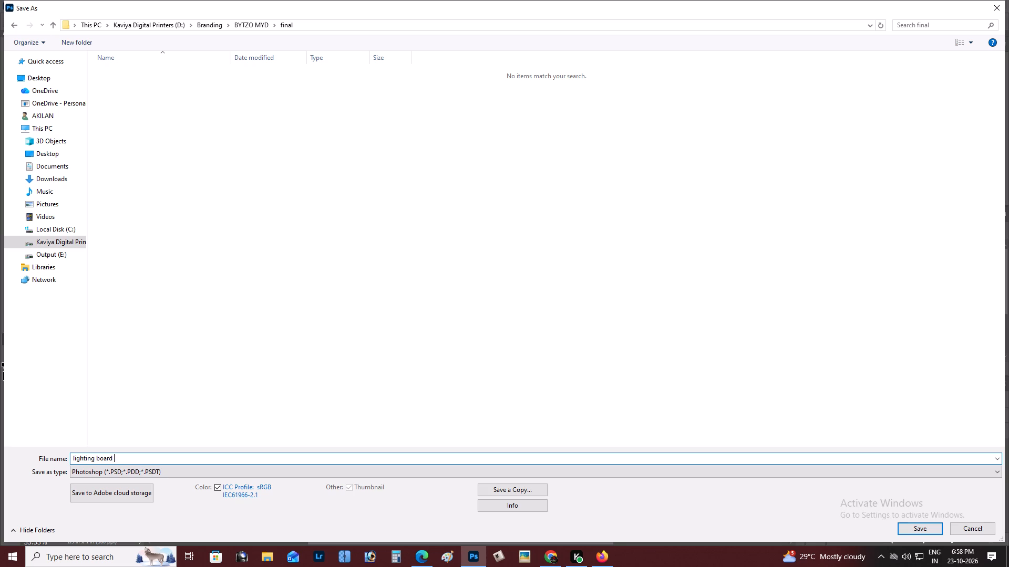
pyautogui.write('2.')
pyautogui.write('5 X')
pyautogui.press('space')
pyautogui.write('5.5 ()')
pyautogui.press('Left')
pyautogui.write('2pcs')
pyautogui.press('Return')
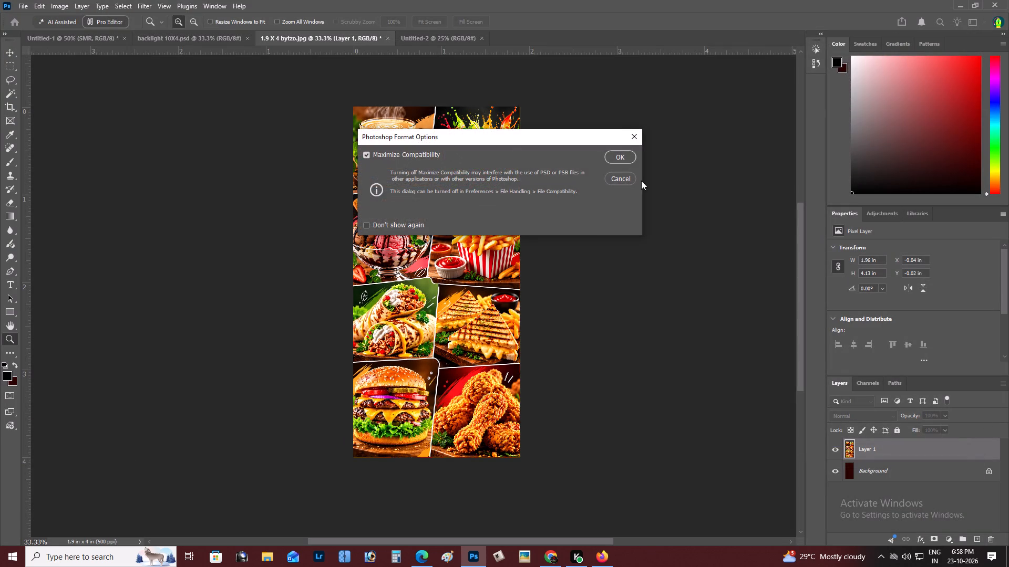
pyautogui.click(624, 154)
# Save a JPEG copy named "lighting board 2.5 X 5.5 (2pcs_)" in the final folder at quality 12, Baseline ("Standard").
pyautogui.hotkey('ctrl', 'shift', 's')
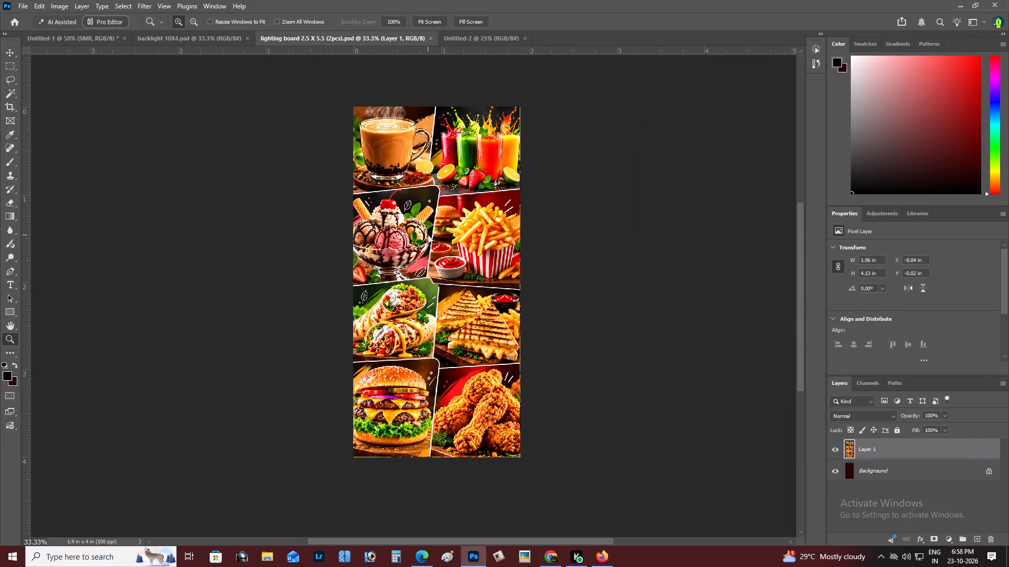
pyautogui.click(509, 493)
pyautogui.click(490, 460)
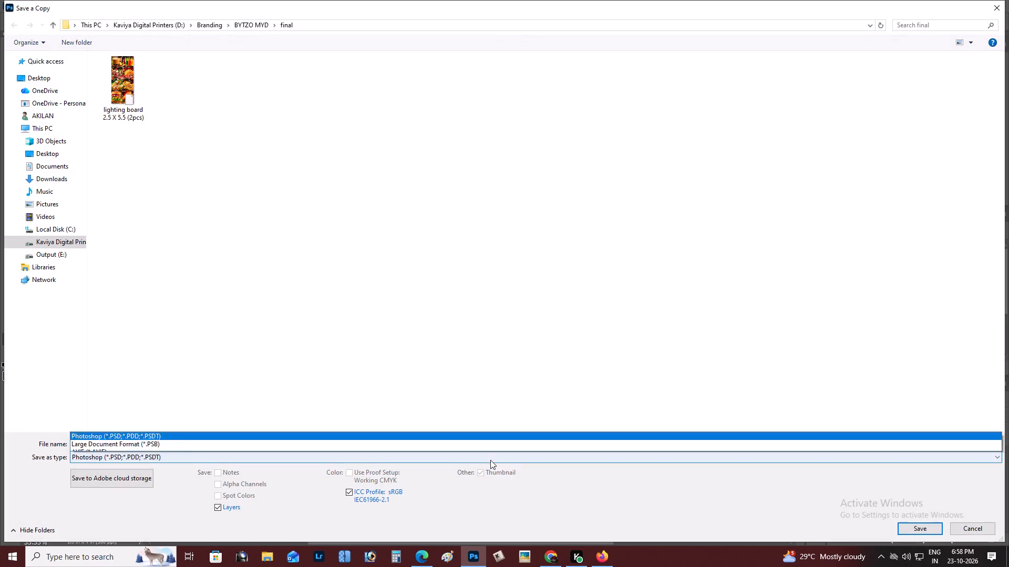
pyautogui.click(450, 317)
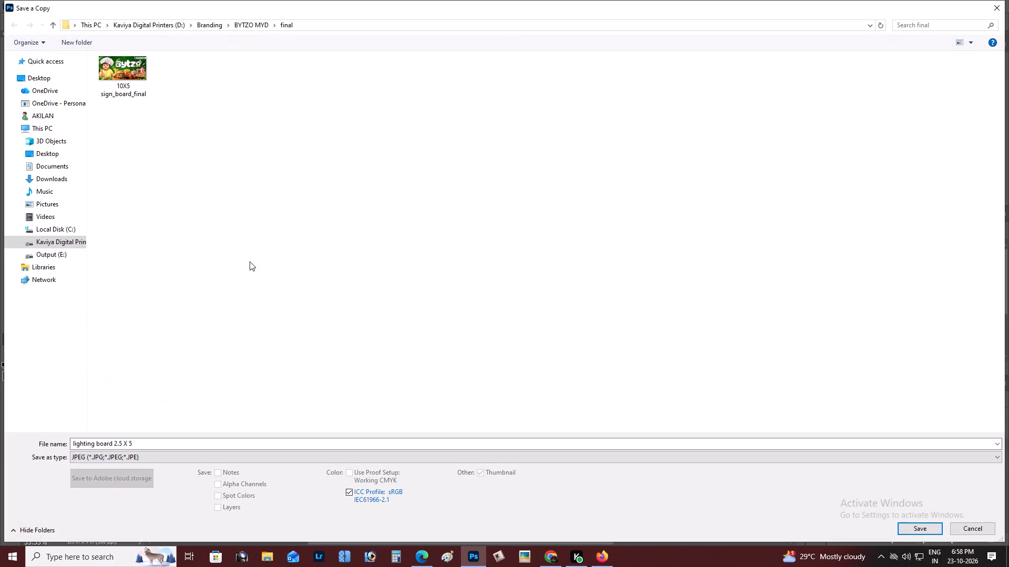
pyautogui.tripleClick(188, 444)
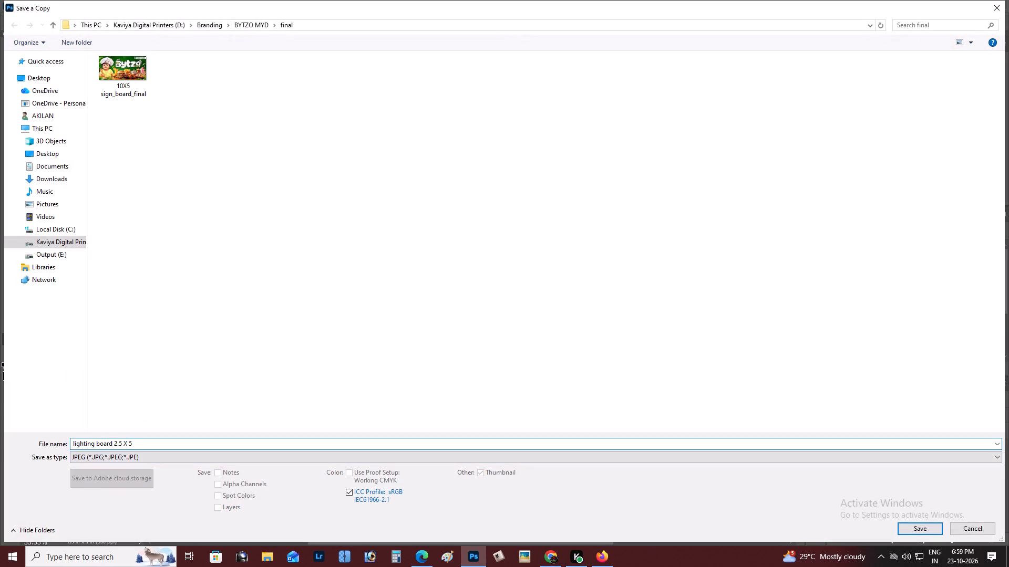
pyautogui.write('.5')
pyautogui.press('space')
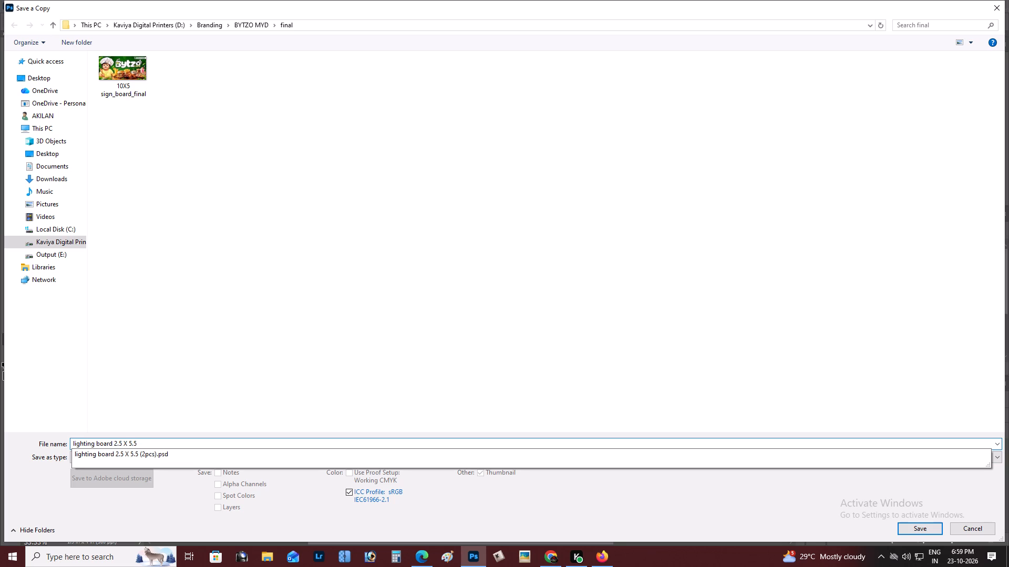
pyautogui.write('()')
pyautogui.press('Left')
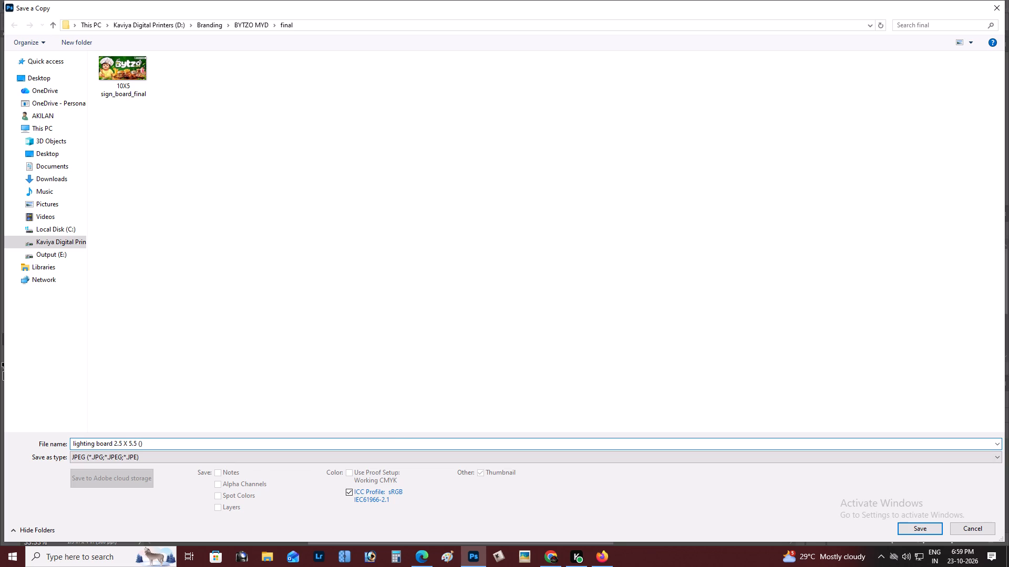
pyautogui.write('2pcs')
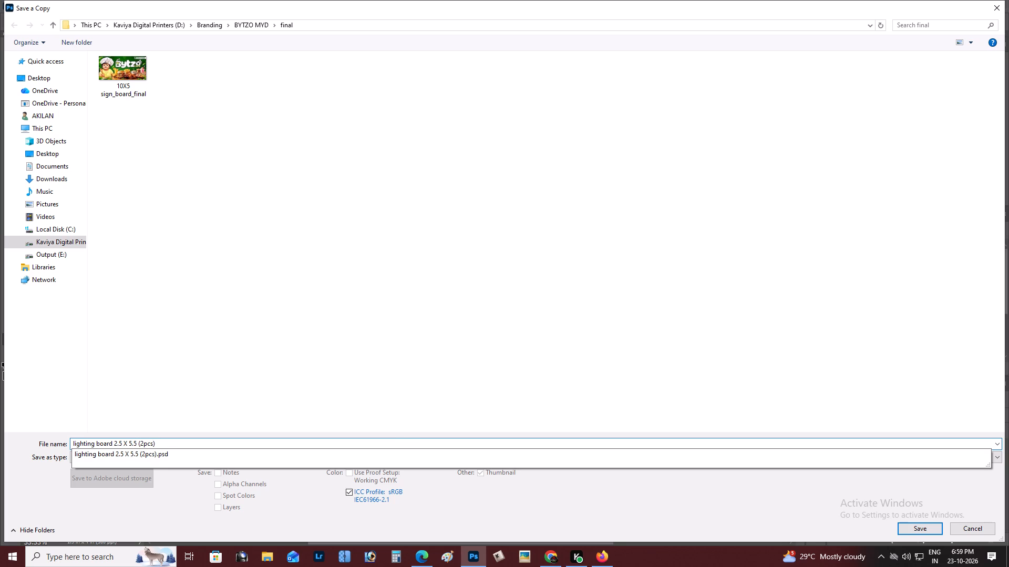
pyautogui.hotkey('shift', '_')
pyautogui.press('Return')
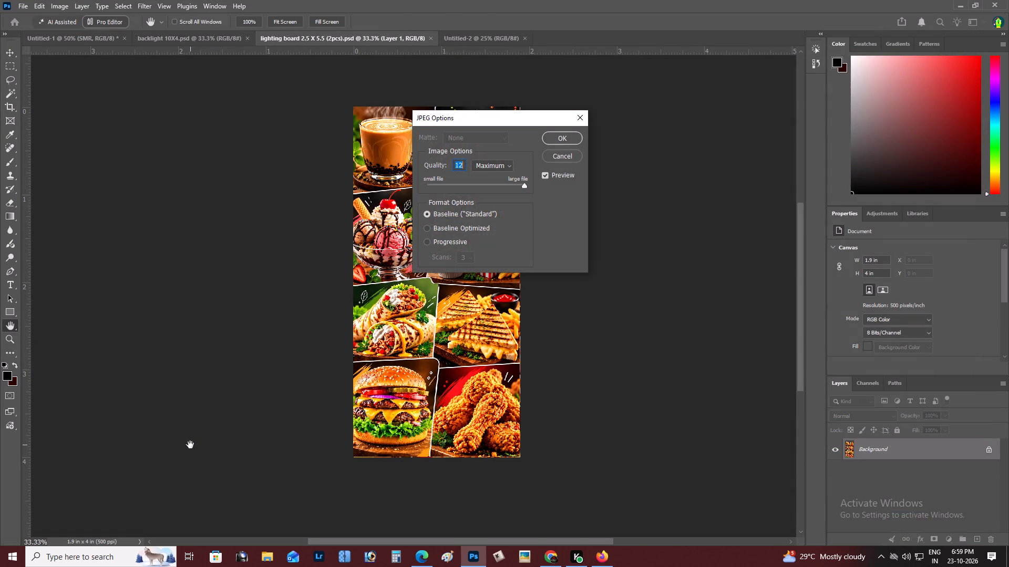
pyautogui.press('Return')
# Detach the lighting board document into a floating window over the blank Untitled-2 canvas.
pyautogui.press('v')
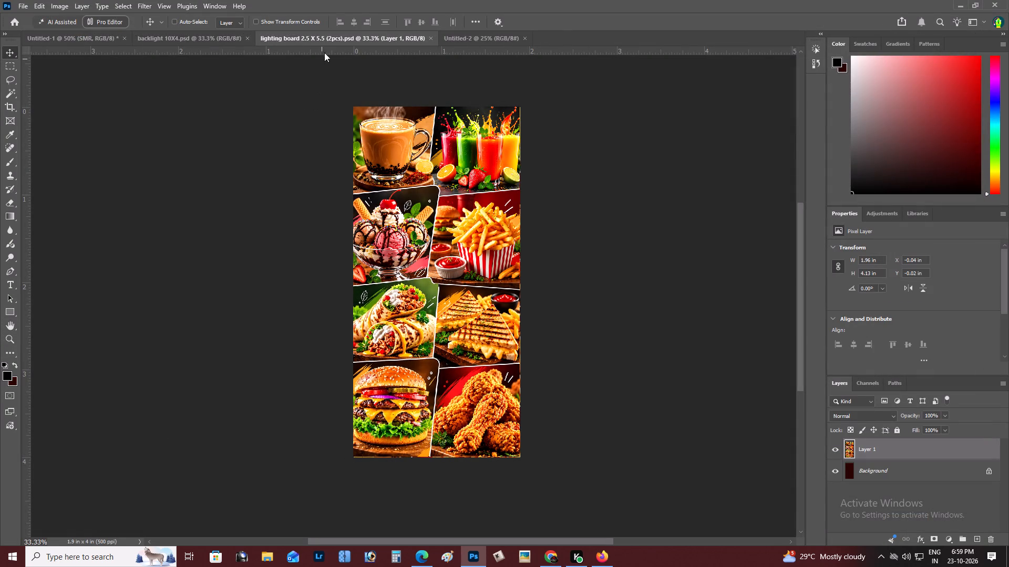
pyautogui.moveTo(325, 38); pyautogui.dragTo(337, 53)
# Check the lighting board document's image size without changing it.
pyautogui.rightClick(339, 55)
pyautogui.click(372, 74)
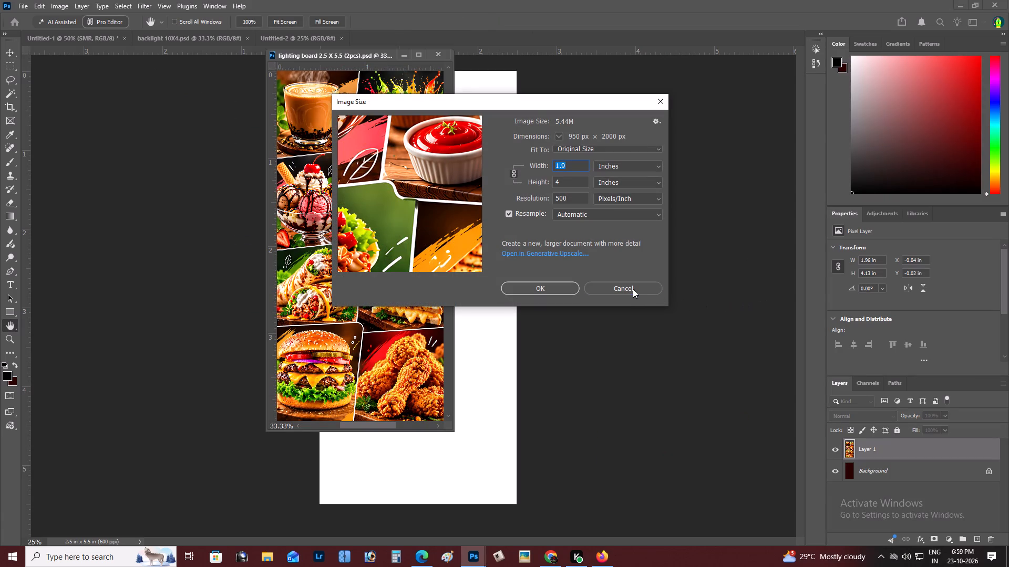
pyautogui.click(633, 289)
# Move the floating lighting board window aside to expose the blank Untitled-2 canvas.
pyautogui.click(408, 221)
pyautogui.click(496, 193)
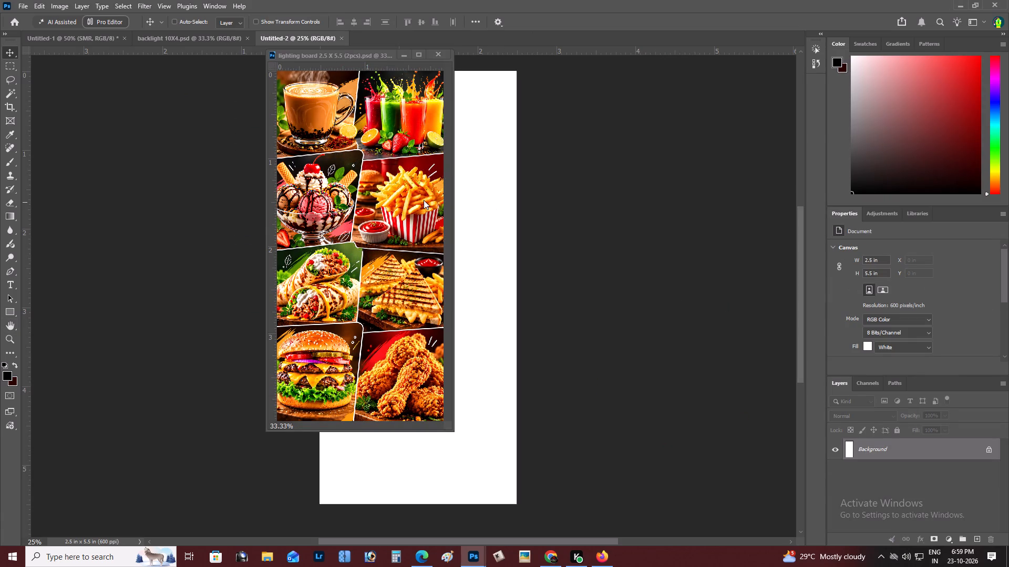
pyautogui.moveTo(380, 58); pyautogui.dragTo(251, 72)
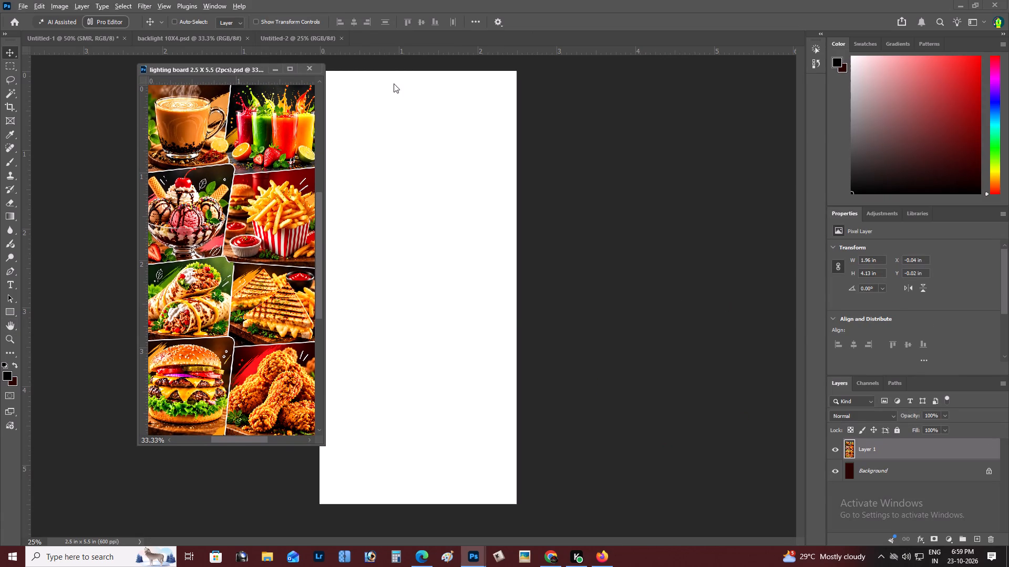
# Switch from the floating lighting board document to another open window.
pyautogui.hotkey('alt', 'Tab')
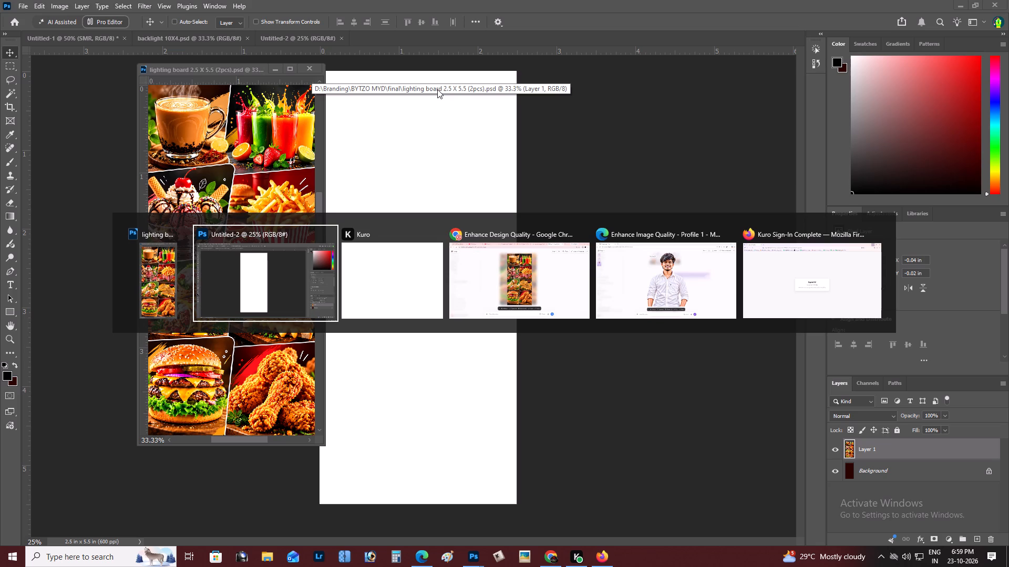
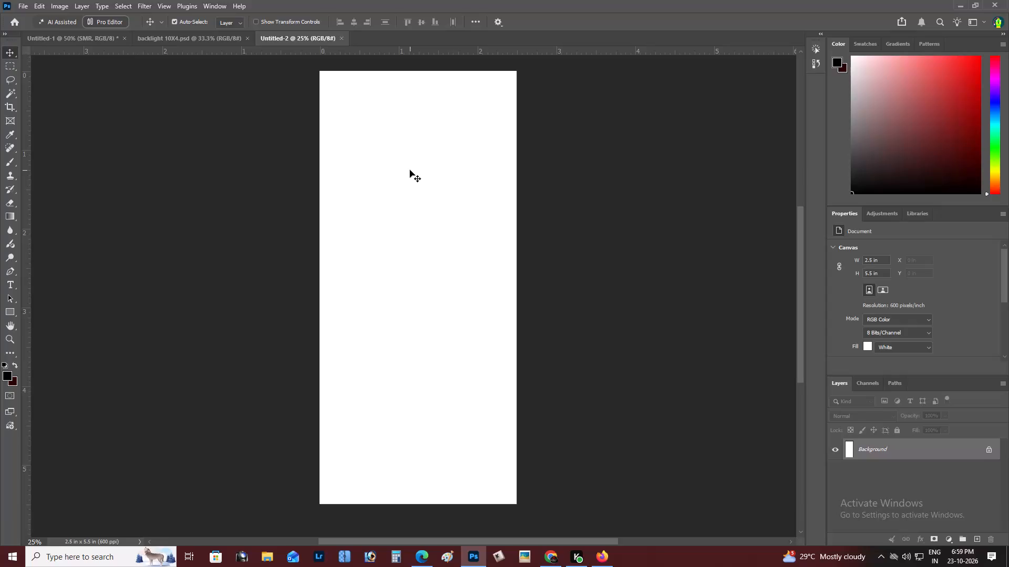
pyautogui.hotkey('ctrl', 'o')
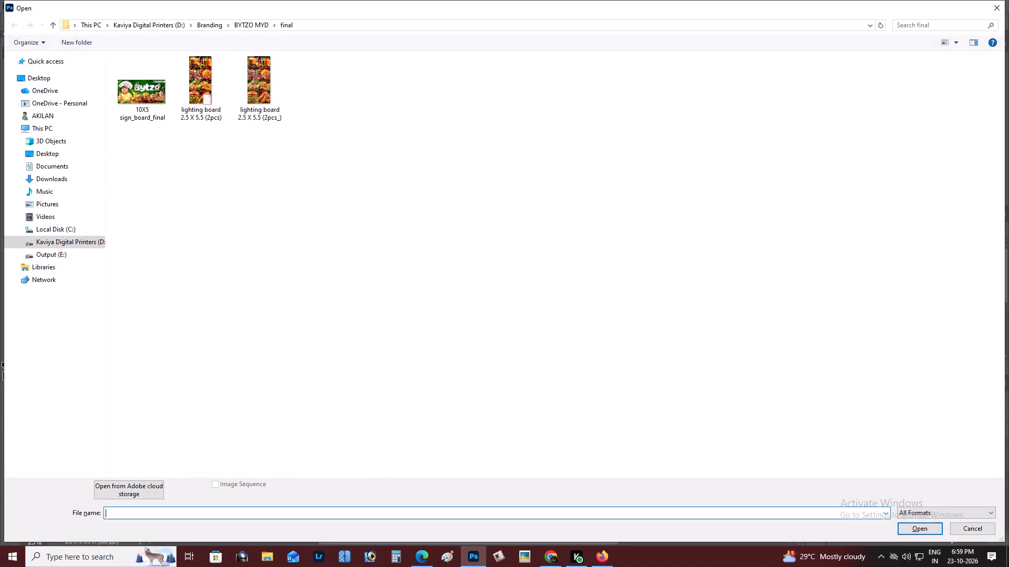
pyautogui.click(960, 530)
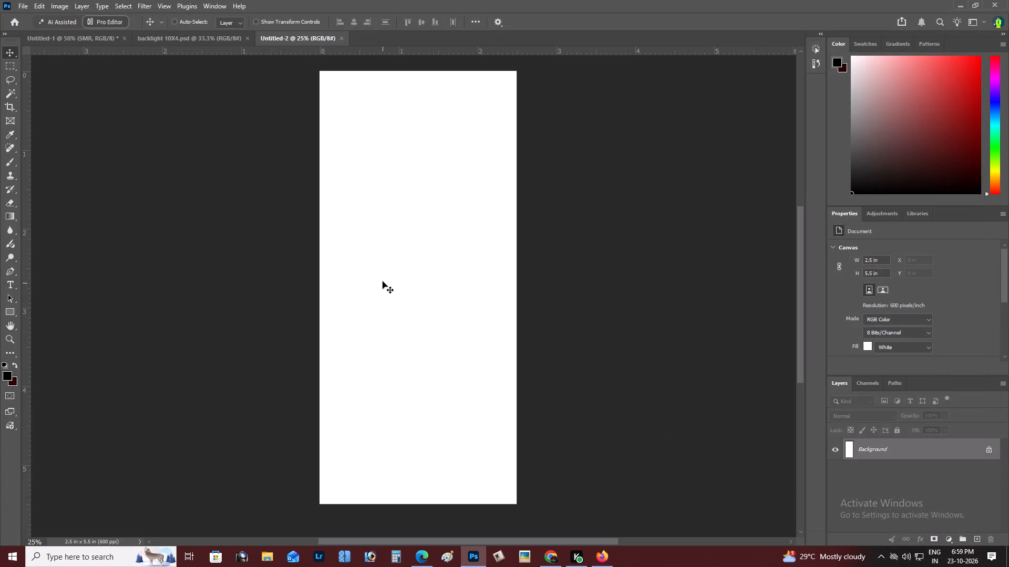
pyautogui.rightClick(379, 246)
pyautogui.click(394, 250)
# Open the upscaled Vibrant Cafe Favourites Food Collage image from Downloads and cut its entire content.
pyautogui.hotkey('ctrl', 'o')
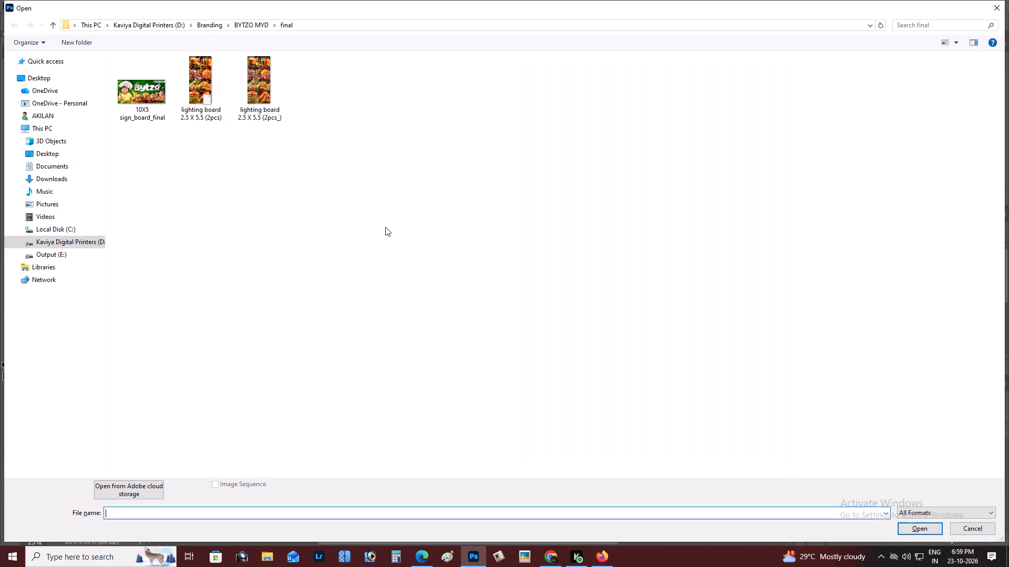
pyautogui.click(57, 182)
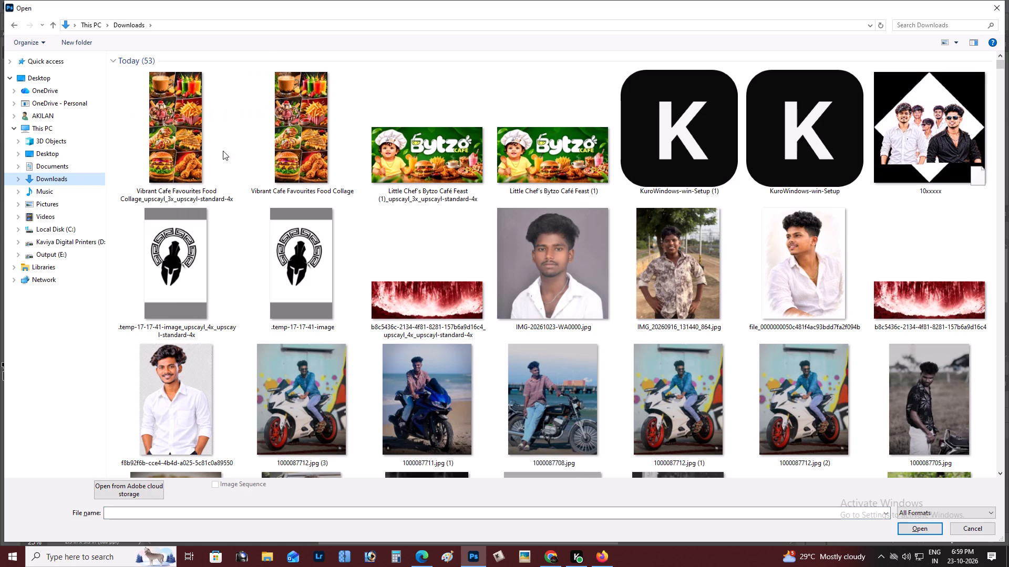
pyautogui.doubleClick(191, 148)
pyautogui.hotkey('ctrl', 'a')
pyautogui.hotkey('ctrl', 'x')
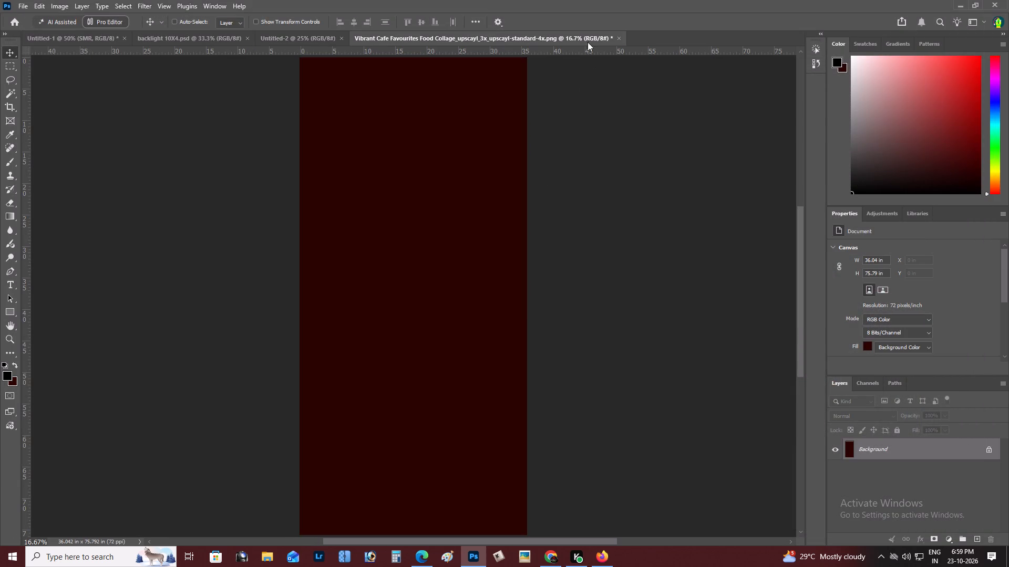
# Close the emptied food collage image without saving it.
pyautogui.click(623, 39)
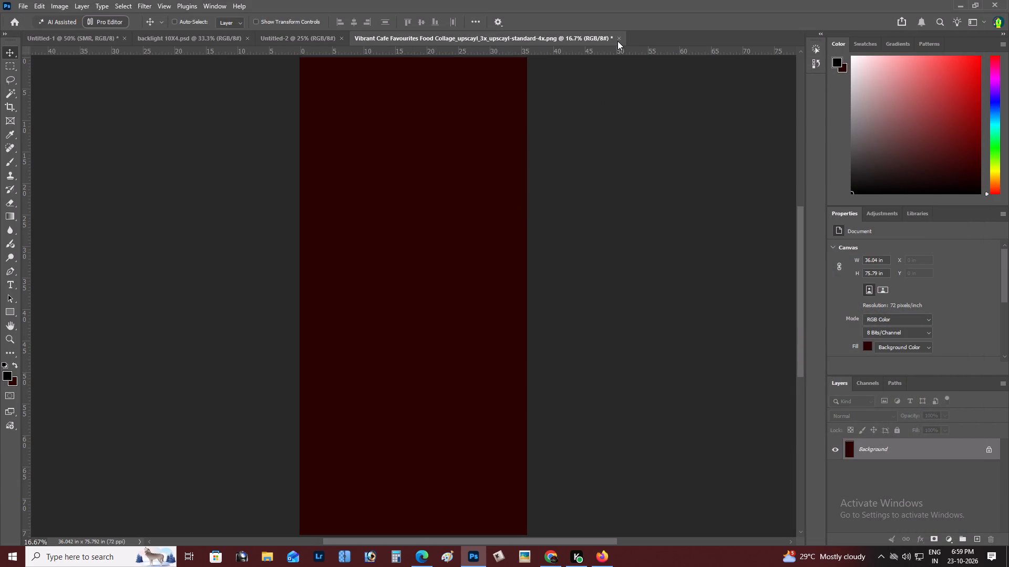
pyautogui.click(617, 41)
pyautogui.click(509, 211)
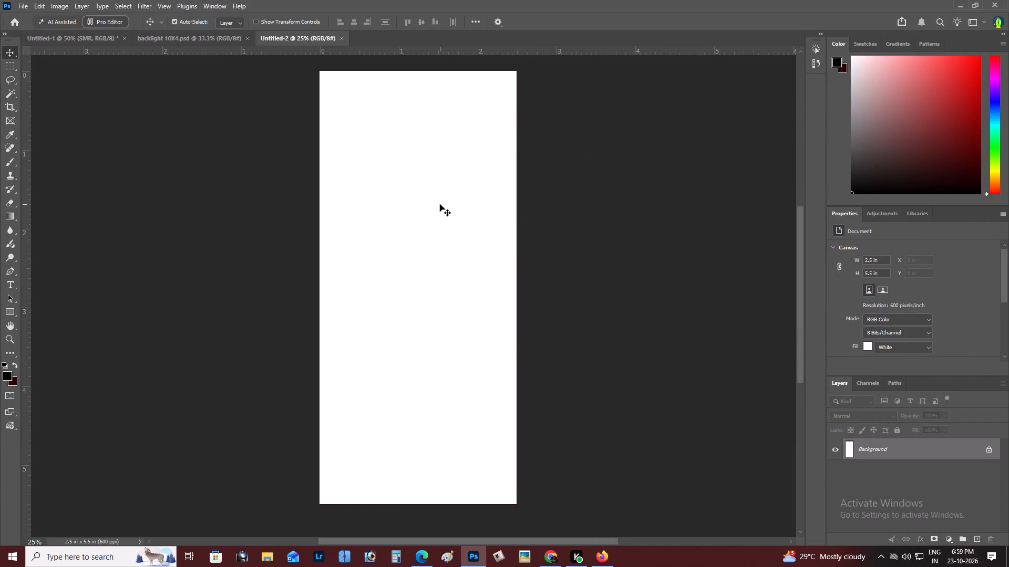
# Paste the collage into Untitled-2 and scale it proportionally to about 2.54 × 5.35 in, aligned to the canvas's top-left corner.
pyautogui.hotkey('ctrl', 'v')
pyautogui.hotkey('ctrl', 't')
pyautogui.keyDown('alt'); pyautogui.moveTo(322, 73); pyautogui.dragTo(349, 93); pyautogui.keyUp('alt')
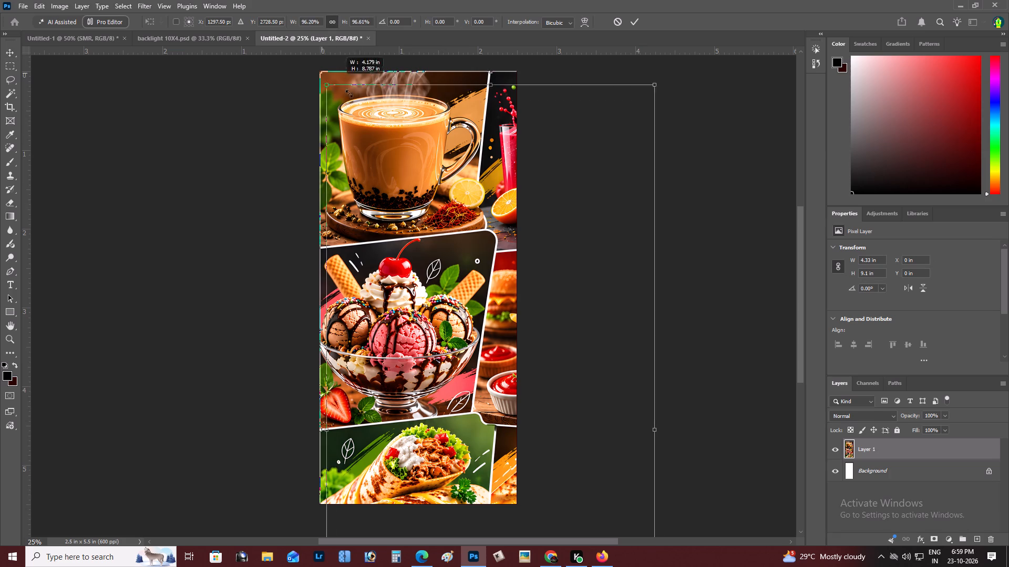
pyautogui.keyDown('alt'); pyautogui.moveTo(349, 93); pyautogui.dragTo(472, 287); pyautogui.keyUp('alt')
pyautogui.moveTo(472, 368); pyautogui.dragTo(385, 157)
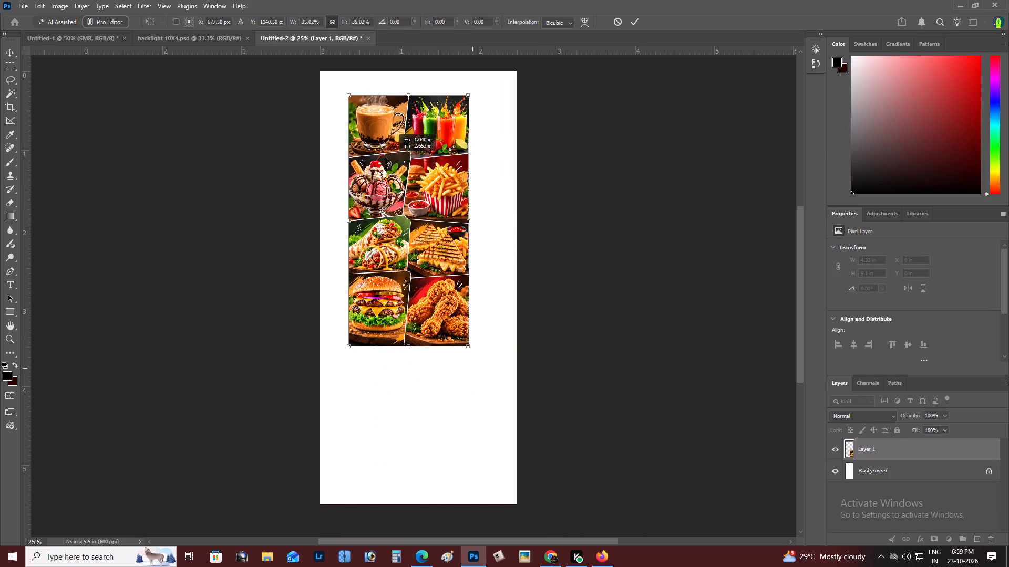
pyautogui.moveTo(385, 157); pyautogui.dragTo(365, 135)
pyautogui.moveTo(441, 325); pyautogui.dragTo(488, 449)
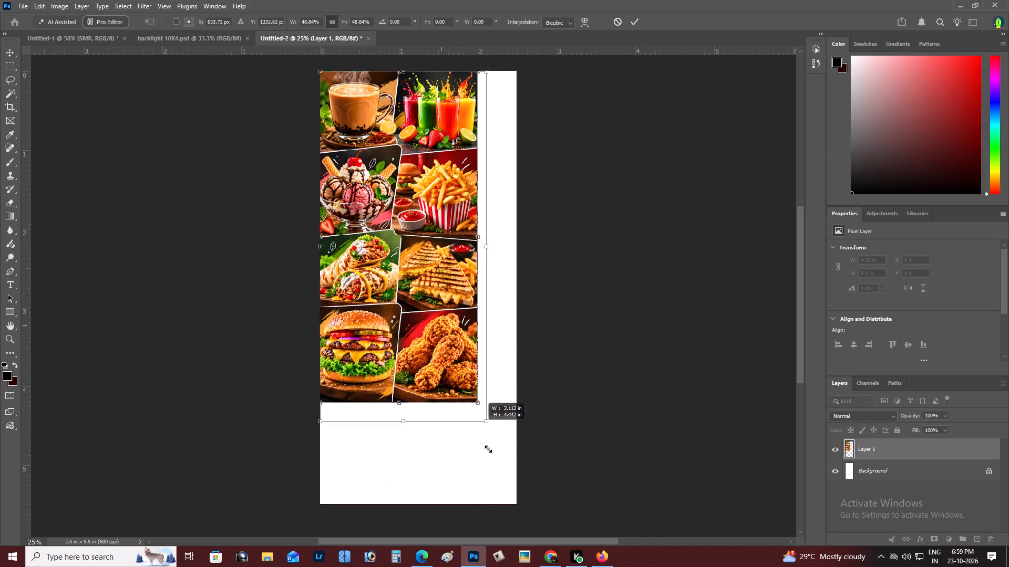
pyautogui.moveTo(488, 449); pyautogui.dragTo(516, 498)
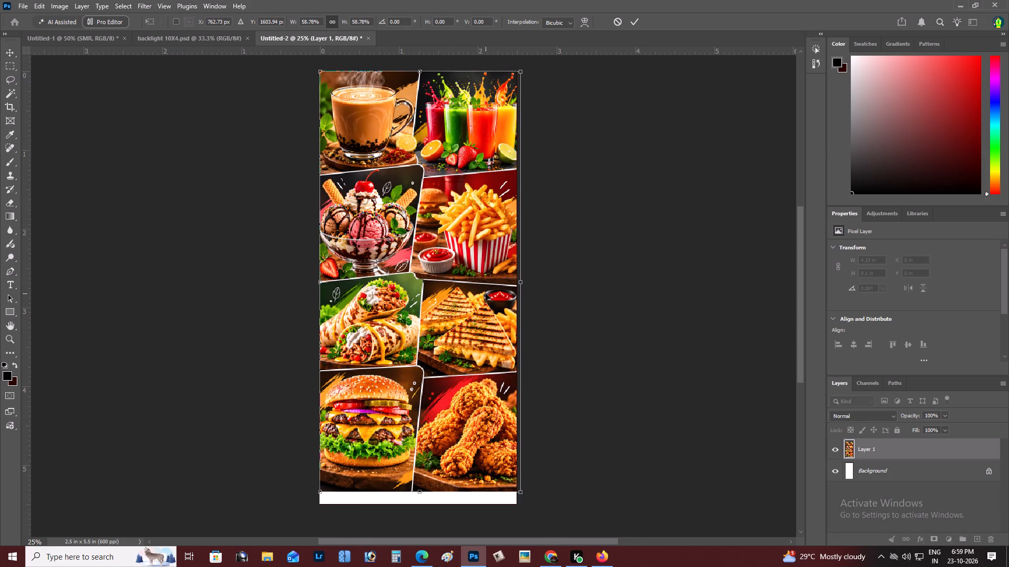
pyautogui.hotkey('ctrl', 'Return')
# Float the Untitled-2 document, check its image size without changing it, and dock it back.
pyautogui.moveTo(329, 39); pyautogui.dragTo(334, 67)
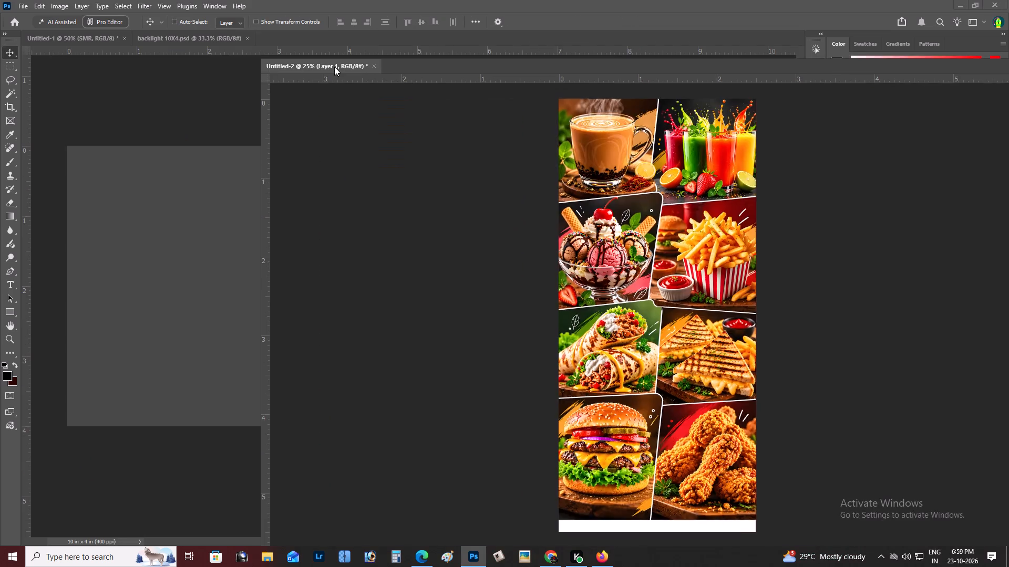
pyautogui.rightClick(334, 67)
pyautogui.click(356, 80)
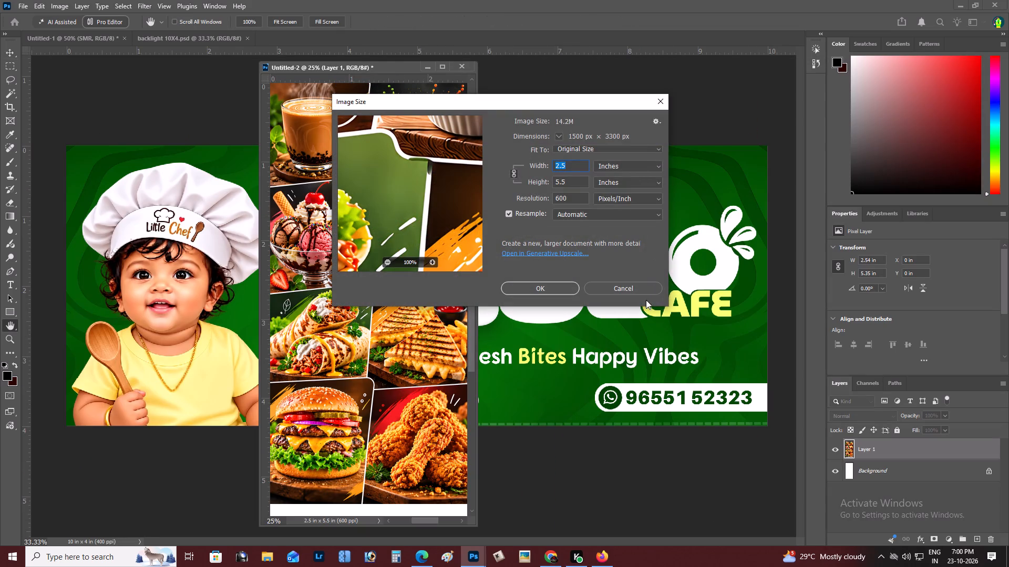
pyautogui.click(633, 296)
pyautogui.click(630, 293)
pyautogui.moveTo(368, 66); pyautogui.dragTo(361, 44)
# Scale the collage layer up proportionally to about 2.62 × 5.5 in so it covers the blank strip at the canvas bottom.
pyautogui.press('z')
pyautogui.keyDown('alt'); pyautogui.click(426, 365); pyautogui.keyUp('alt')
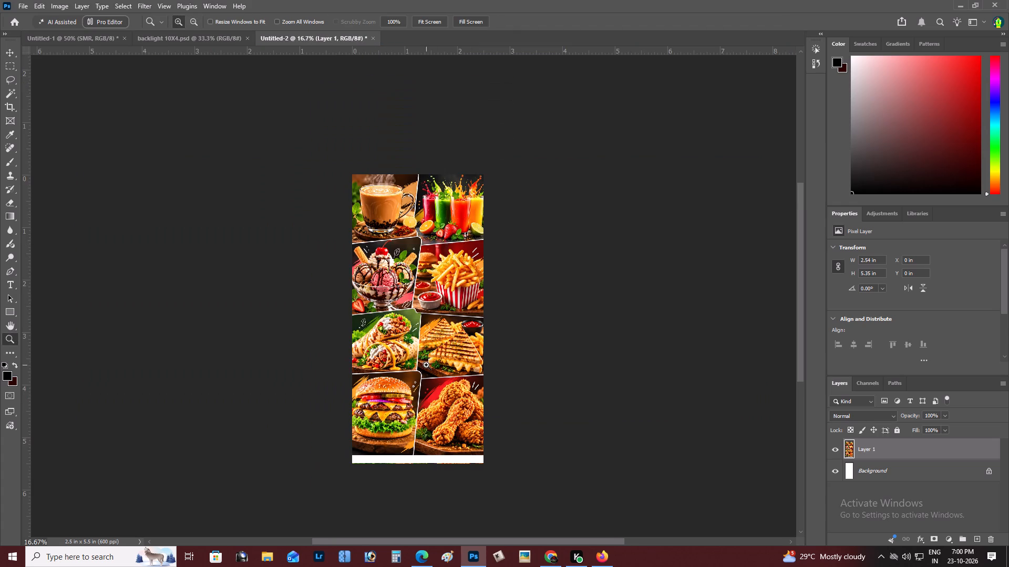
pyautogui.click(451, 394)
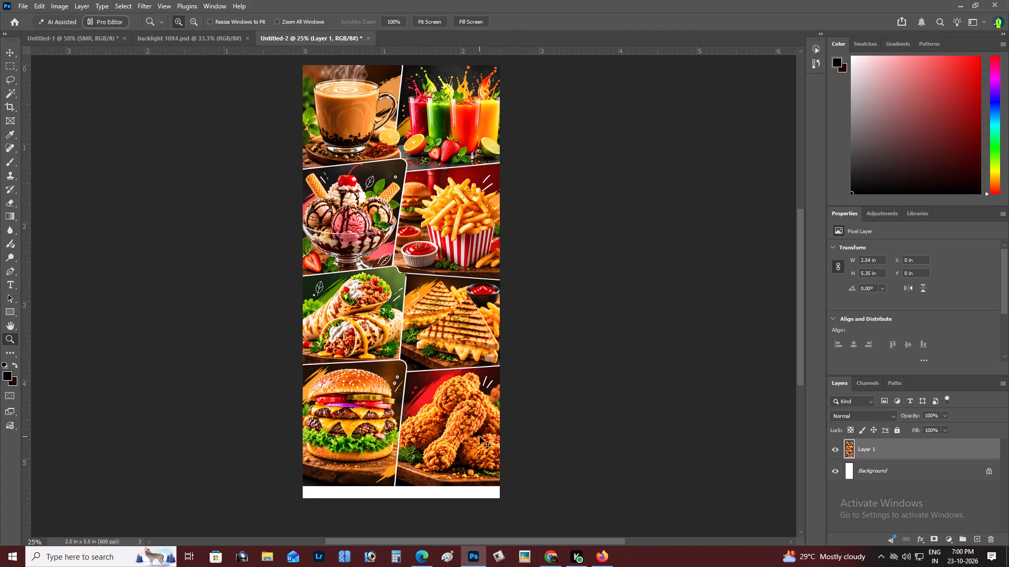
pyautogui.hotkey('ctrl', 't')
pyautogui.moveTo(502, 486); pyautogui.dragTo(513, 496)
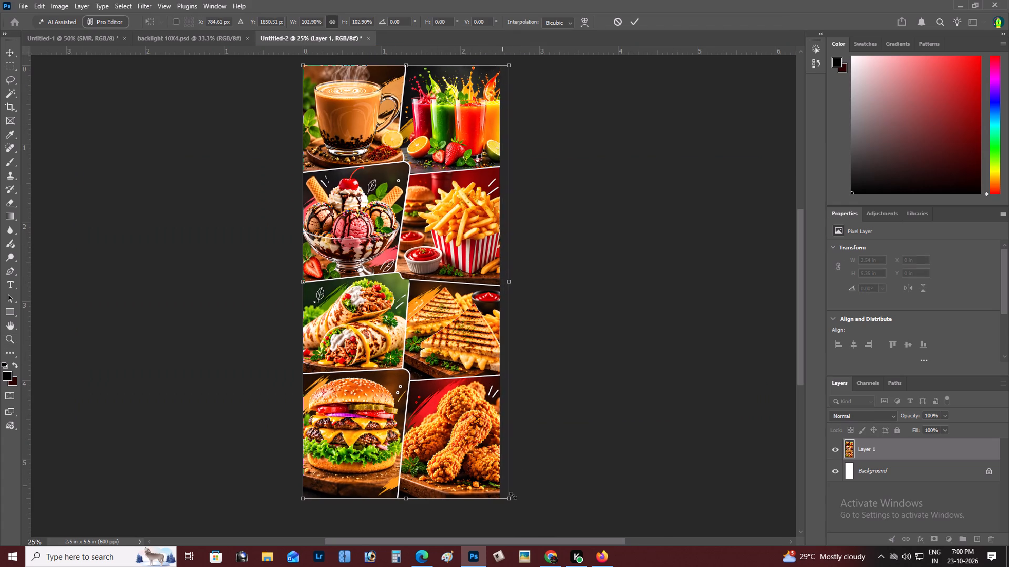
pyautogui.hotkey('ctrl', 'Return')
# Nudge the collage layer slightly left to an X position of about -0.03 in.
pyautogui.press('v')
pyautogui.press('Left')
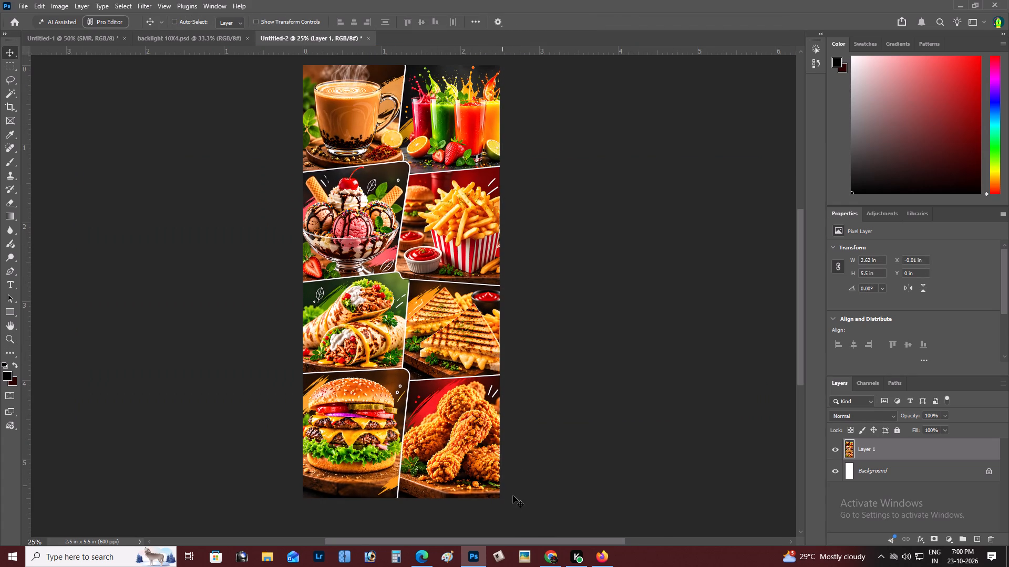
pyautogui.press('Left')
pyautogui.press('Left')
pyautogui.press('Left')
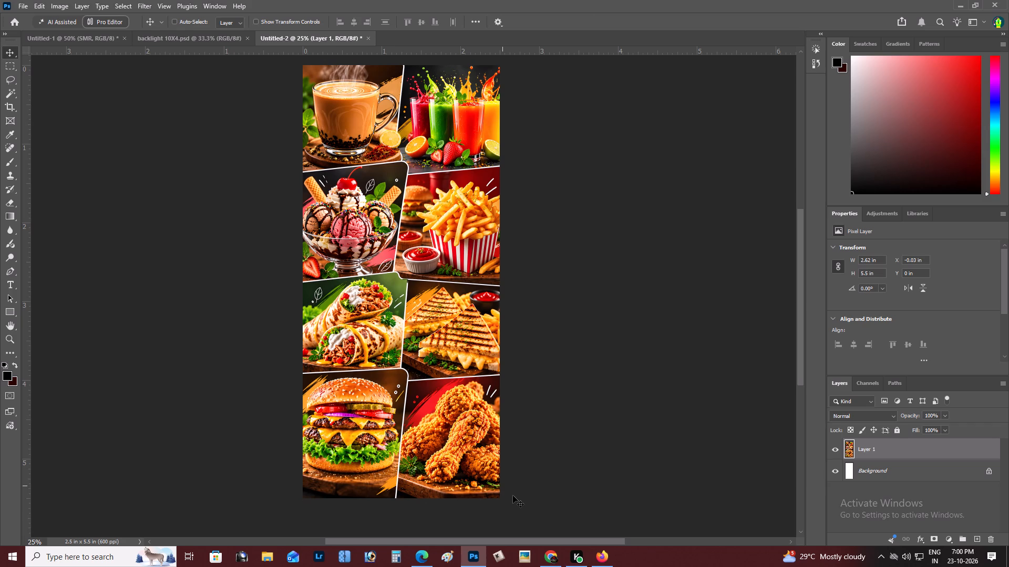
# Apply Levels to the collage layer with the RGB input black point at 11 and white point at 238.
pyautogui.hotkey('ctrl', 'l')
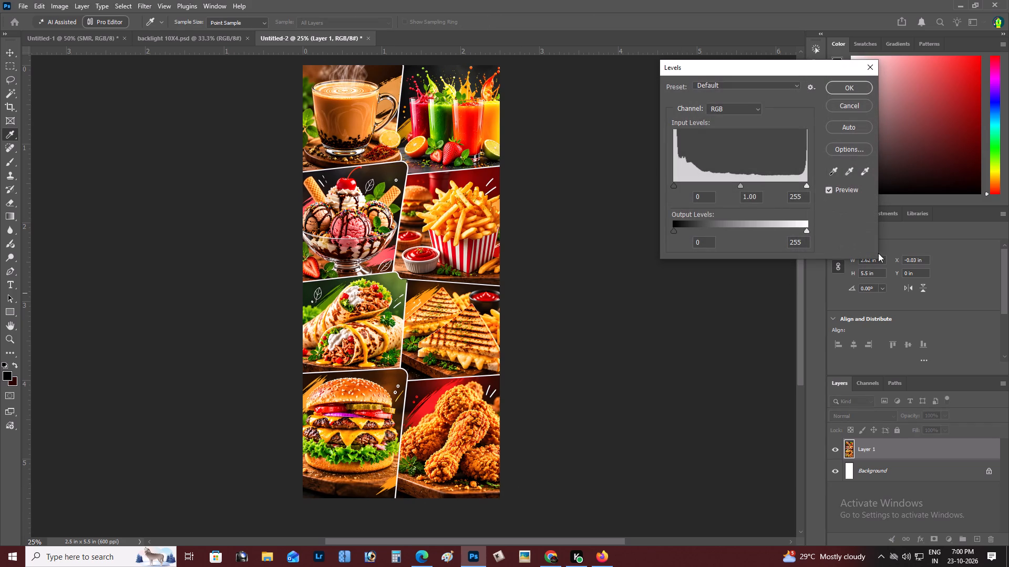
pyautogui.click(805, 185)
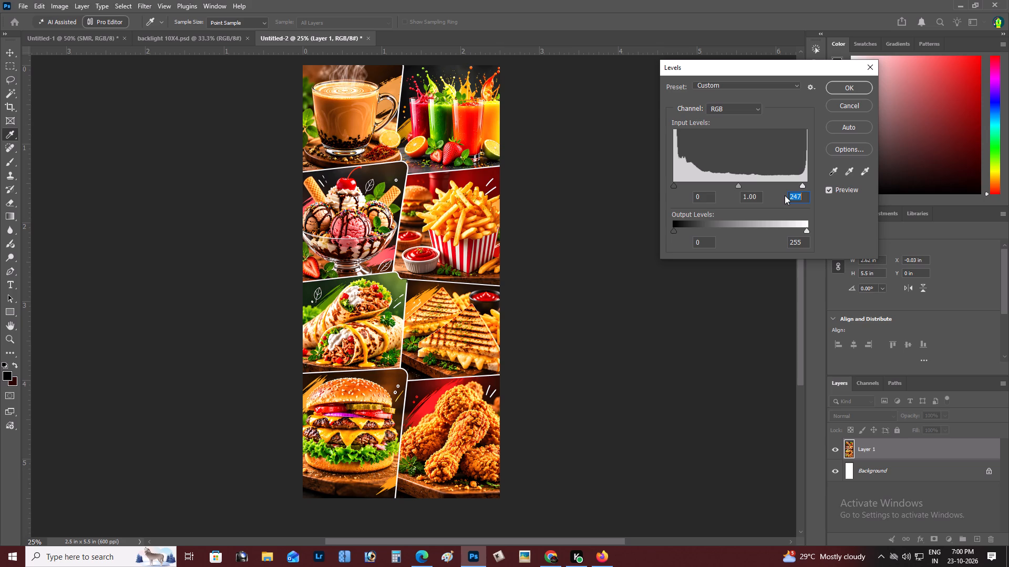
pyautogui.moveTo(800, 184); pyautogui.dragTo(792, 184)
pyautogui.moveTo(792, 184); pyautogui.dragTo(798, 191)
pyautogui.moveTo(673, 184); pyautogui.dragTo(678, 185)
pyautogui.moveTo(678, 185); pyautogui.dragTo(681, 189)
pyautogui.moveTo(681, 189); pyautogui.dragTo(679, 190)
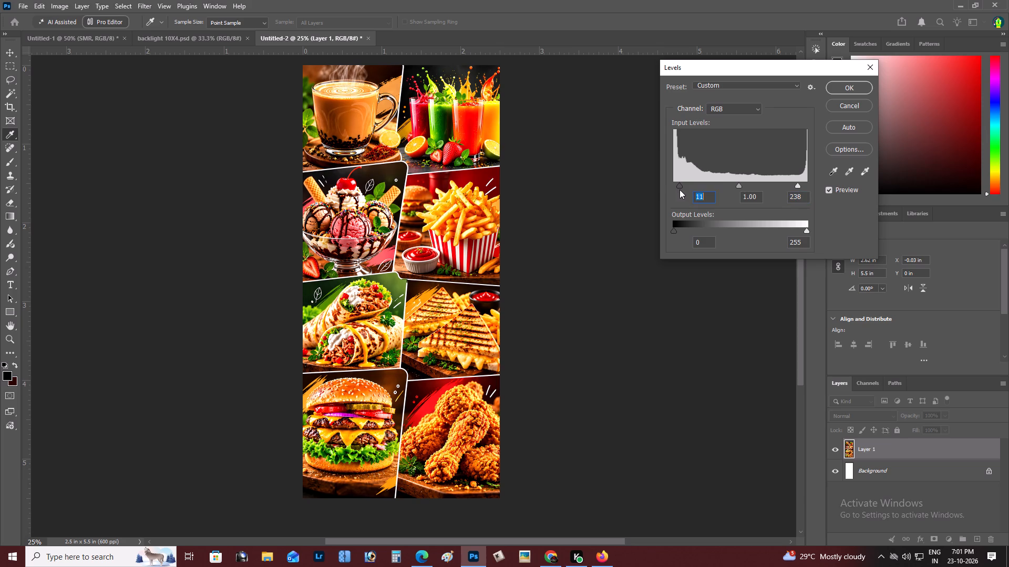
pyautogui.press('Return')
# Examine the levels-adjusted food collage across the whole canvas at different magnifications.
pyautogui.press('z')
pyautogui.keyDown('alt'); pyautogui.click(353, 270); pyautogui.keyUp('alt')
pyautogui.rightClick(349, 269)
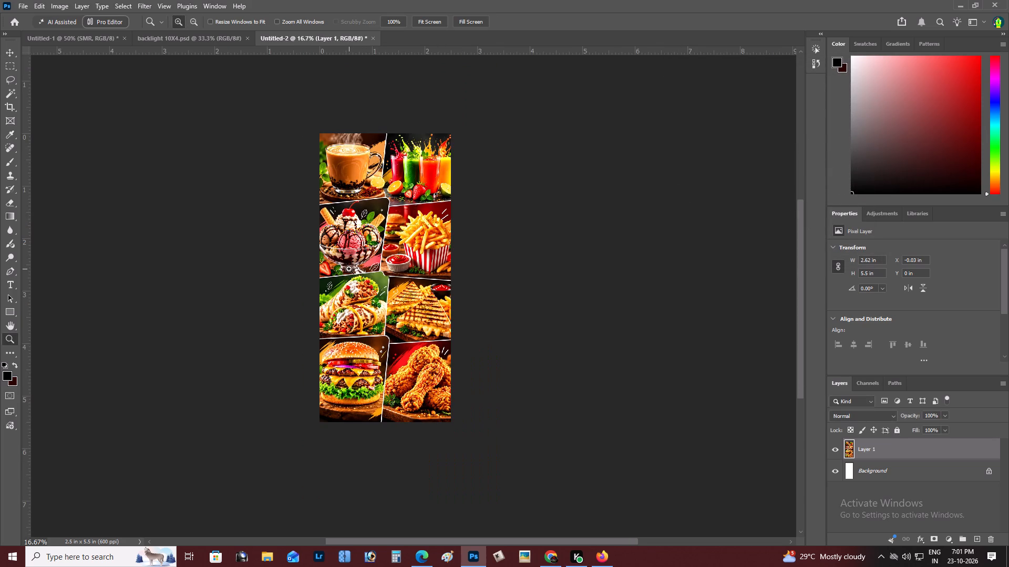
pyautogui.click(364, 278)
pyautogui.press('space')
pyautogui.moveTo(369, 289); pyautogui.dragTo(370, 300)
pyautogui.doubleClick(394, 159)
pyautogui.press('space')
pyautogui.moveTo(394, 159); pyautogui.dragTo(392, 204)
pyautogui.keyDown('alt'); pyautogui.click(403, 159); pyautogui.keyUp('alt')
pyautogui.rightClick(405, 156)
pyautogui.doubleClick(416, 161)
pyautogui.press('space')
pyautogui.press('space')
pyautogui.press('space')
pyautogui.press('space')
pyautogui.press('space')
pyautogui.press('space')
pyautogui.moveTo(416, 161); pyautogui.dragTo(421, 194)
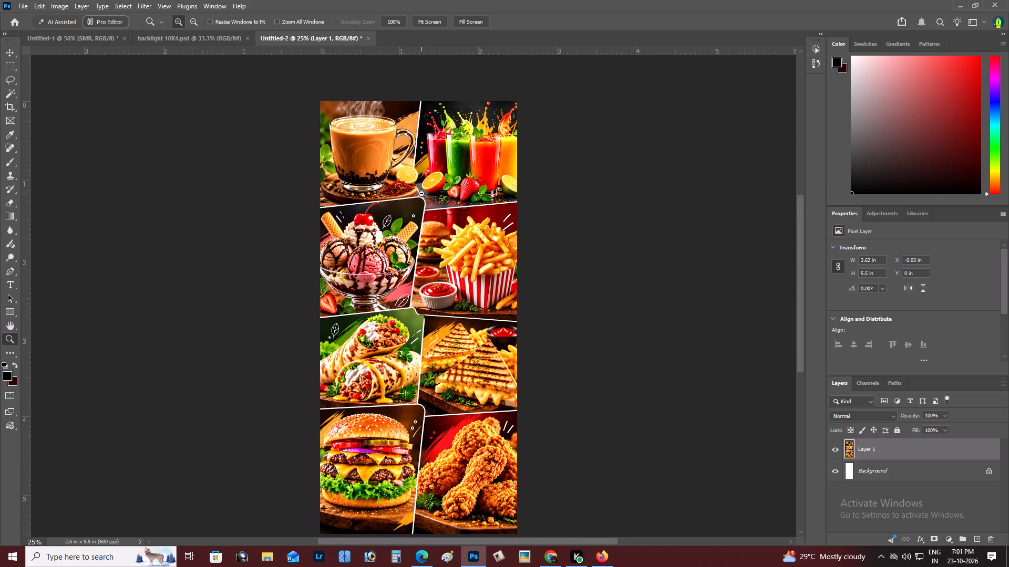
pyautogui.keyDown('alt'); pyautogui.click(421, 194); pyautogui.keyUp('alt')
pyautogui.rightClick(421, 194)
pyautogui.click(439, 198)
pyautogui.press('space')
pyautogui.press('space')
pyautogui.press('space')
pyautogui.press('space')
pyautogui.press('space')
pyautogui.press('space')
pyautogui.press('space')
pyautogui.press('space')
pyautogui.press('space')
pyautogui.press('space')
pyautogui.press('space')
pyautogui.press('space')
pyautogui.press('space')
pyautogui.moveTo(439, 198); pyautogui.dragTo(440, 225)
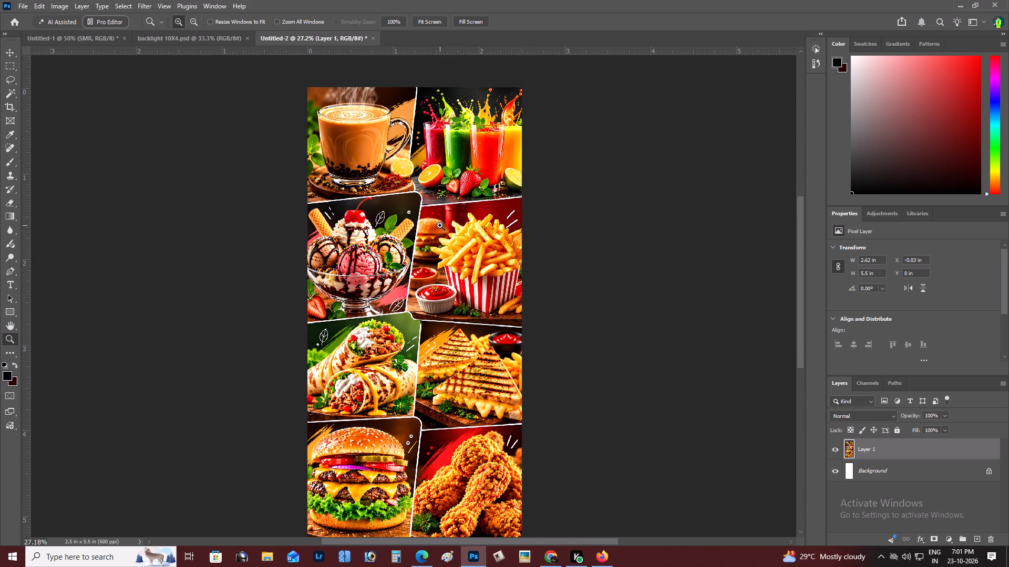
pyautogui.keyDown('alt'); pyautogui.click(425, 232); pyautogui.keyUp('alt')
pyautogui.rightClick(459, 247)
pyautogui.doubleClick(469, 252)
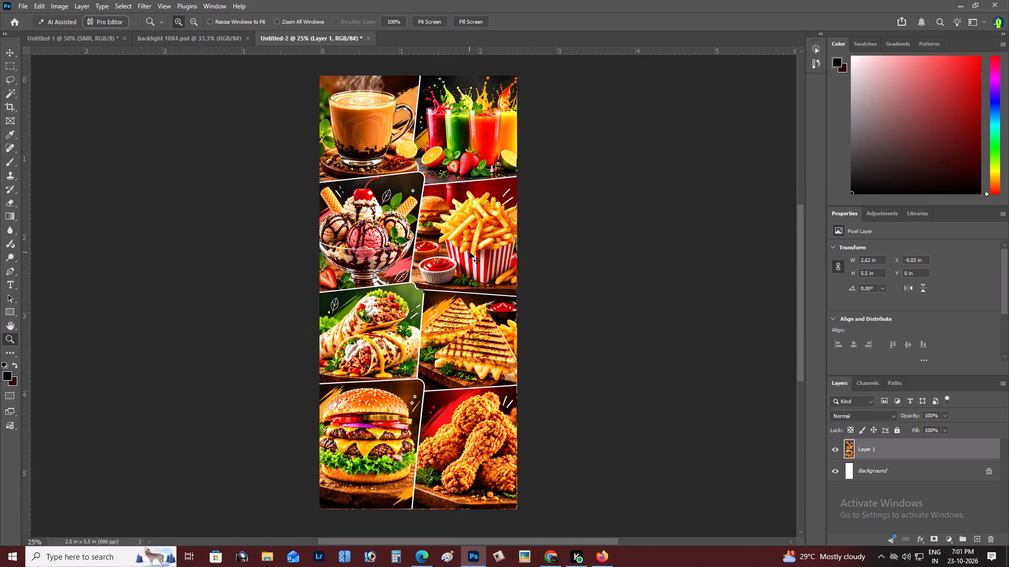
# Start saving the document in Branding > BYTZO MYD > final, reusing the existing file name lighting board 2.5 X 5.5 (2pcs).
pyautogui.hotkey('ctrl', 'shift', 's')
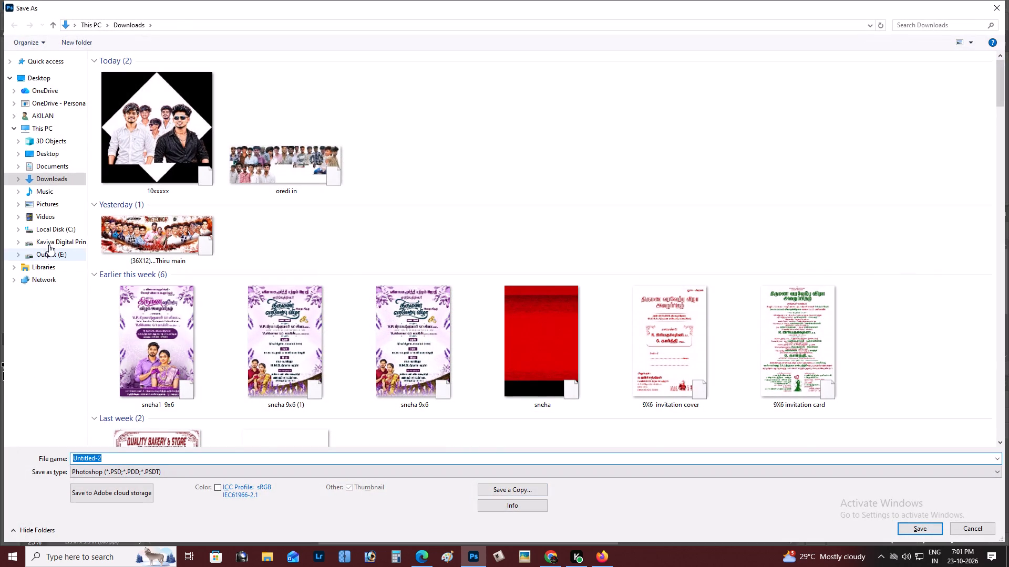
pyautogui.click(49, 245)
pyautogui.doubleClick(203, 285)
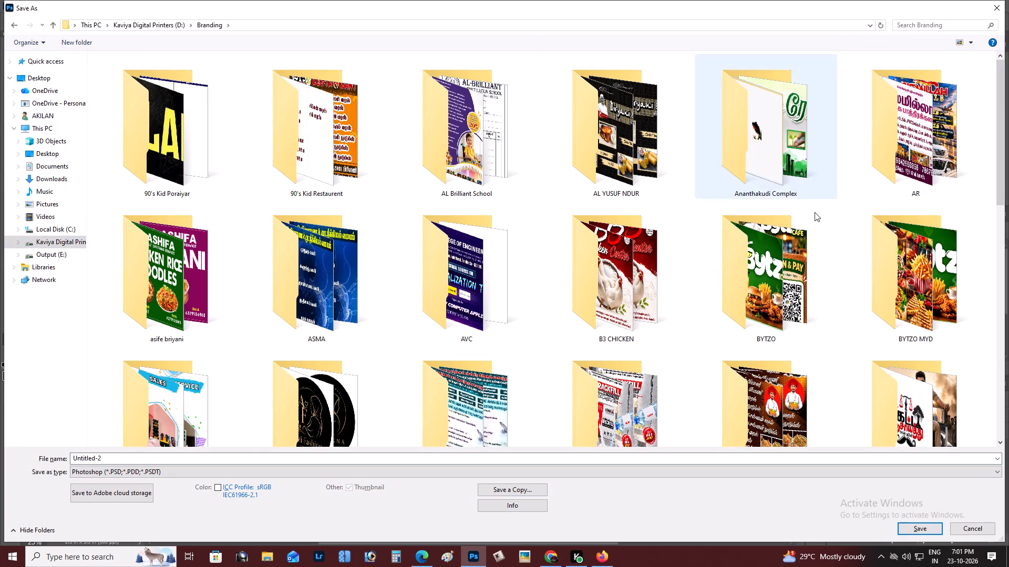
pyautogui.doubleClick(931, 303)
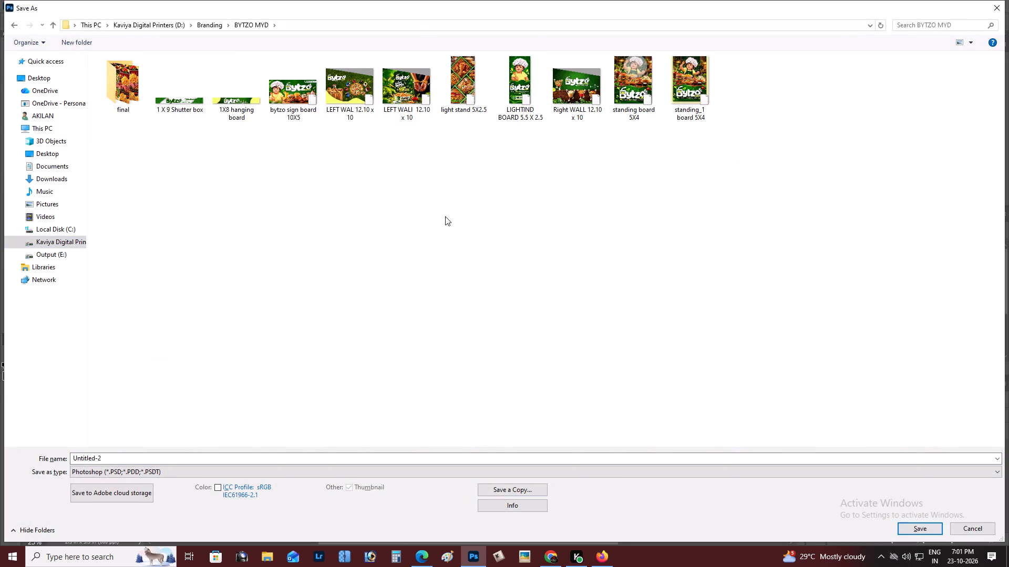
pyautogui.press('BackSpace')
pyautogui.doubleClick(893, 276)
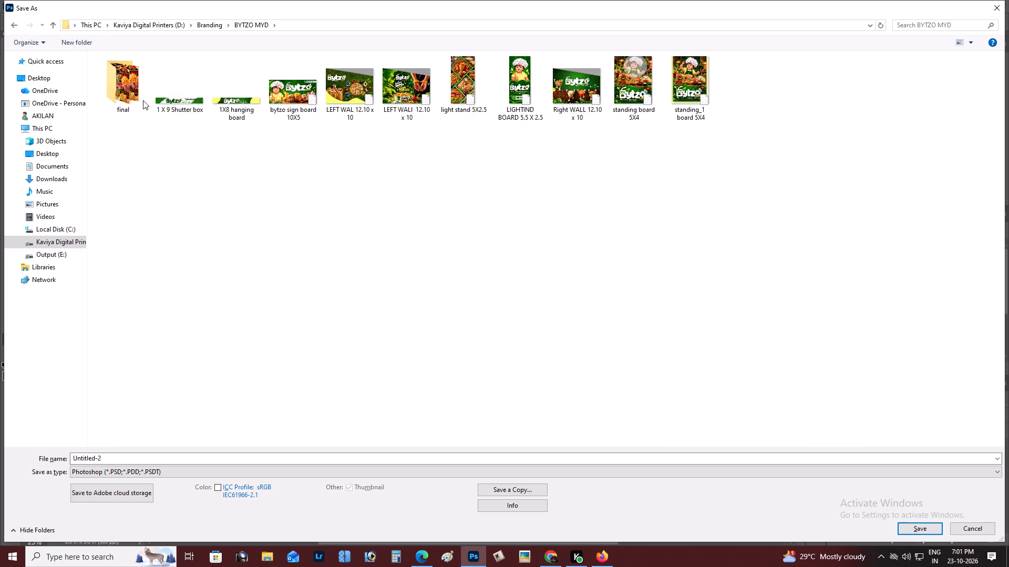
pyautogui.doubleClick(141, 99)
pyautogui.click(122, 114)
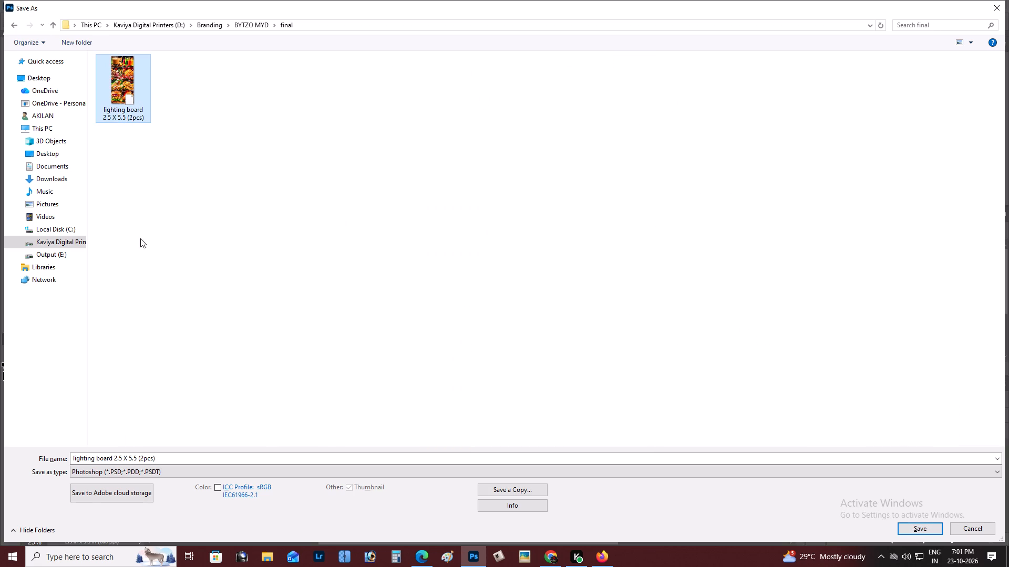
# Save a JPEG copy to Branding > BYTZO MYD > final, replacing lighting board 2.5 X 5.5 (2pcs_) and keeping the default JPEG options.
pyautogui.click(525, 493)
pyautogui.click(503, 456)
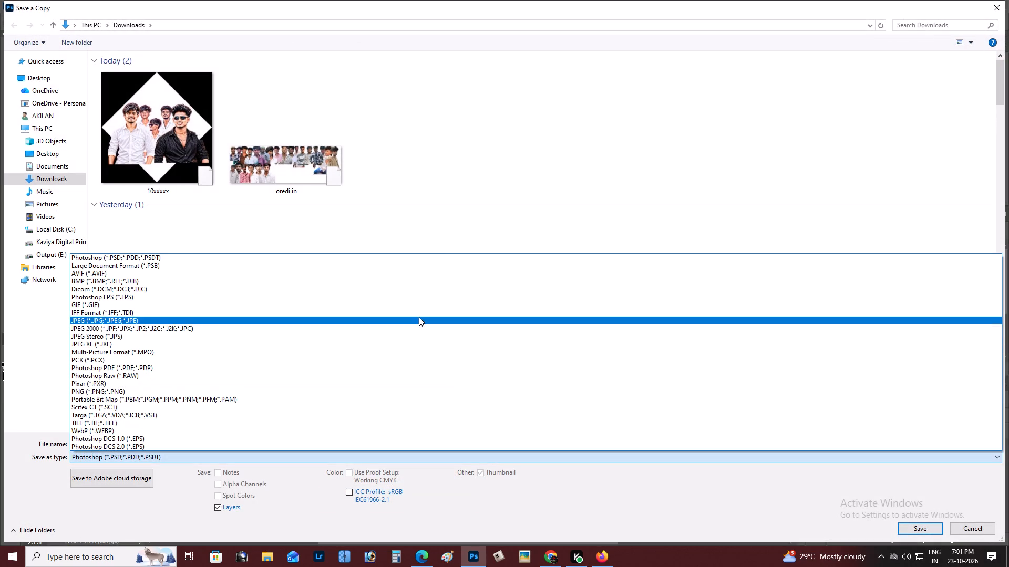
pyautogui.click(419, 317)
pyautogui.click(57, 246)
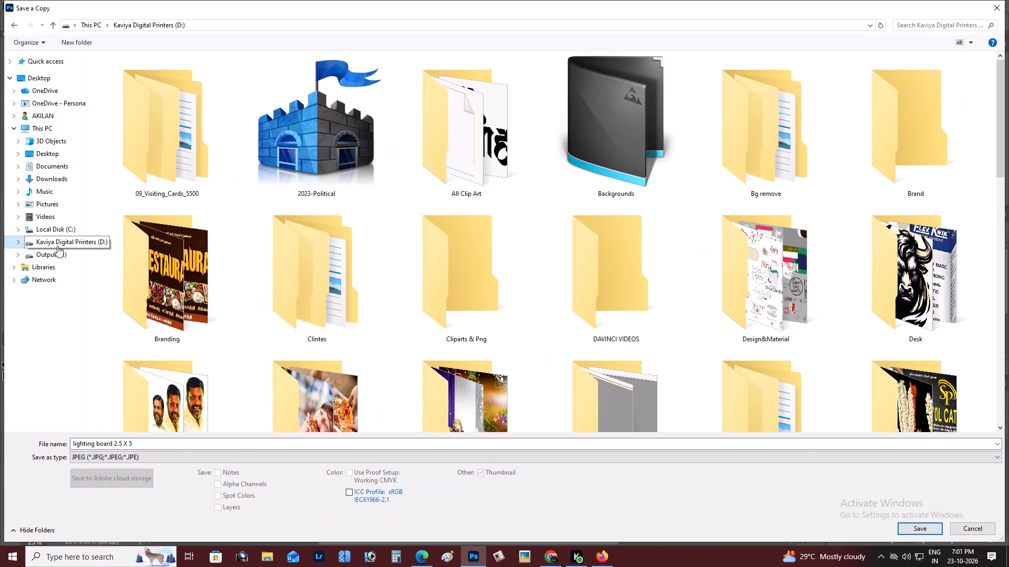
pyautogui.doubleClick(234, 299)
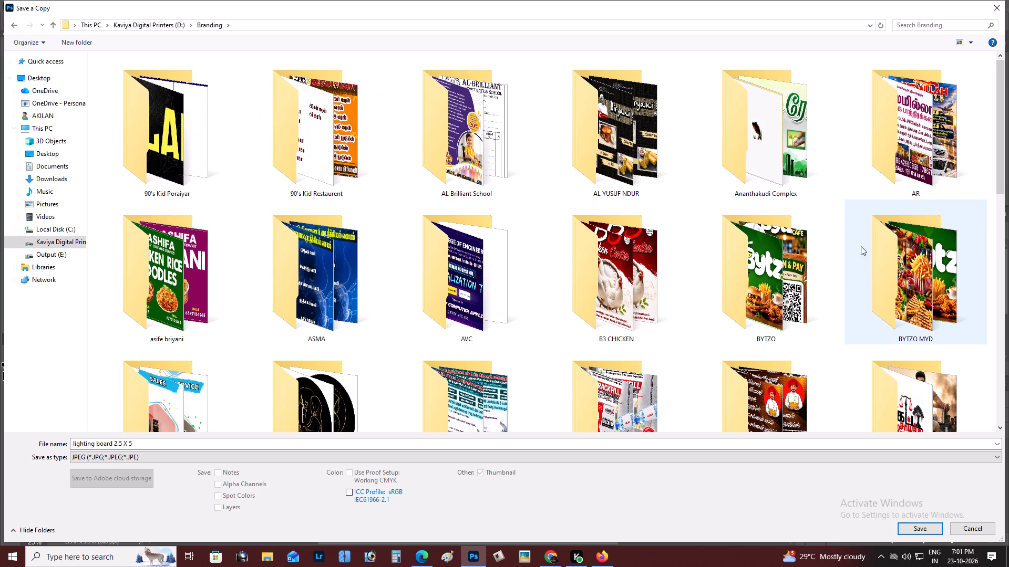
pyautogui.doubleClick(875, 297)
pyautogui.doubleClick(143, 102)
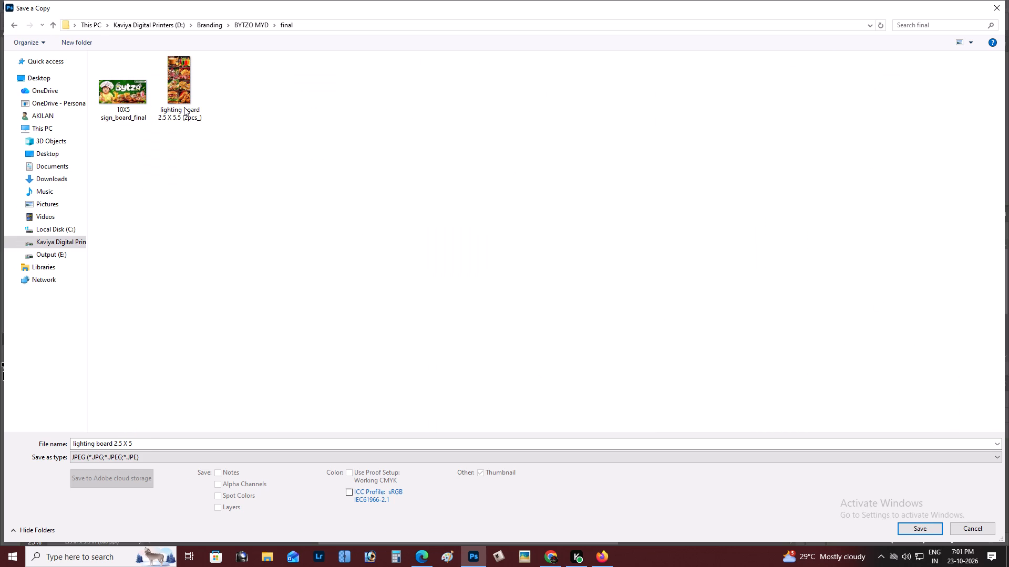
pyautogui.click(184, 107)
pyautogui.press('Return')
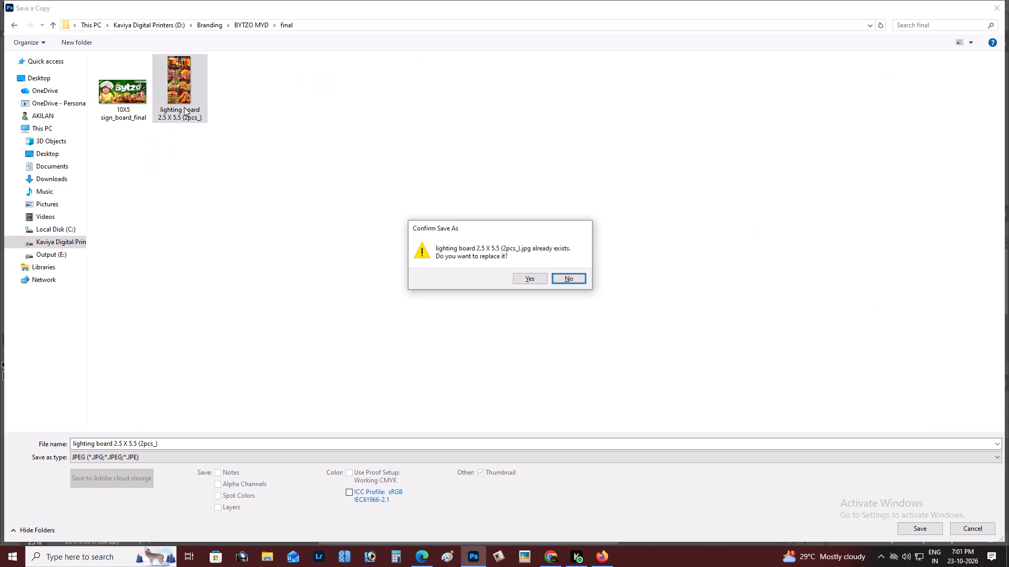
pyautogui.press('Left')
pyautogui.press('Return')
pyautogui.press('Return')
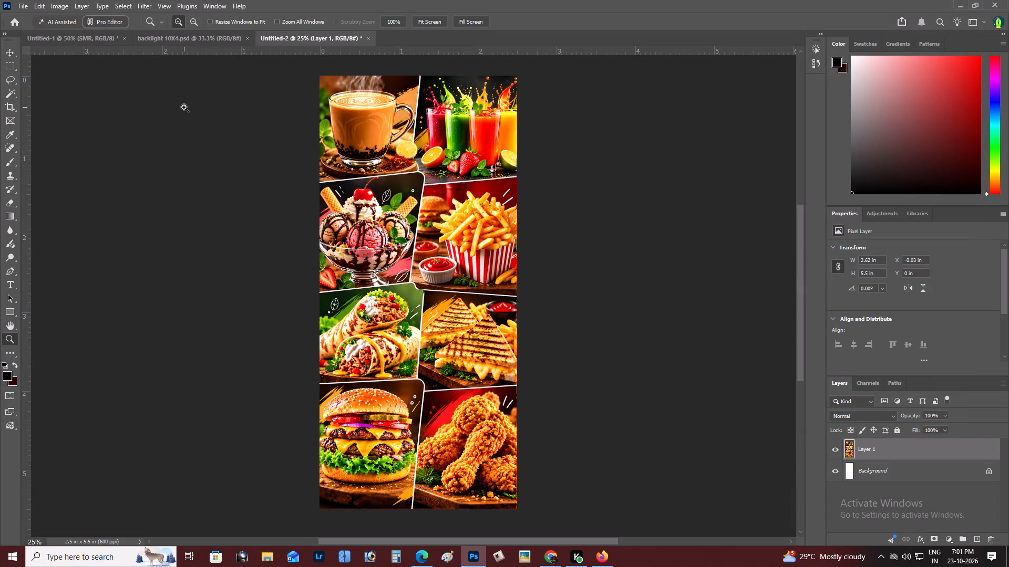
# Close the Untitled-2 collage document without saving its changes.
pyautogui.click(368, 38)
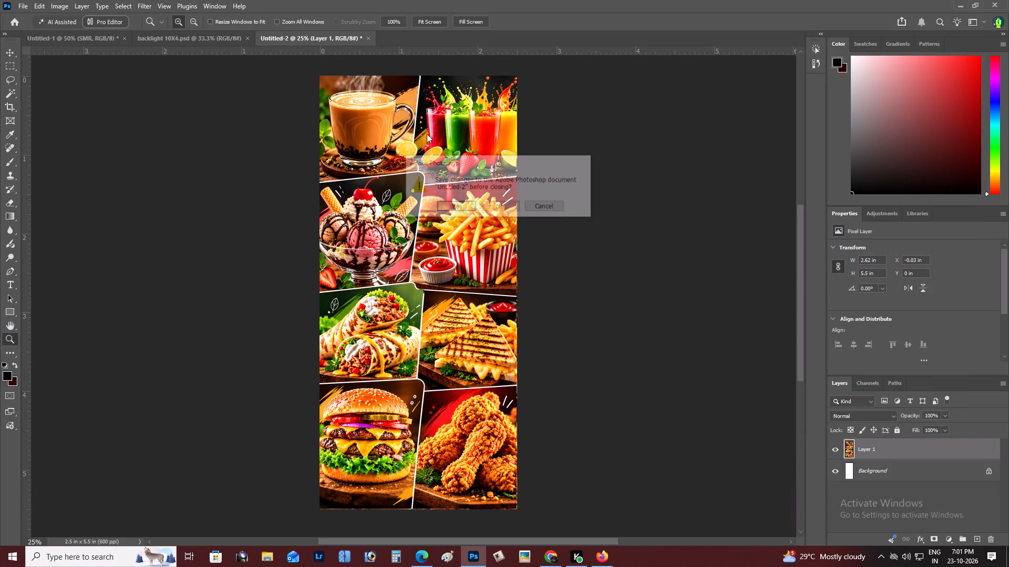
pyautogui.click(498, 207)
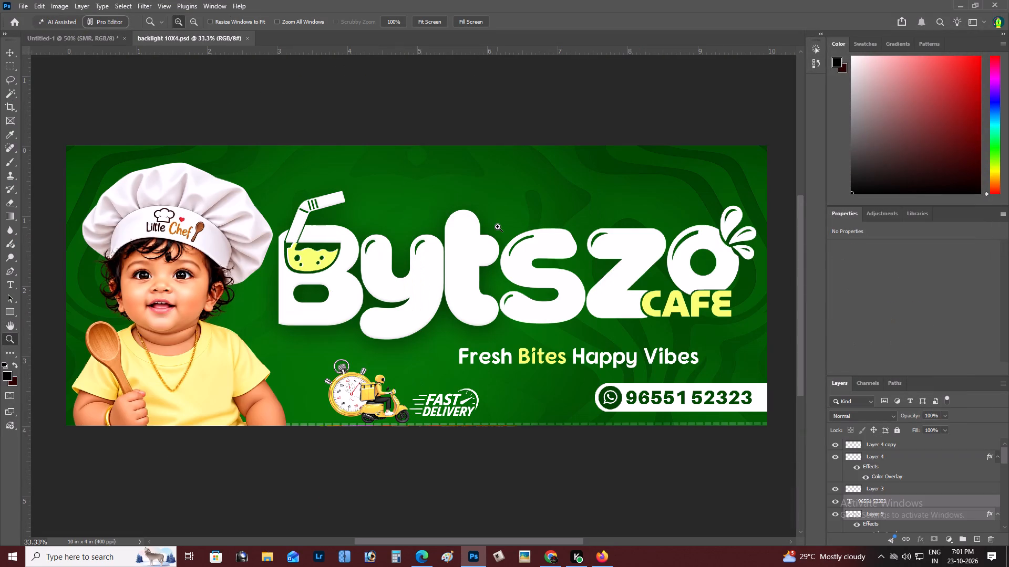
# Delete the Photoshop file lighting board 2.5 X 5.5 (2pcs) from the final folder using the Open dialog, without opening any file.
pyautogui.hotkey('ctrl', 'o')
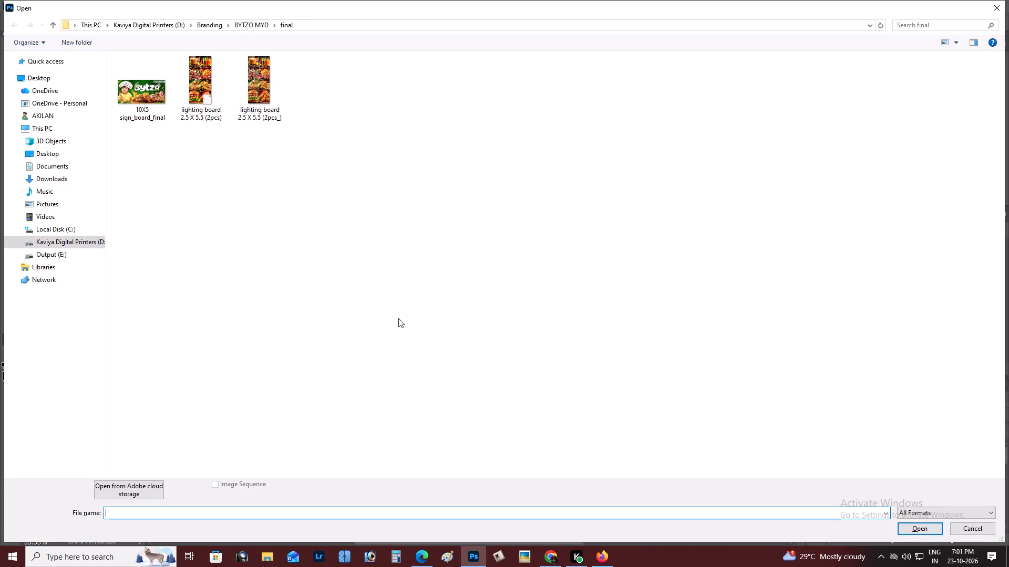
pyautogui.click(198, 97)
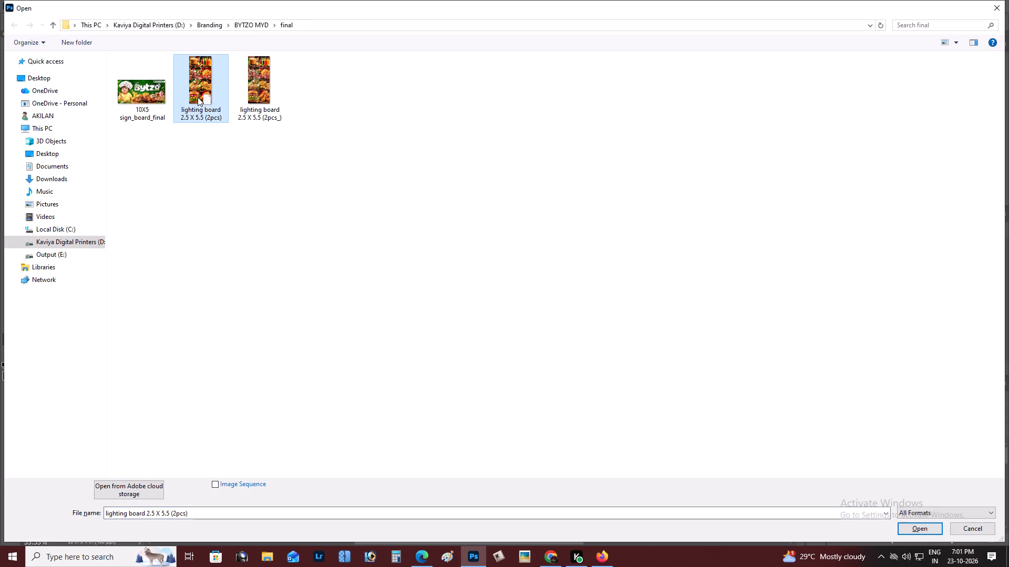
pyautogui.press('Delete')
pyautogui.click(802, 213)
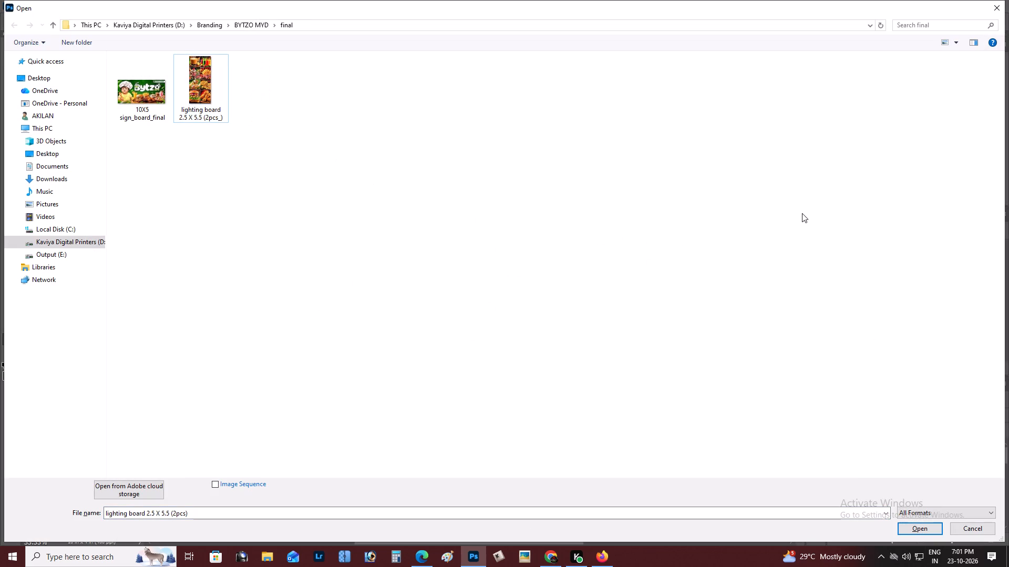
pyautogui.click(966, 532)
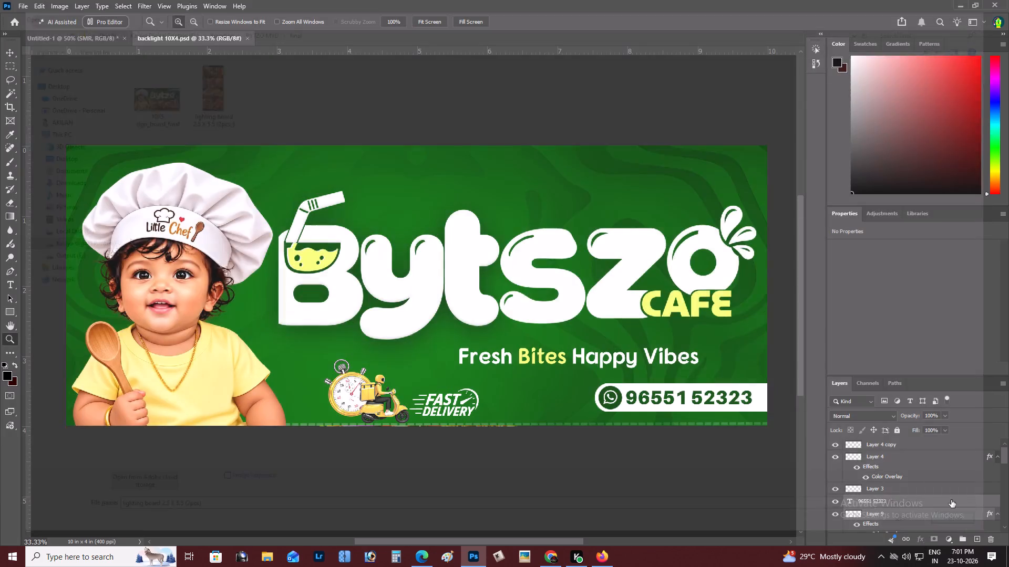
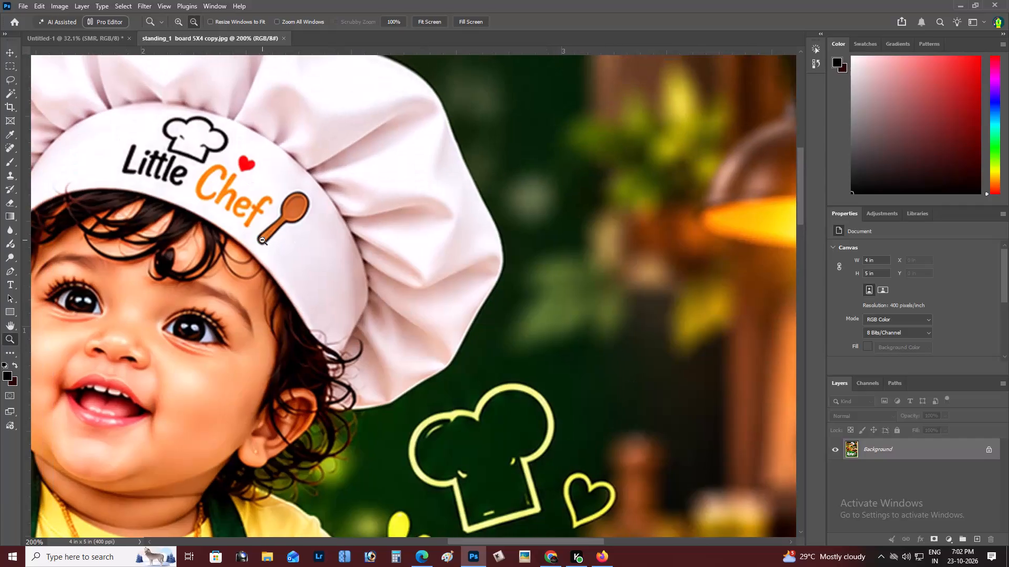
# Examine the standing_1 board 5X4 copy artwork, from the Little Chef hat down to the Bytzo Café branding.
pyautogui.rightClick(275, 240)
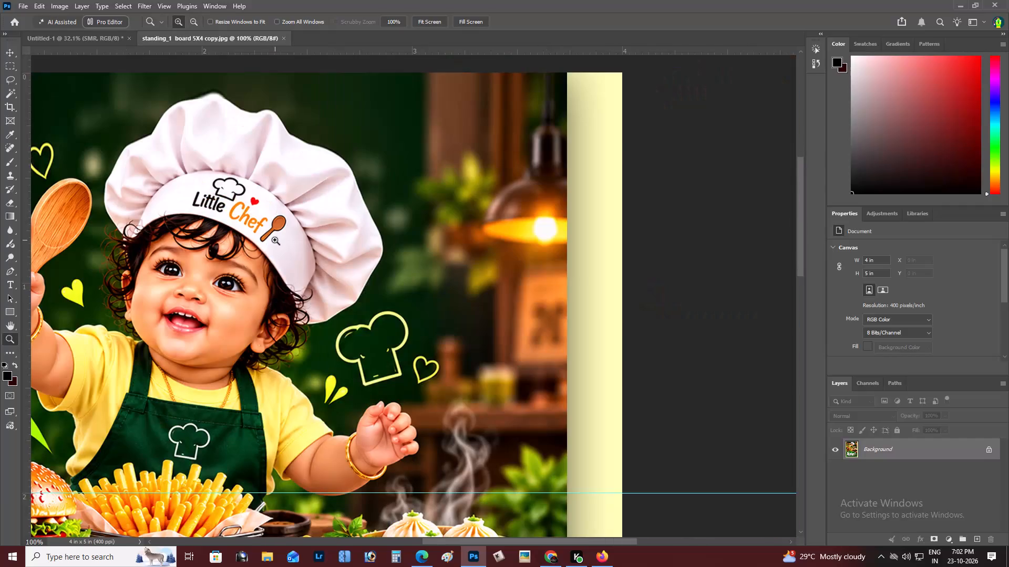
pyautogui.click(288, 244)
pyautogui.press('space')
pyautogui.press('space')
pyautogui.press('space')
pyautogui.press('space')
pyautogui.press('space')
pyautogui.press('space')
pyautogui.press('space')
pyautogui.press('space')
pyautogui.press('space')
pyautogui.press('space')
pyautogui.moveTo(288, 244); pyautogui.dragTo(332, 268)
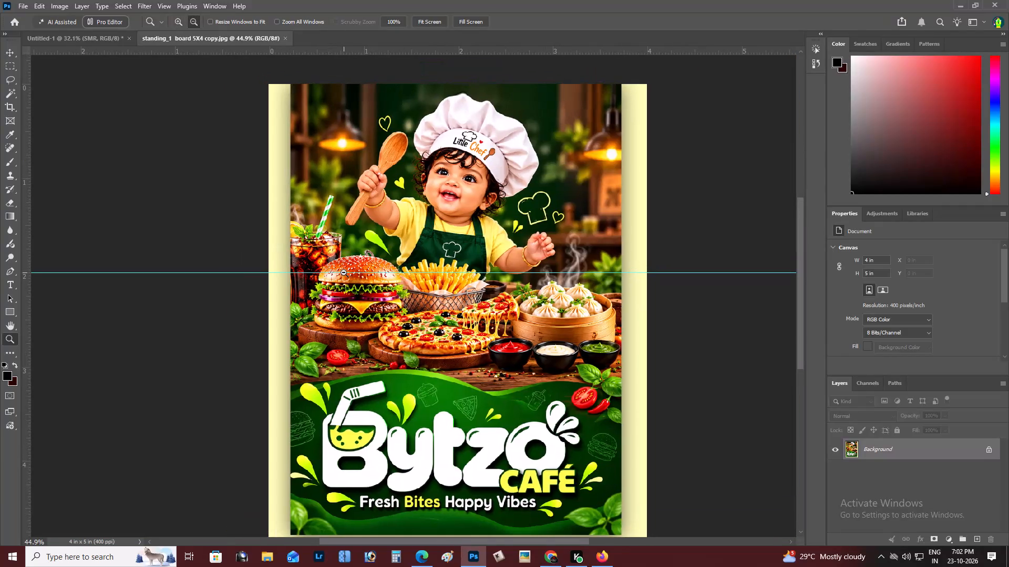
pyautogui.keyDown('alt'); pyautogui.click(344, 272); pyautogui.keyUp('alt')
pyautogui.rightClick(376, 266)
pyautogui.click(398, 273)
pyautogui.press('space')
pyautogui.moveTo(398, 273); pyautogui.dragTo(403, 306)
pyautogui.keyDown('alt'); pyautogui.click(395, 231); pyautogui.keyUp('alt')
pyautogui.rightClick(395, 219)
pyautogui.click(415, 226)
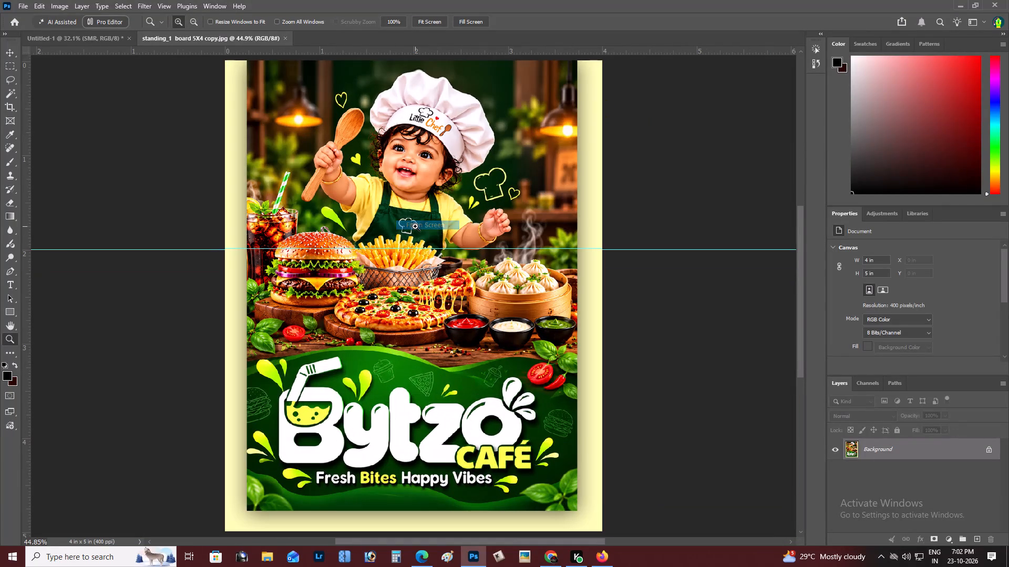
pyautogui.press('space')
pyautogui.moveTo(416, 227); pyautogui.dragTo(421, 232)
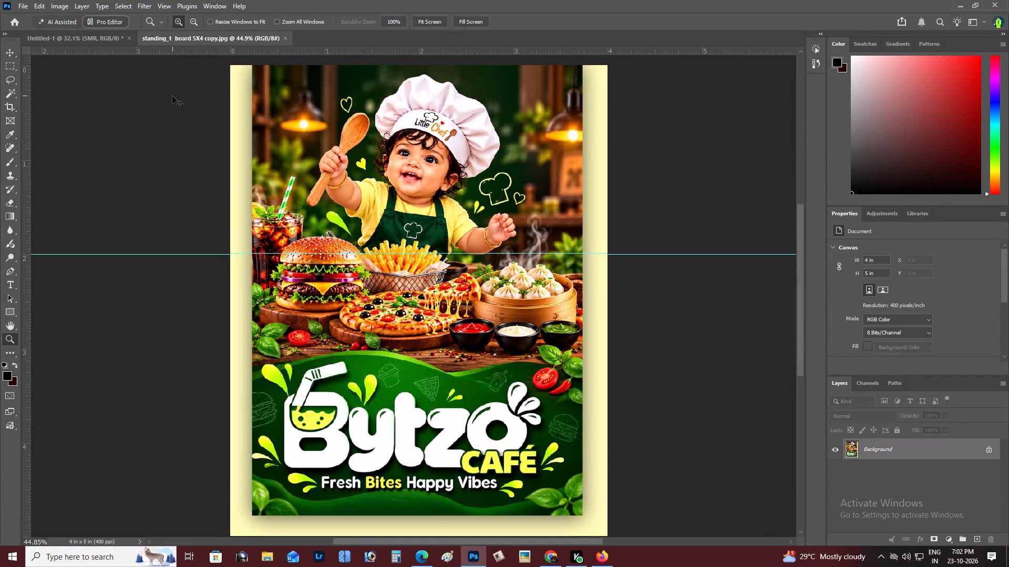
# Look over the files in the BYTZO MYD folder in the Open dialog without opening any.
pyautogui.hotkey('ctrl', 'o')
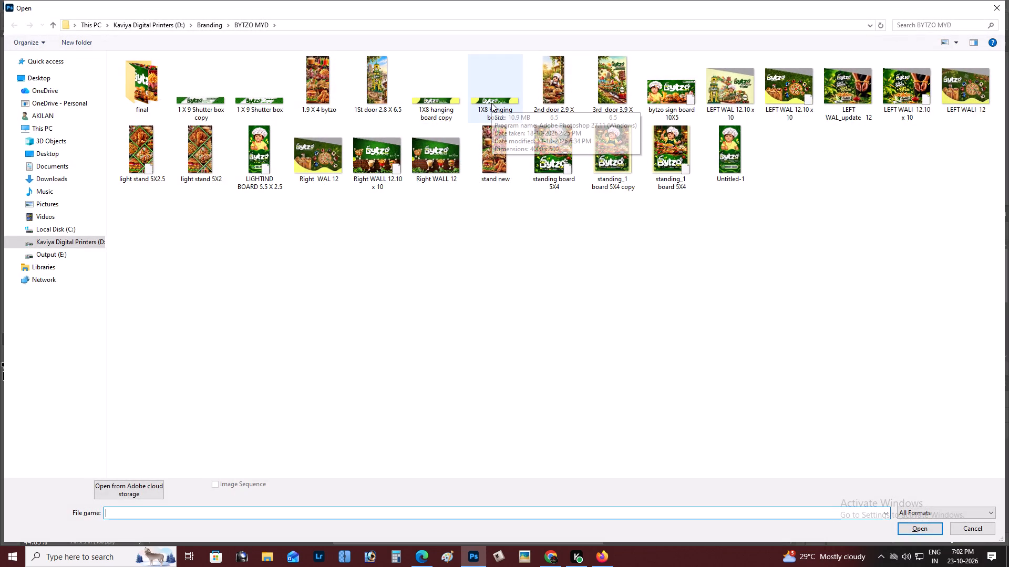
pyautogui.click(985, 527)
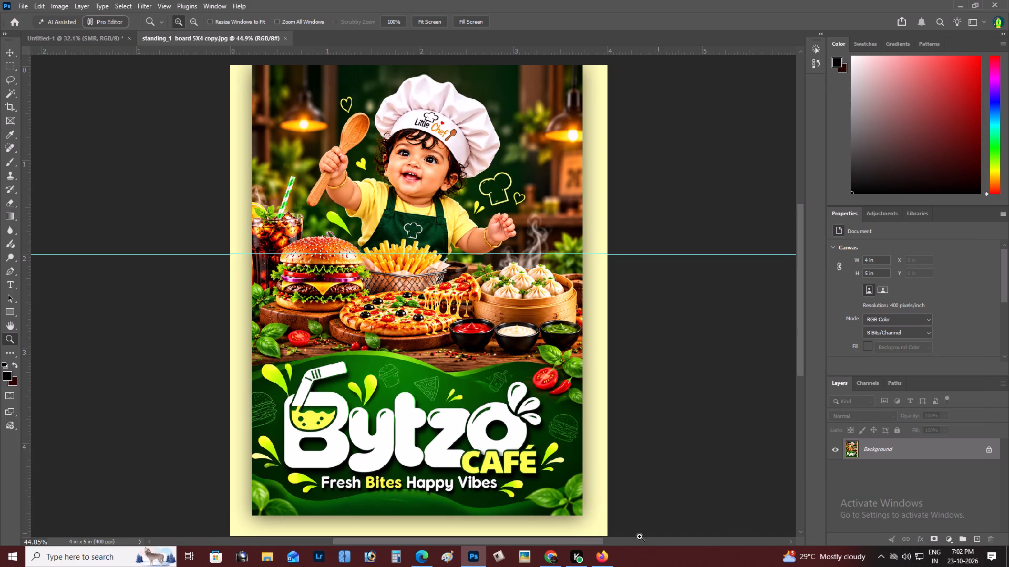
# Examine the full layout of the standing_1 board 5X4 copy, including its cream side and bottom borders.
pyautogui.scroll(2, 577, 366)
pyautogui.scroll(-3, 577, 366)
pyautogui.scroll(3, 577, 366)
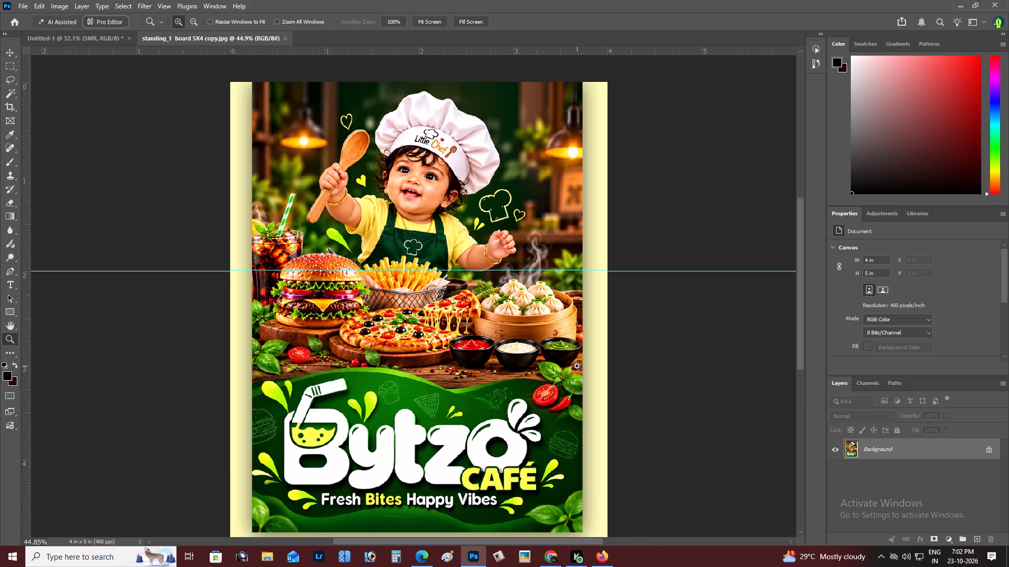
pyautogui.keyDown('alt'); pyautogui.click(452, 326); pyautogui.keyUp('alt')
pyautogui.rightClick(452, 326)
pyautogui.click(457, 327)
pyautogui.doubleClick(469, 332)
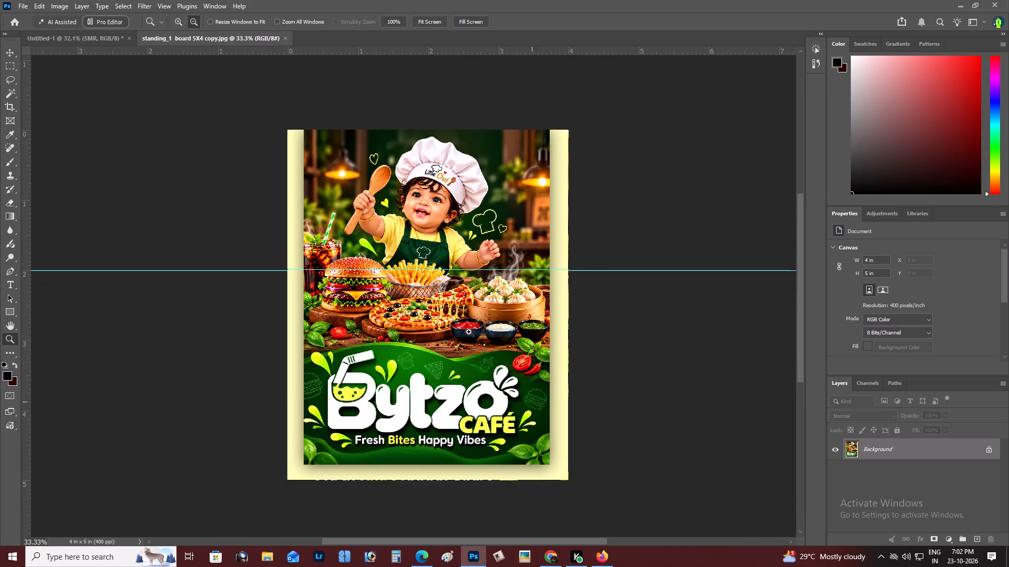
pyautogui.press('space')
pyautogui.press('space')
pyautogui.press('space')
pyautogui.press('space')
pyautogui.press('space')
pyautogui.press('space')
pyautogui.press('space')
pyautogui.press('space')
pyautogui.press('space')
pyautogui.press('space')
pyautogui.press('space')
pyautogui.press('space')
pyautogui.press('space')
pyautogui.press('space')
pyautogui.press('space')
pyautogui.press('space')
pyautogui.press('space')
pyautogui.press('space')
pyautogui.press('space')
pyautogui.press('space')
pyautogui.moveTo(469, 332); pyautogui.dragTo(470, 308)
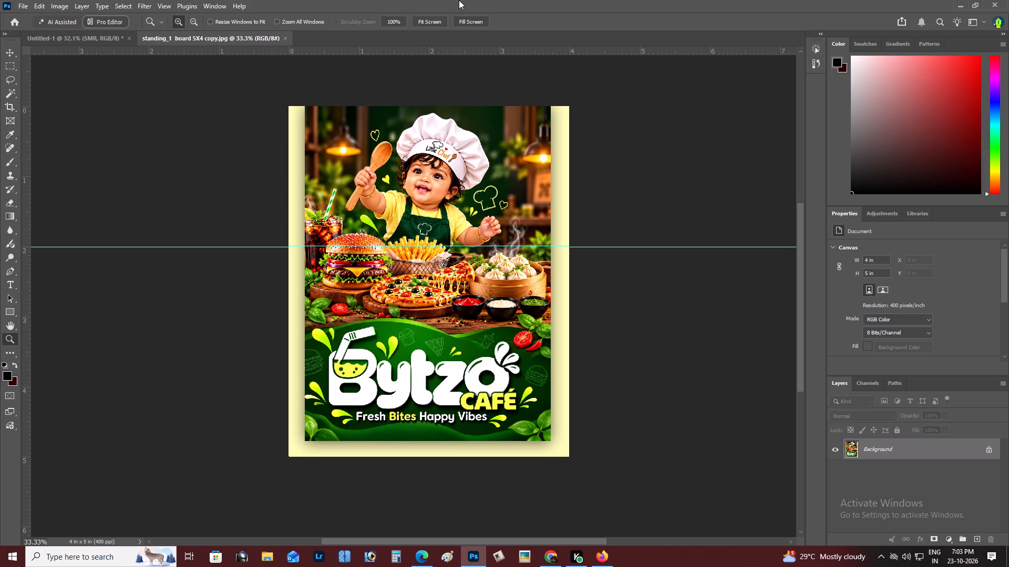
# Close the standing_1 board 5X4 copy document.
pyautogui.click(285, 38)
# Open the image lighting board 2.5 X 5.5 (2pcs_) from the final subfolder of BYTZO MYD.
pyautogui.hotkey('ctrl', 'o')
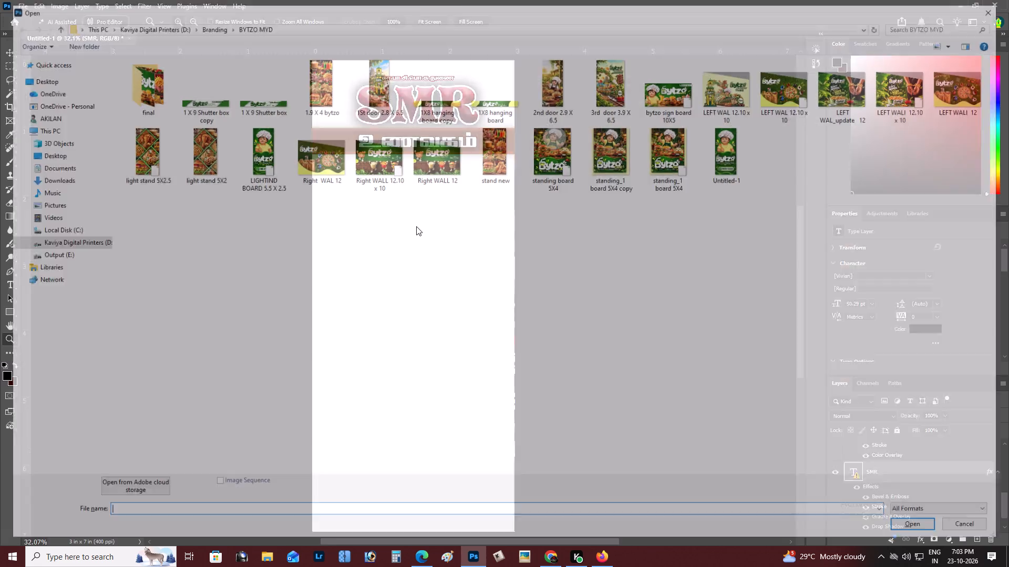
pyautogui.doubleClick(142, 95)
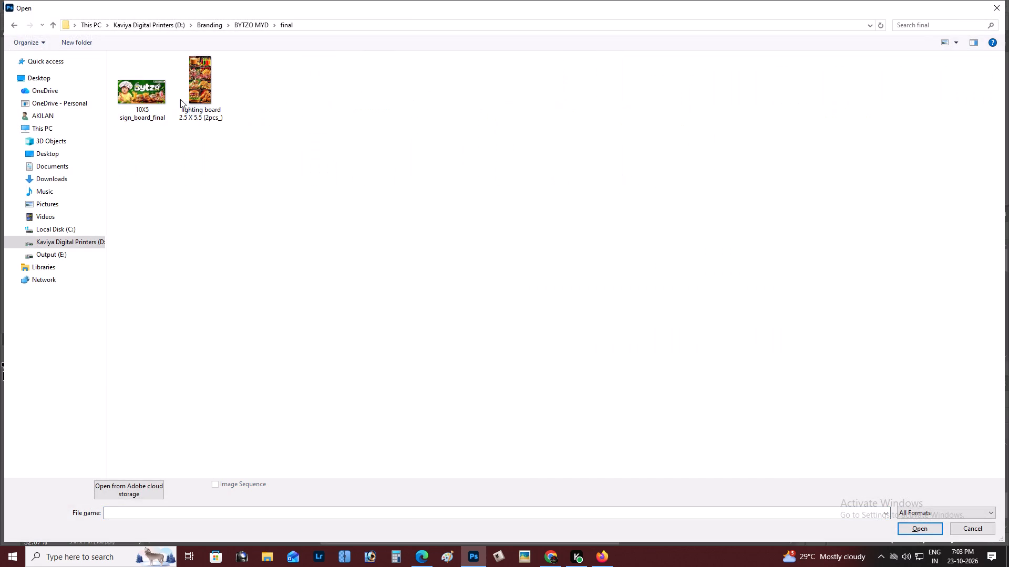
pyautogui.doubleClick(180, 99)
# Examine the food panels of the lighting board collage at overall and closer magnifications.
pyautogui.press('z')
pyautogui.keyDown('alt'); pyautogui.click(439, 212); pyautogui.keyUp('alt')
pyautogui.rightClick(439, 212)
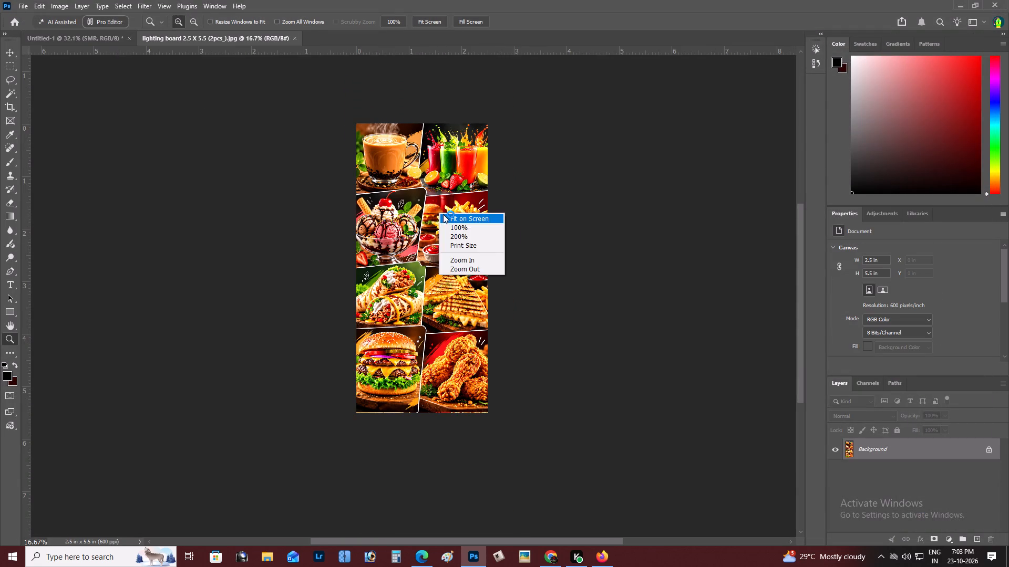
pyautogui.click(443, 214)
pyautogui.press('space')
pyautogui.press('space')
pyautogui.press('space')
pyautogui.press('space')
pyautogui.press('space')
pyautogui.press('space')
pyautogui.press('space')
pyautogui.press('space')
pyautogui.press('space')
pyautogui.press('space')
pyautogui.press('space')
pyautogui.press('space')
pyautogui.press('space')
pyautogui.press('space')
pyautogui.press('space')
pyautogui.press('space')
pyautogui.press('space')
pyautogui.press('space')
pyautogui.press('space')
pyautogui.press('space')
pyautogui.moveTo(446, 216); pyautogui.dragTo(451, 206)
pyautogui.press('z')
pyautogui.keyDown('alt'); pyautogui.click(388, 211); pyautogui.keyUp('alt')
pyautogui.rightClick(388, 211)
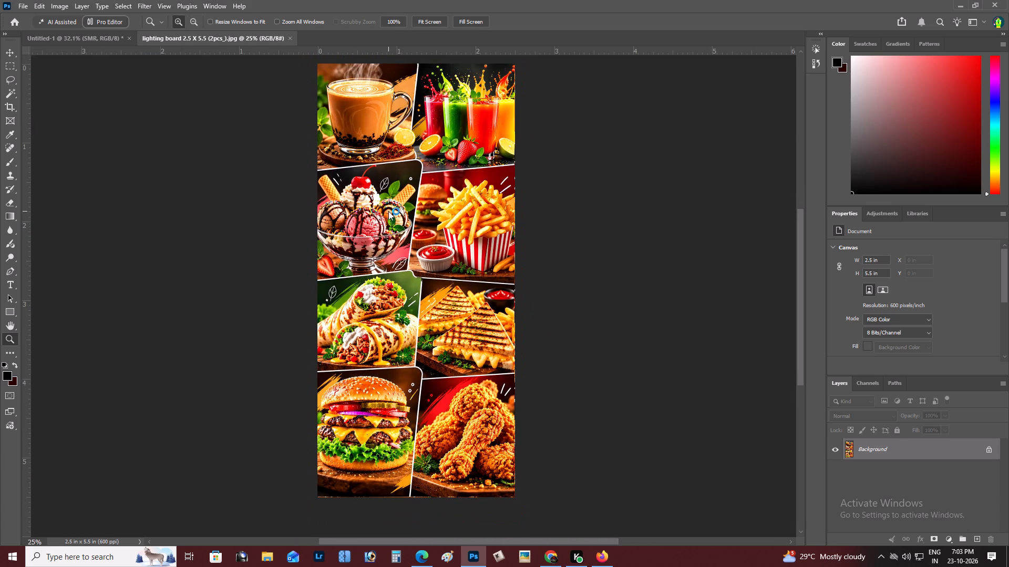
pyautogui.doubleClick(396, 215)
pyautogui.press('space')
pyautogui.moveTo(397, 216); pyautogui.dragTo(405, 226)
pyautogui.click(382, 198)
pyautogui.press('space')
pyautogui.press('space')
pyautogui.press('space')
pyautogui.press('space')
pyautogui.moveTo(382, 198); pyautogui.dragTo(377, 216)
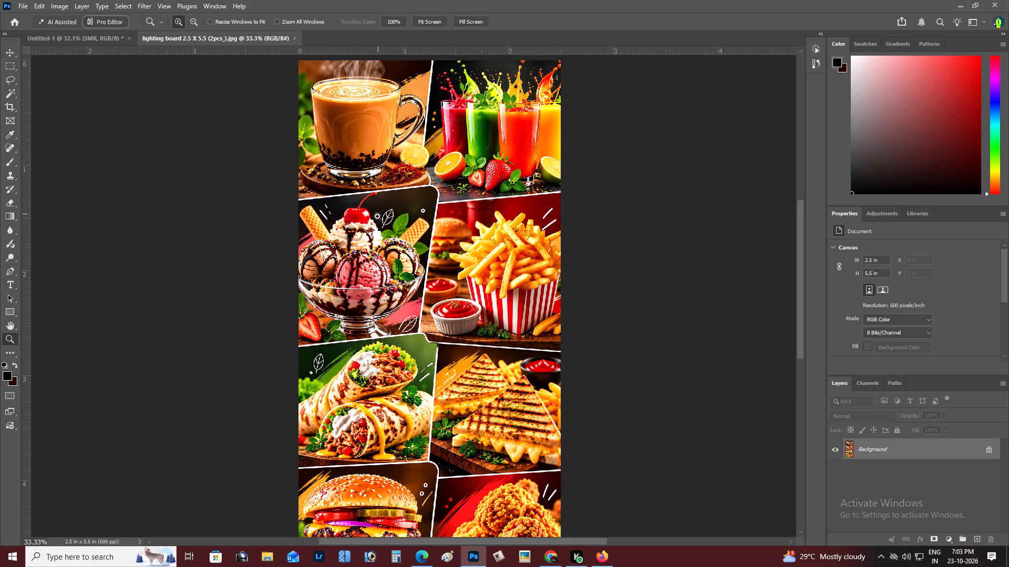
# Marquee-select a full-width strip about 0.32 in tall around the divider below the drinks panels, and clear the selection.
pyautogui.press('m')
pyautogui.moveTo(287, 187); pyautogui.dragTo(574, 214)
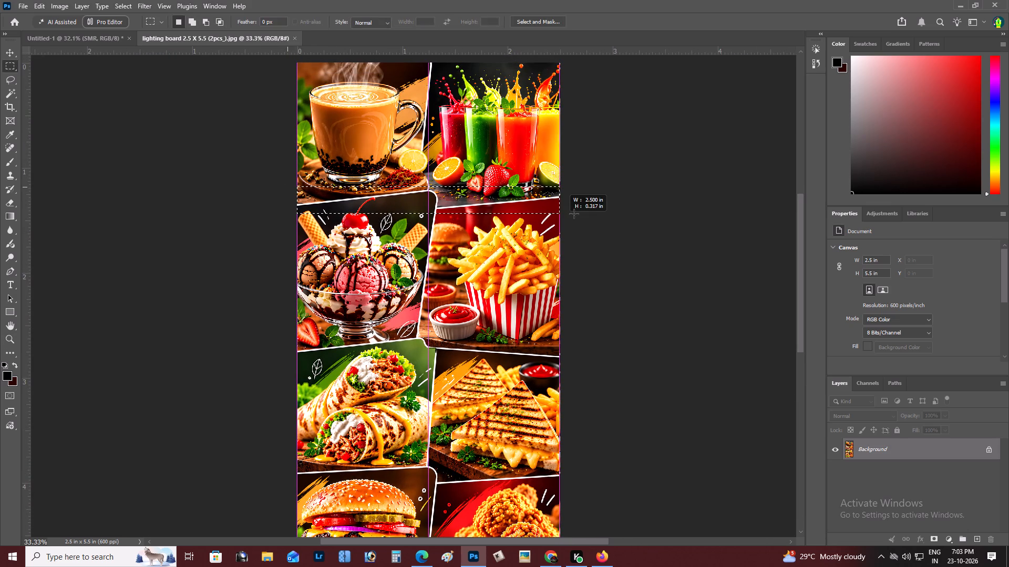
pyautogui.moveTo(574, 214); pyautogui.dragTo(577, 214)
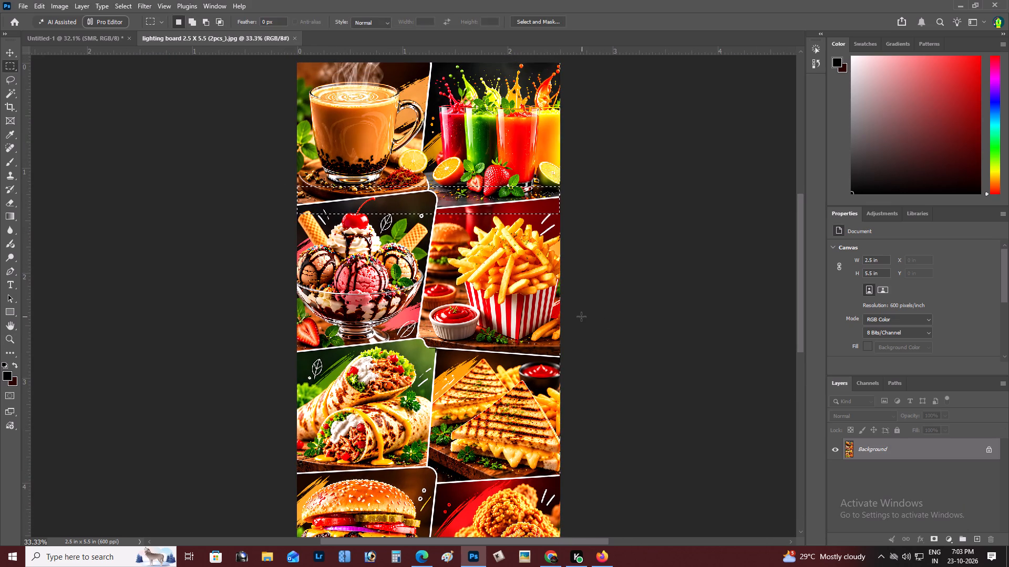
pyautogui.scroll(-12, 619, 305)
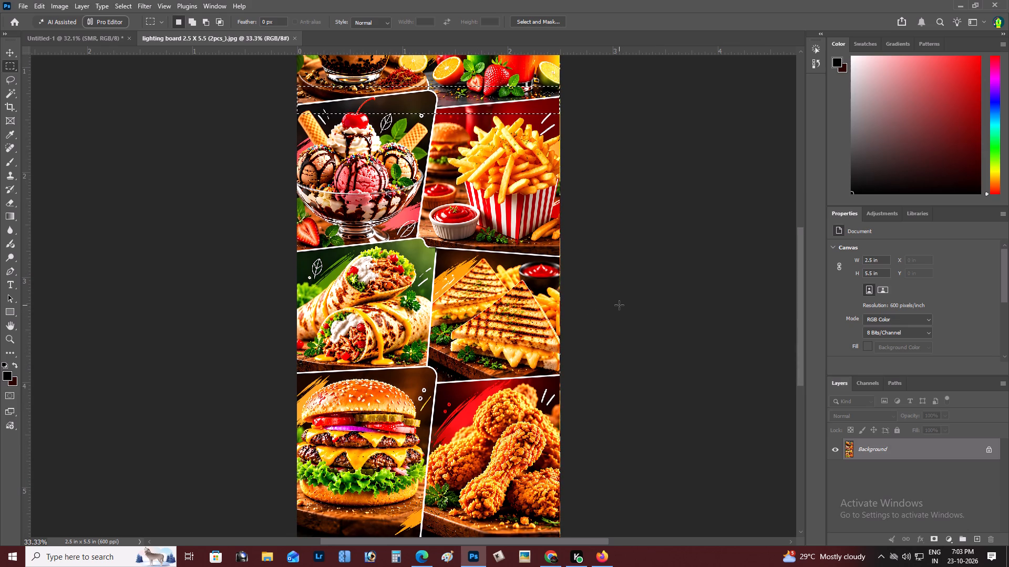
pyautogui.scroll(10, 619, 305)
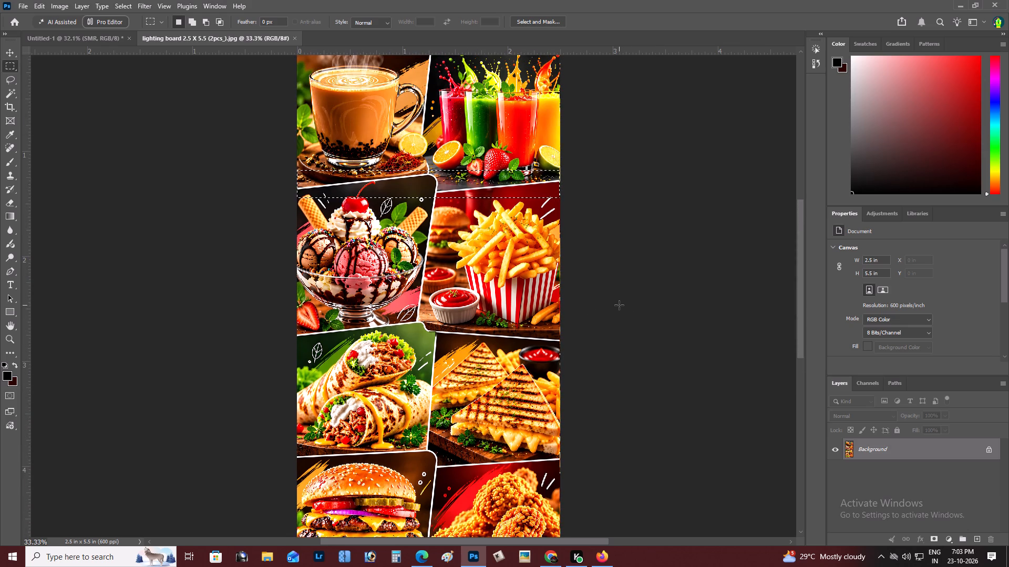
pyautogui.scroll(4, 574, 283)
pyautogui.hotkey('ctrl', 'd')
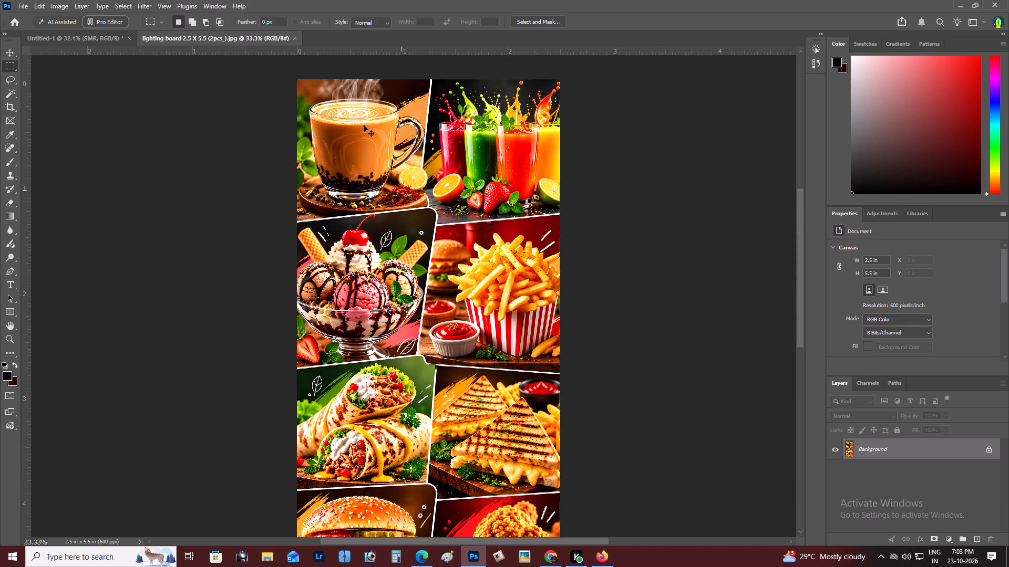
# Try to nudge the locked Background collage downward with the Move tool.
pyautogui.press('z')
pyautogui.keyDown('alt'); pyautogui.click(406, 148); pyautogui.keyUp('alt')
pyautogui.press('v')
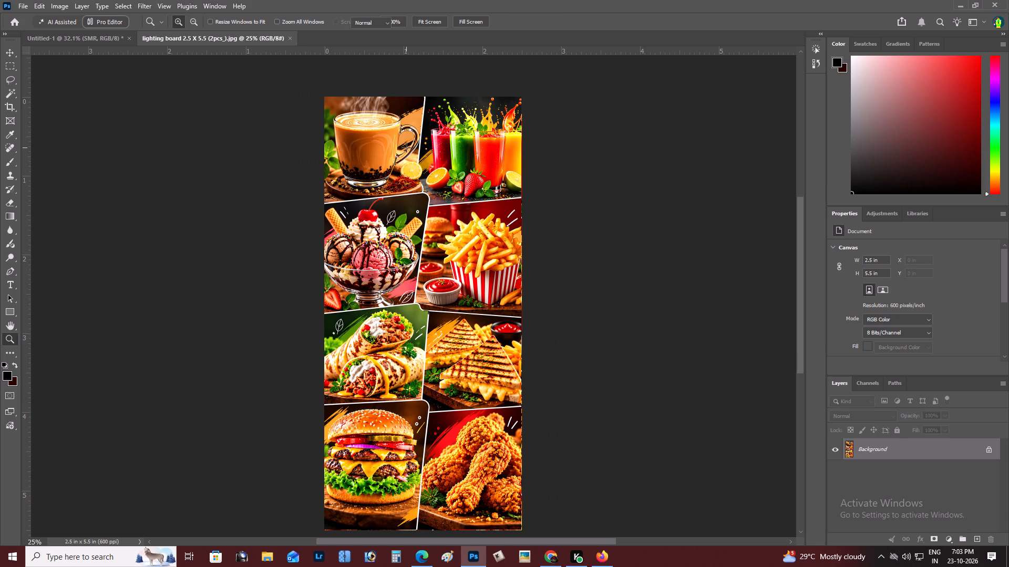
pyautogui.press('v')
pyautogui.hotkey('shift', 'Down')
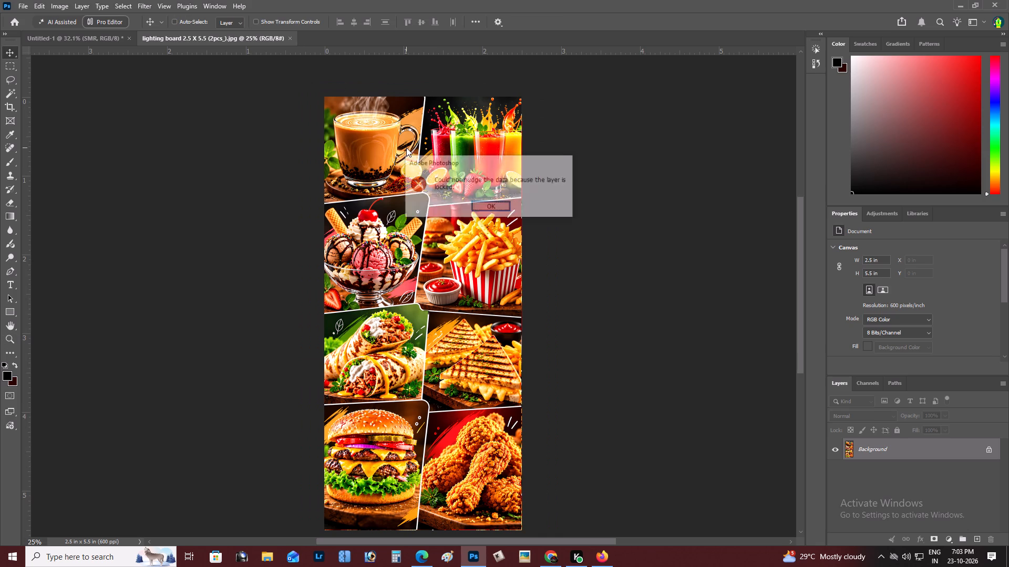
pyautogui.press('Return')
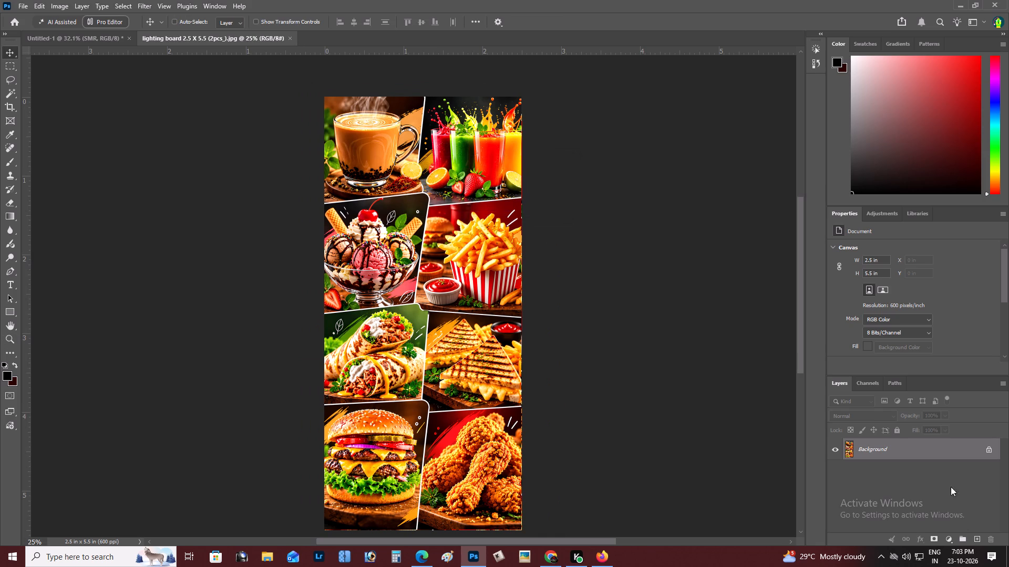
# Convert the locked Background into a regular layer, keeping the default settings.
pyautogui.doubleClick(972, 450)
pyautogui.press('Return')
# Move the collage layer straight down to a Y offset of about 0.34 in, leaving an empty strip above it.
pyautogui.press('Down')
pyautogui.hotkey('shift', 'Down')
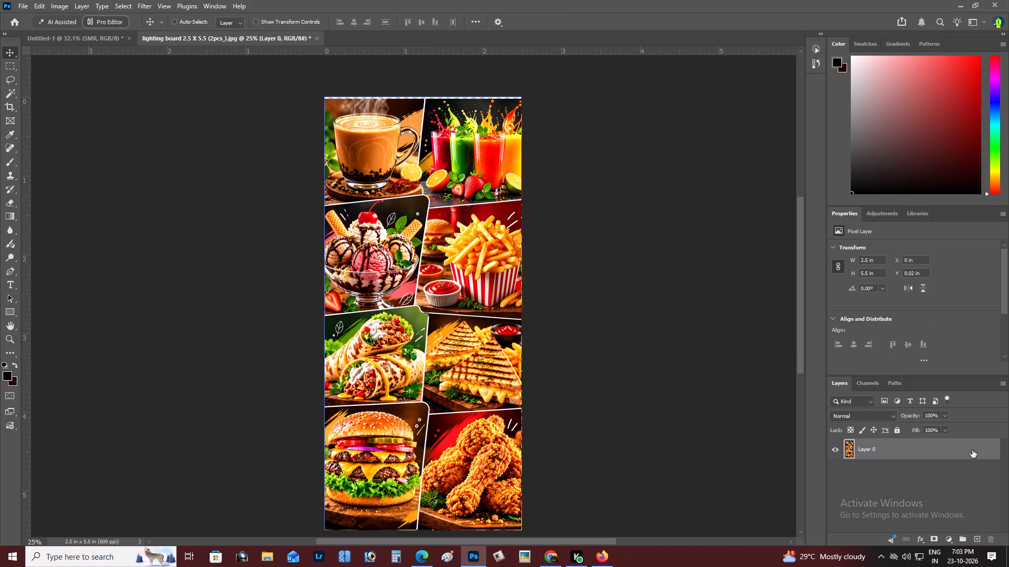
pyautogui.hotkey('shift', 'Down')
pyautogui.hotkey('shift', 'Down')
pyautogui.hotkey('shift', 'Down')
pyautogui.hotkey('shift', 'Down')
pyautogui.hotkey('shift', 'Down')
pyautogui.hotkey('shift', 'Down')
pyautogui.hotkey('shift', 'Down')
pyautogui.hotkey('shift', 'Down')
pyautogui.hotkey('shift', 'Down')
pyautogui.hotkey('shift', 'Down')
pyautogui.hotkey('shift', 'Down')
pyautogui.hotkey('shift', 'Down')
pyautogui.hotkey('shift', 'Down')
pyautogui.hotkey('shift', 'Down')
pyautogui.hotkey('shift', 'Down')
pyautogui.hotkey('shift', 'Down')
pyautogui.hotkey('shift', 'Down')
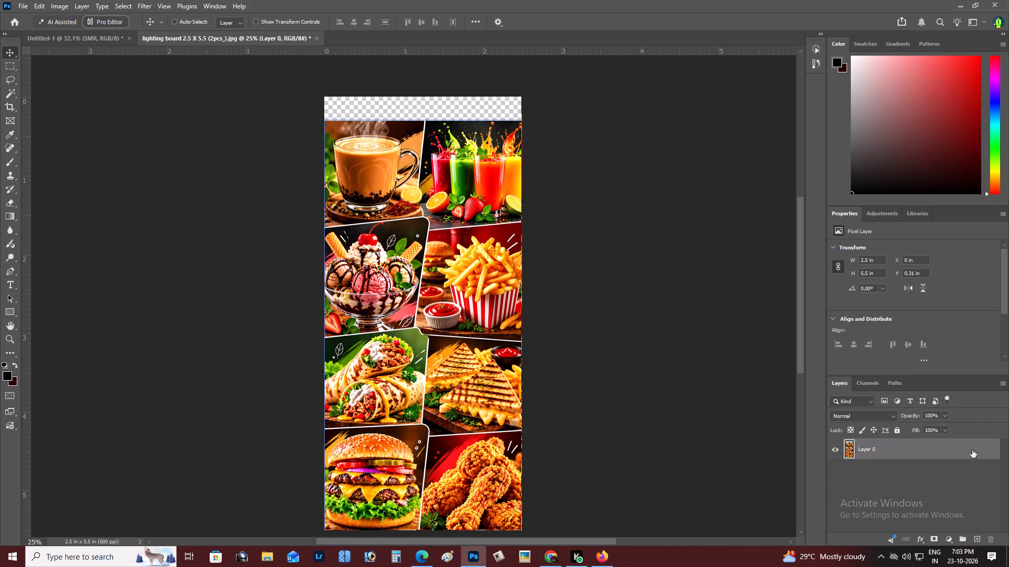
pyautogui.hotkey('shift', 'Down')
pyautogui.hotkey('shift', 'Down')
pyautogui.hotkey('shift', 'Down')
pyautogui.hotkey('shift', 'Down')
pyautogui.hotkey('shift', 'Up')
pyautogui.hotkey('shift', 'Up')
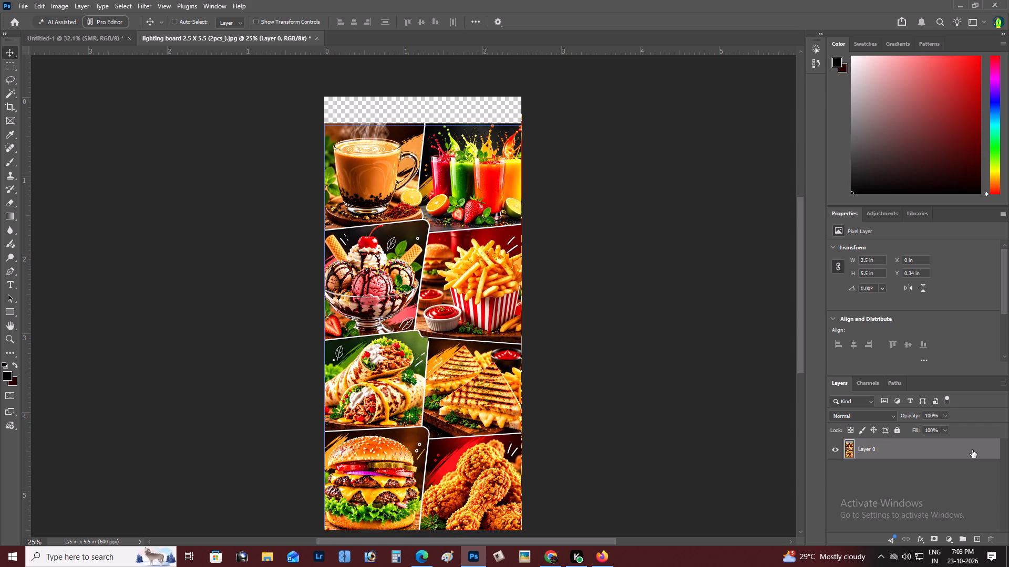
# Fine-tune the collage layer's position to X 0 in and Y about 0.42 in.
pyautogui.press('Left')
pyautogui.press('Left')
pyautogui.press('Right')
pyautogui.press('Right')
pyautogui.press('Right')
pyautogui.press('Down')
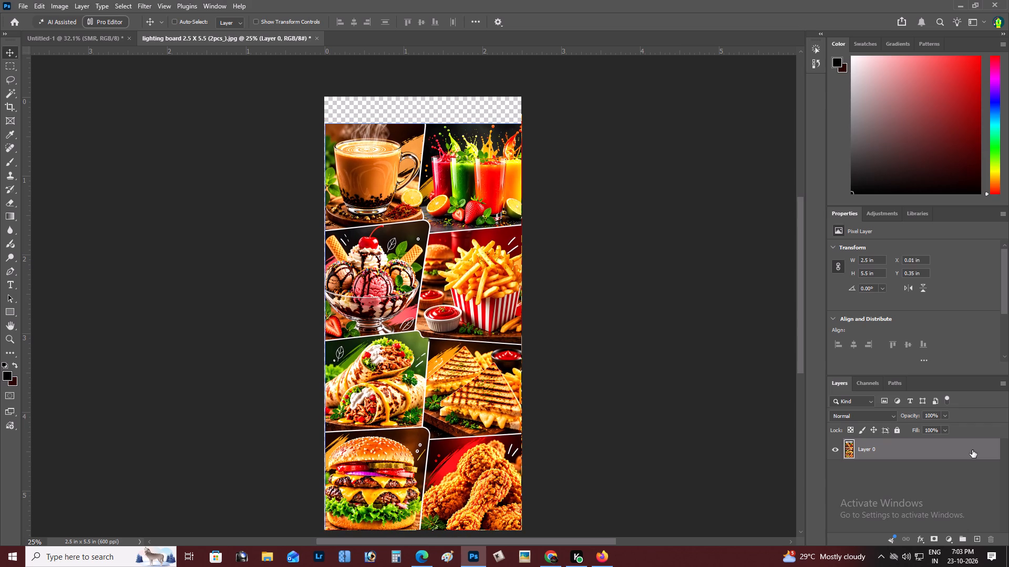
pyautogui.press('Left')
pyautogui.press('Down')
pyautogui.press('Down')
pyautogui.press('Down')
pyautogui.press('Down')
pyautogui.press('Down')
pyautogui.press('Down')
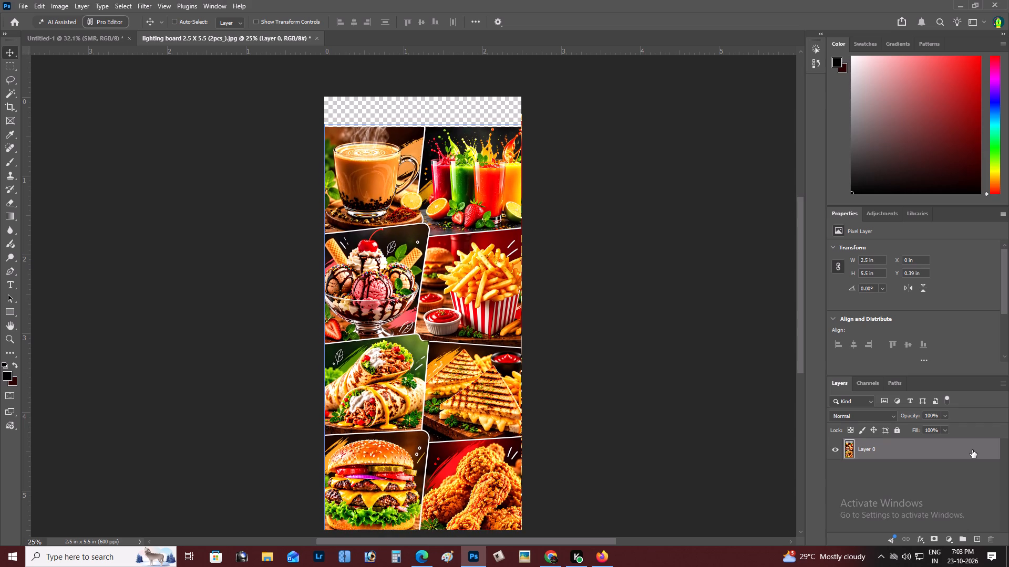
pyautogui.press('Down')
pyautogui.press('Down')
pyautogui.press('Down')
pyautogui.press('Down')
pyautogui.press('Down')
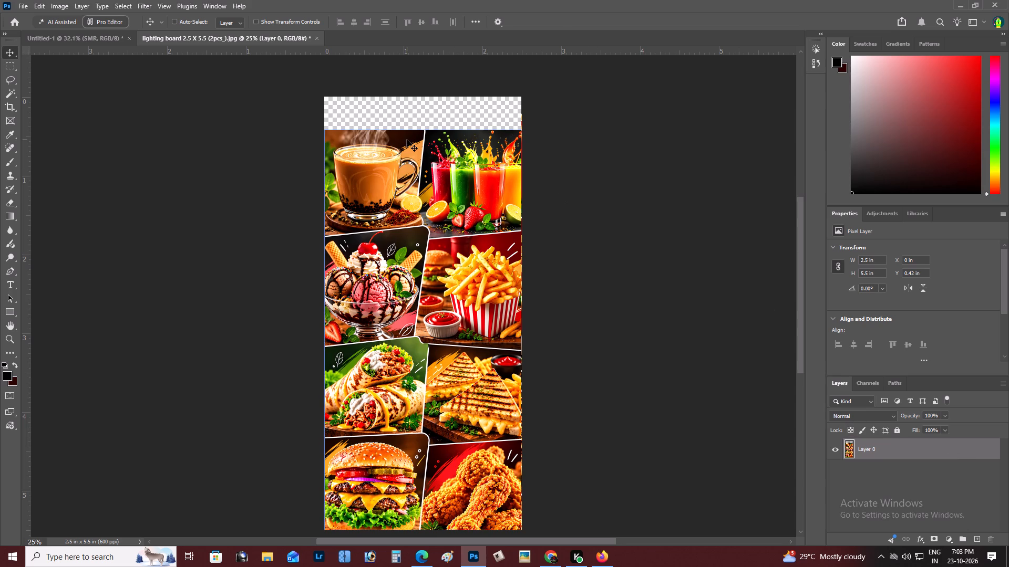
# Marquee-select the empty full-width strip above the collage, about 2.5 × 0.43 in, and add a new layer.
pyautogui.press('m')
pyautogui.moveTo(319, 83); pyautogui.dragTo(620, 130)
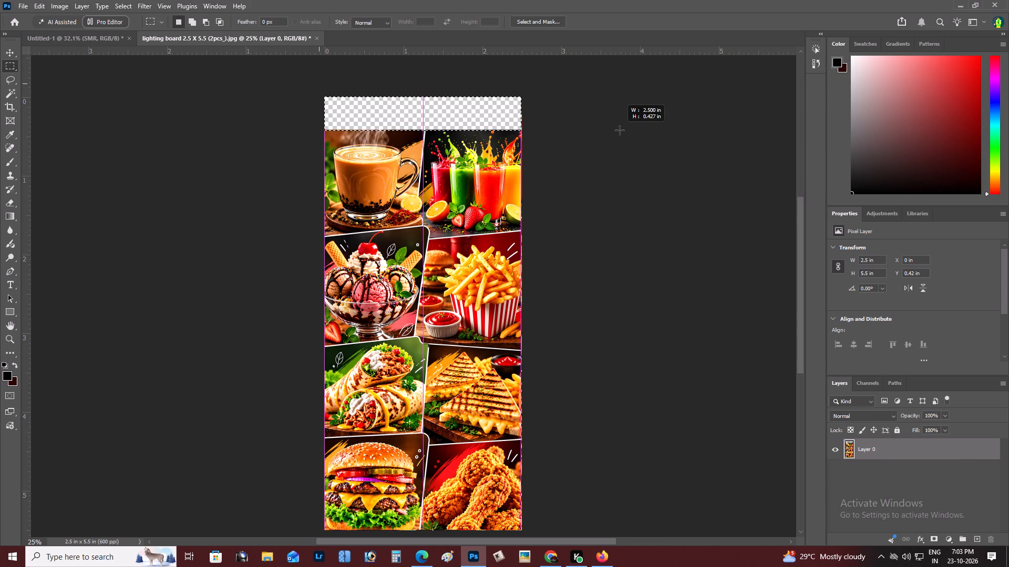
pyautogui.moveTo(620, 130); pyautogui.dragTo(618, 130)
pyautogui.click(978, 540)
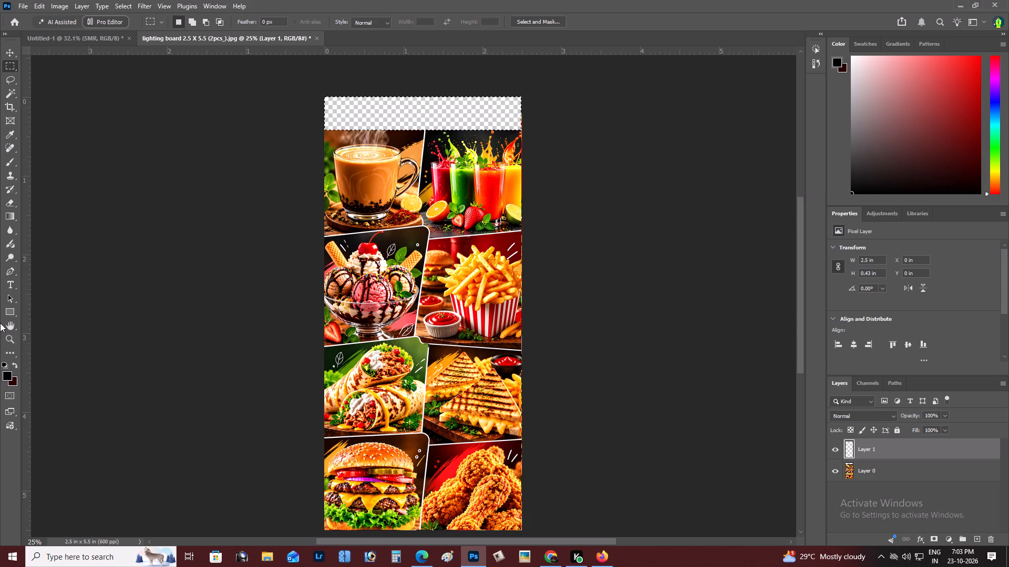
# Turn on the Contextual Task Bar to show the selection's actions.
pyautogui.click(211, 0)
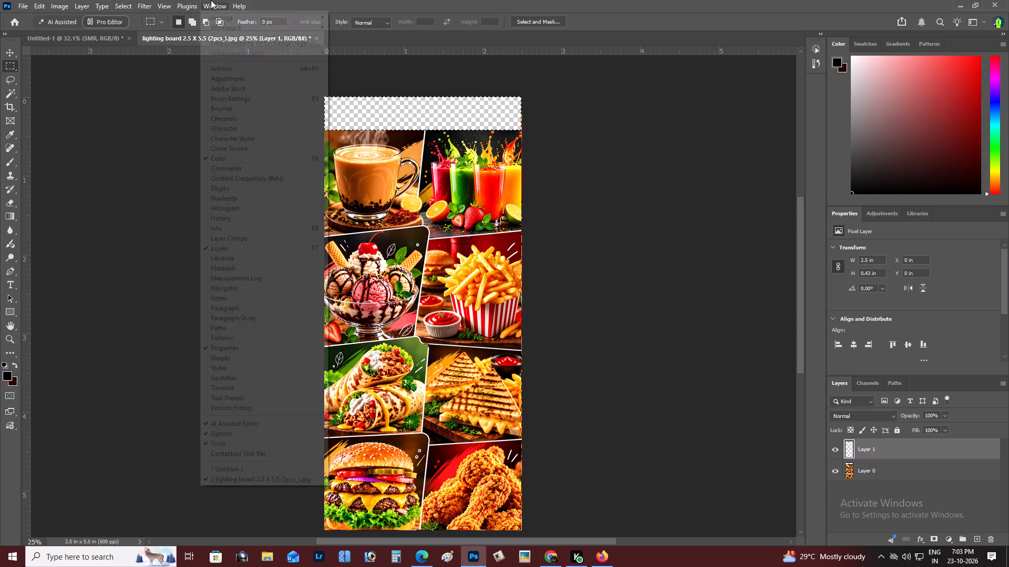
pyautogui.click(300, 450)
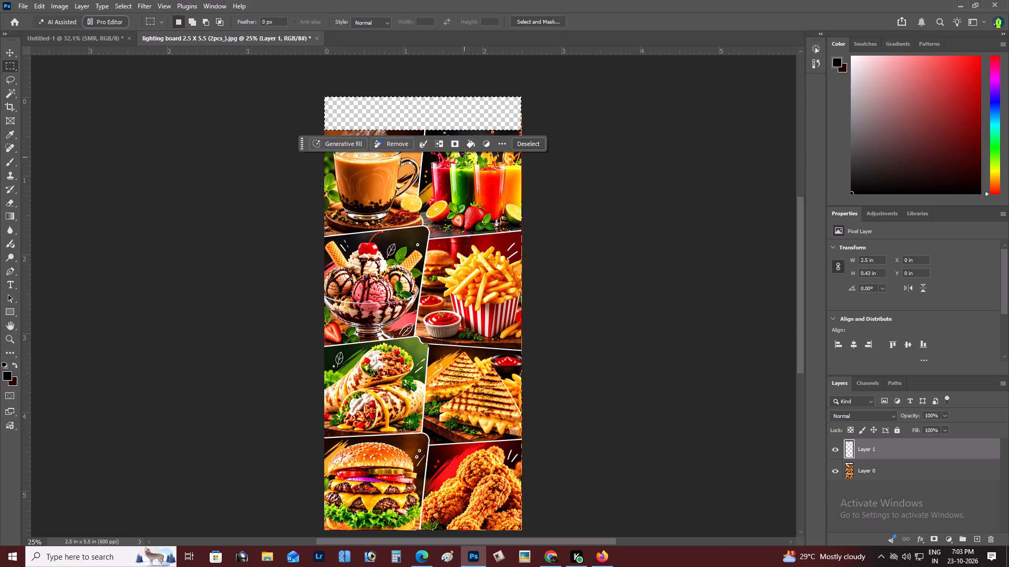
# Fill the selected strip above the collage with a solid dark green and clear the selection.
pyautogui.click(468, 146)
pyautogui.click(480, 177)
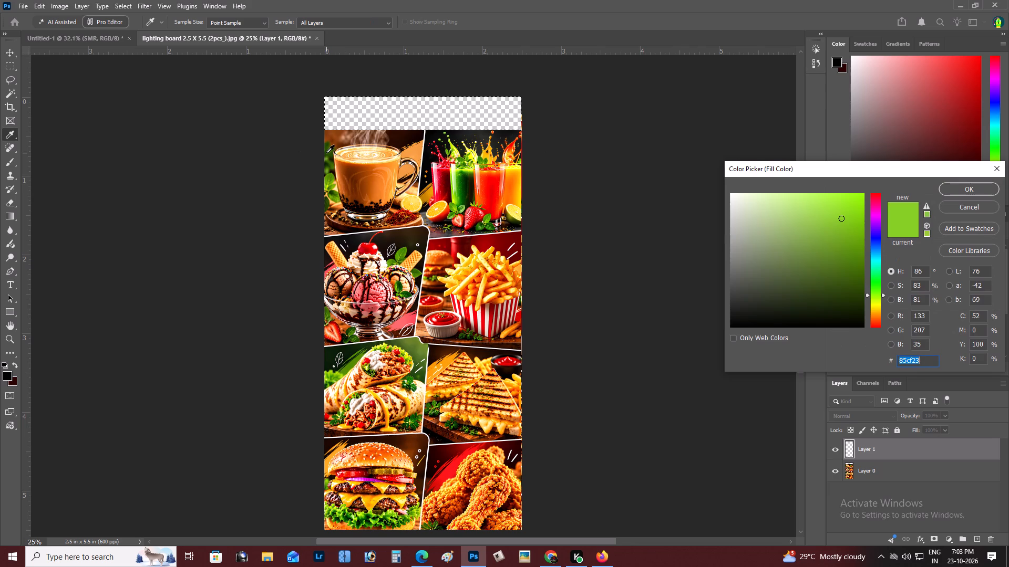
pyautogui.click(326, 153)
pyautogui.click(849, 298)
pyautogui.press('Return')
pyautogui.press('Return')
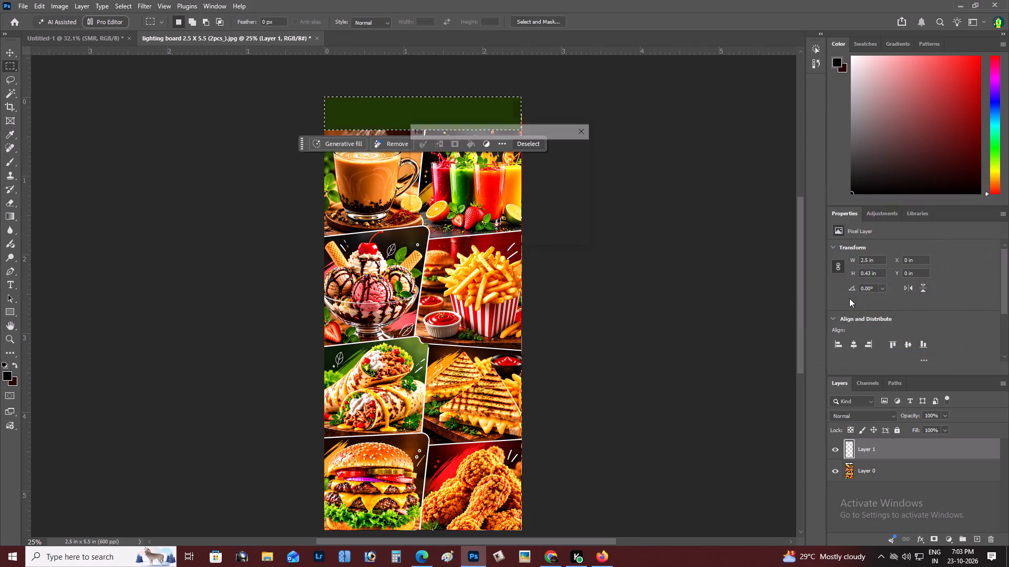
pyautogui.hotkey('ctrl', 'd')
# Shift the green strip's hue slightly toward a purer green with Hue/Saturation.
pyautogui.press('z')
pyautogui.keyDown('alt'); pyautogui.click(571, 250); pyautogui.keyUp('alt')
pyautogui.doubleClick(383, 232)
pyautogui.click(461, 76)
pyautogui.press('space')
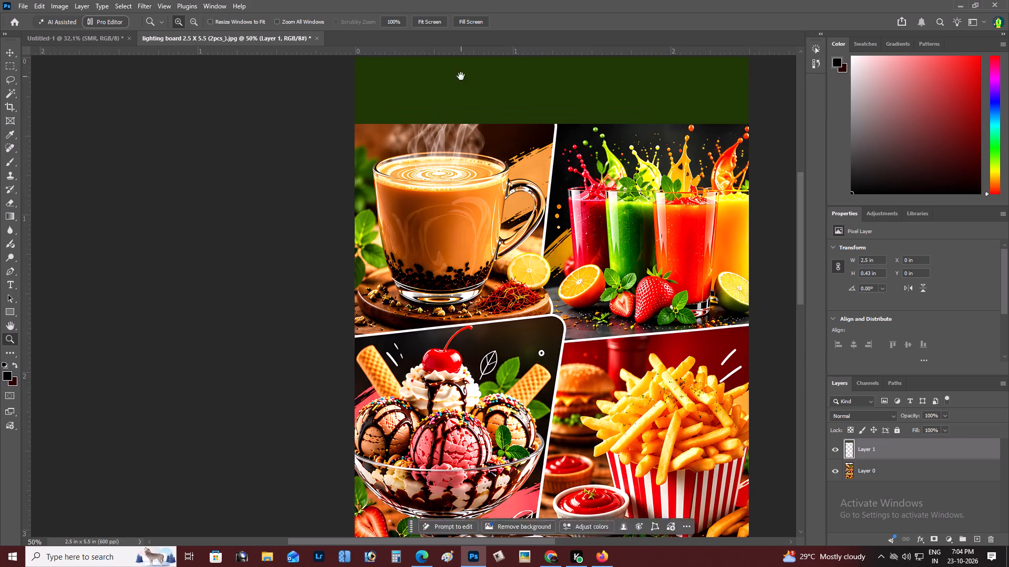
pyautogui.moveTo(460, 87); pyautogui.dragTo(191, 438)
pyautogui.click(335, 382)
pyautogui.press('space')
pyautogui.moveTo(339, 450); pyautogui.dragTo(345, 409)
pyautogui.press('z')
pyautogui.keyDown('alt'); pyautogui.click(285, 401); pyautogui.keyUp('alt')
pyautogui.rightClick(285, 401)
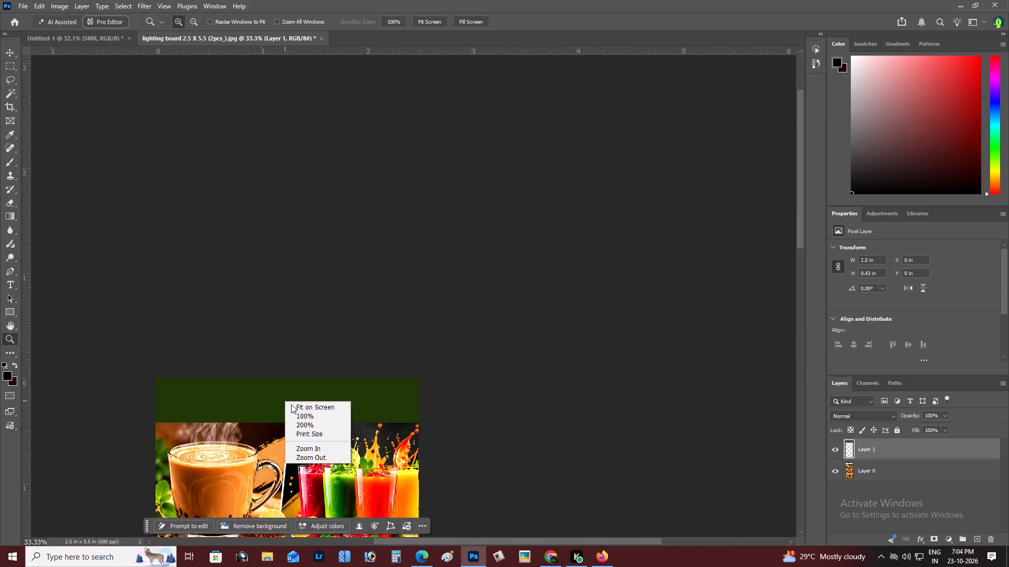
pyautogui.click(291, 404)
pyautogui.press('space')
pyautogui.press('space')
pyautogui.press('space')
pyautogui.press('space')
pyautogui.press('space')
pyautogui.press('space')
pyautogui.press('space')
pyautogui.press('space')
pyautogui.press('space')
pyautogui.press('space')
pyautogui.press('space')
pyautogui.press('space')
pyautogui.press('space')
pyautogui.moveTo(291, 404); pyautogui.dragTo(302, 410)
pyautogui.moveTo(471, 141); pyautogui.dragTo(406, 180)
pyautogui.hotkey('ctrl', 'u')
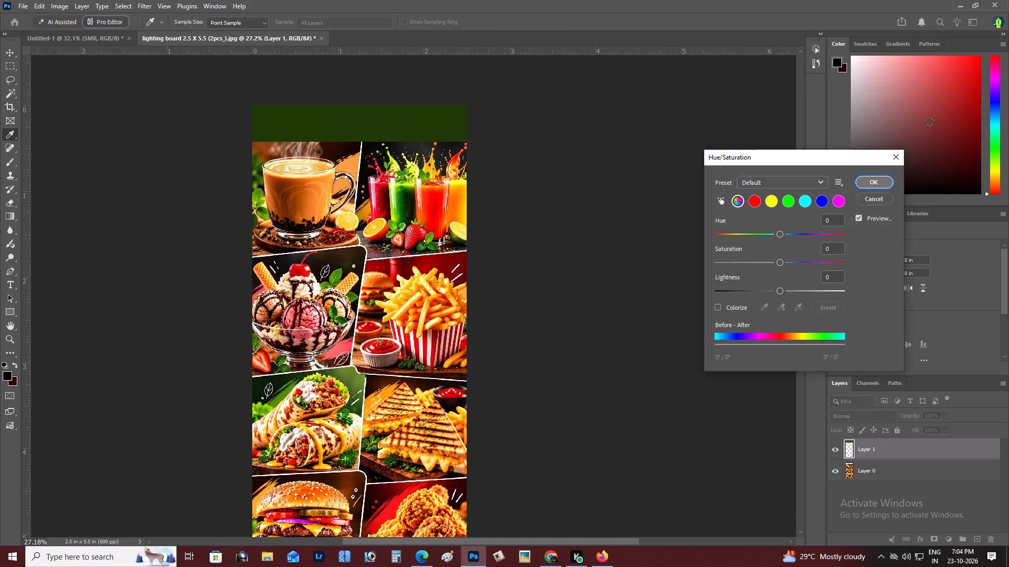
pyautogui.moveTo(780, 233); pyautogui.dragTo(789, 234)
pyautogui.press('Return')
# Examine the recoloured strip against the top of the collage.
pyautogui.press('z')
pyautogui.keyDown('alt'); pyautogui.click(323, 257); pyautogui.keyUp('alt')
pyautogui.rightClick(352, 251)
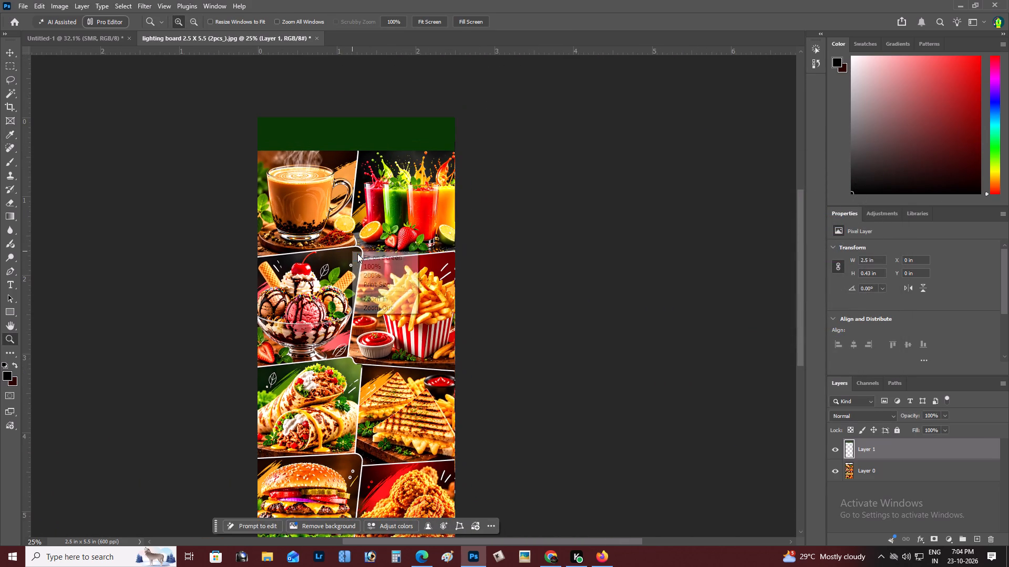
pyautogui.click(363, 257)
pyautogui.press('z')
pyautogui.keyDown('alt'); pyautogui.click(418, 155); pyautogui.keyUp('alt')
pyautogui.press('space')
pyautogui.moveTo(418, 154); pyautogui.dragTo(423, 172)
pyautogui.click(429, 133)
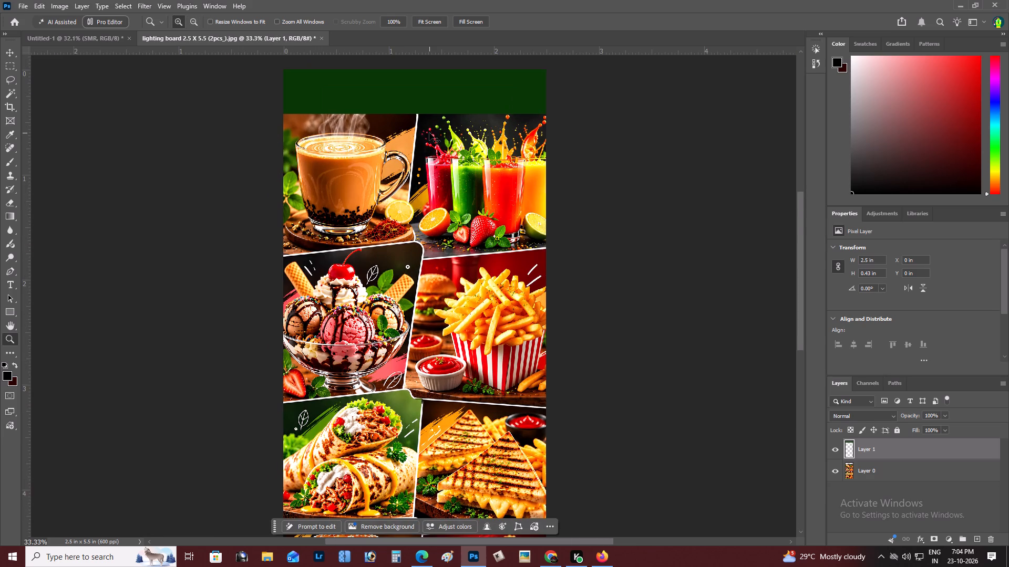
# Look through the BYTZO MYD and BYTZO branding folders for existing artwork to reuse, then leave without opening a file.
pyautogui.hotkey('ctrl', 'o')
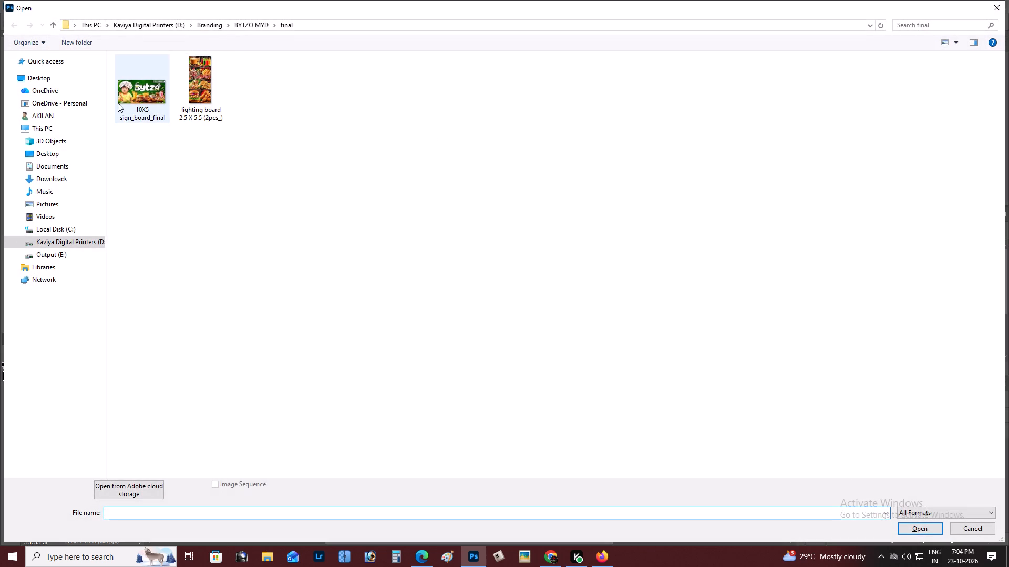
pyautogui.click(254, 23)
pyautogui.click(573, 89)
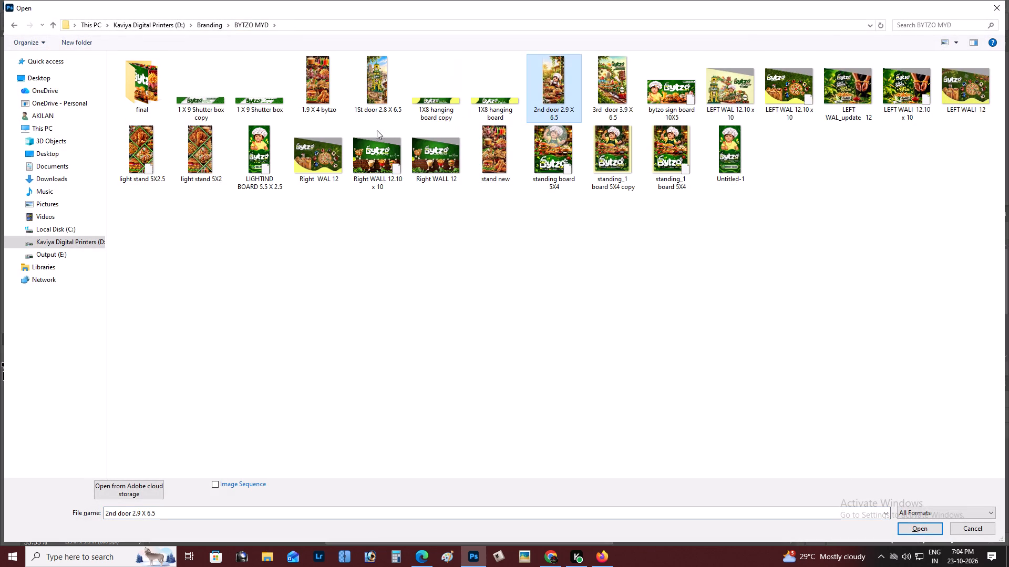
pyautogui.click(578, 263)
pyautogui.press('BackSpace')
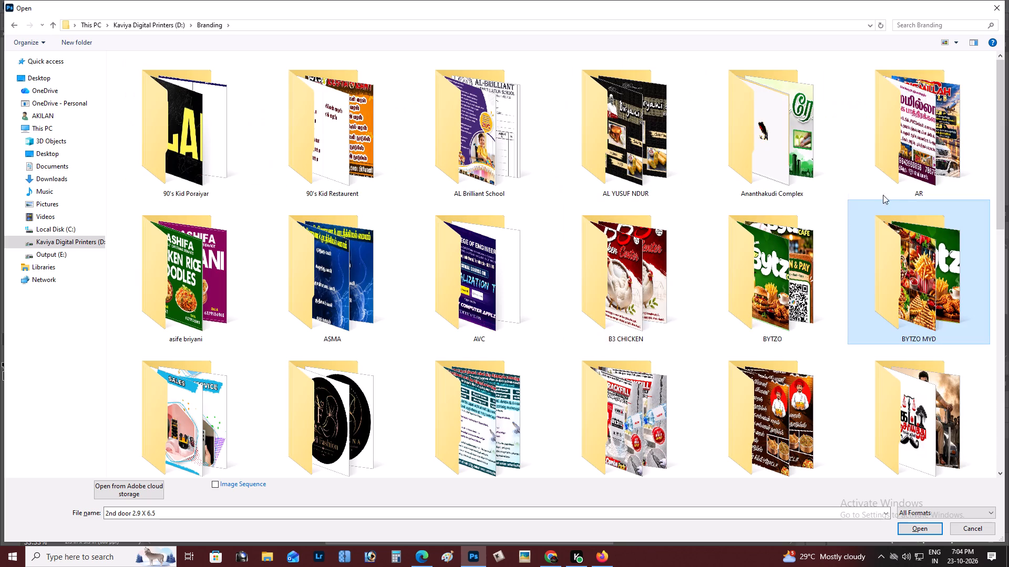
pyautogui.doubleClick(773, 261)
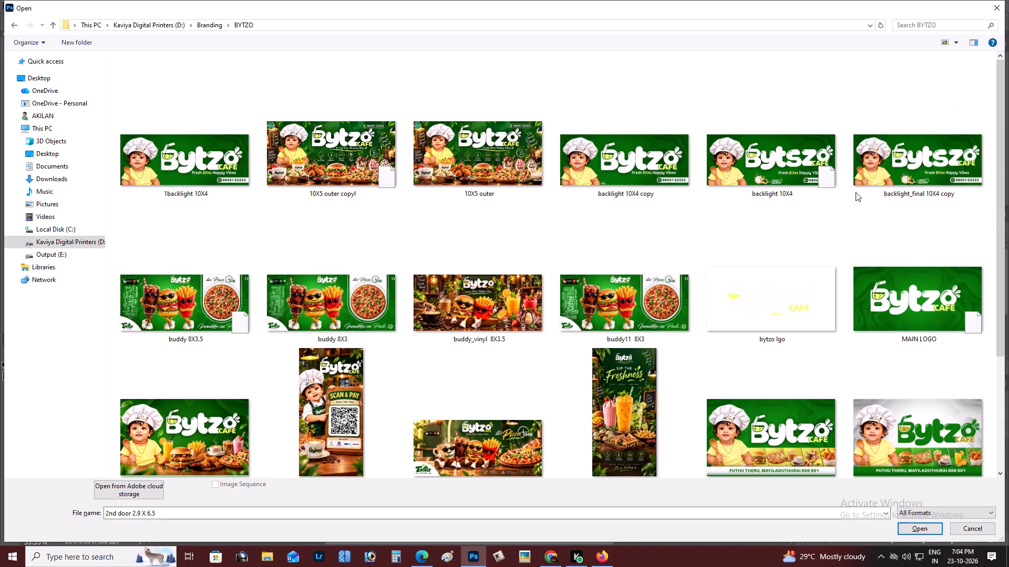
pyautogui.scroll(-1, 856, 227)
pyautogui.click(622, 294)
pyautogui.scroll(-2, 285, 289)
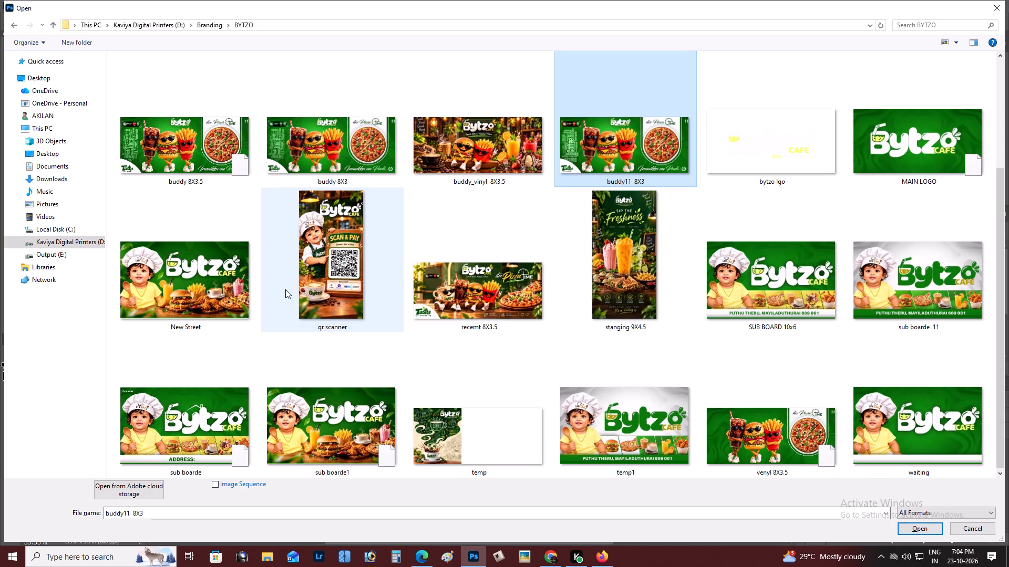
pyautogui.scroll(-2, 734, 439)
pyautogui.scroll(2, 688, 468)
pyautogui.click(362, 209)
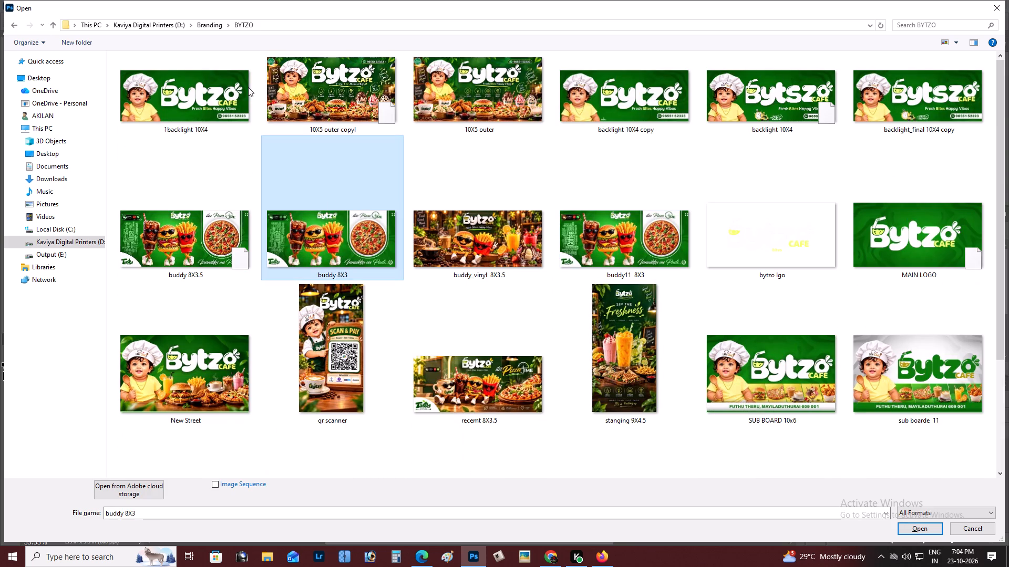
pyautogui.click(248, 87)
pyautogui.click(367, 99)
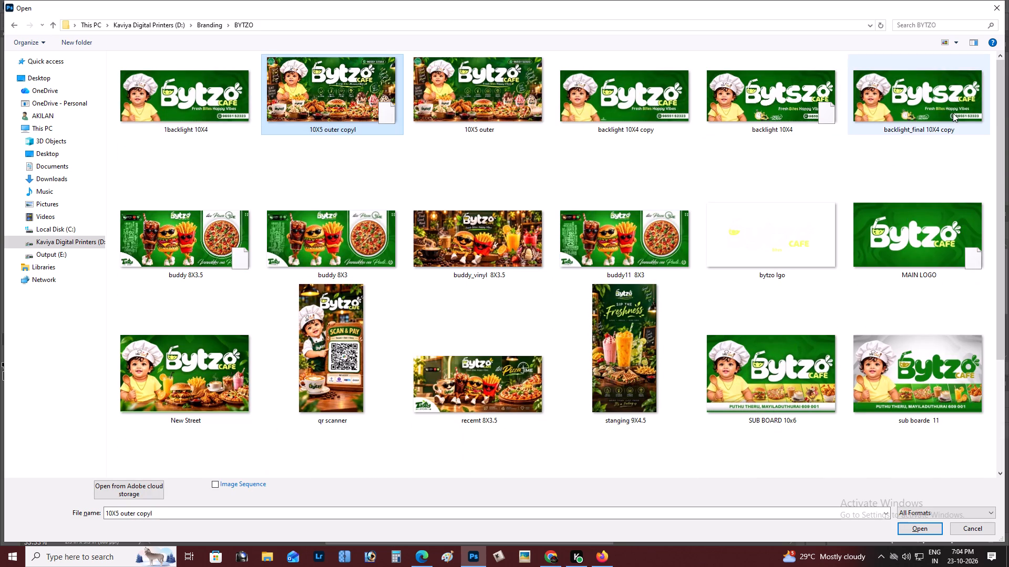
pyautogui.click(242, 250)
pyautogui.scroll(-3, 311, 283)
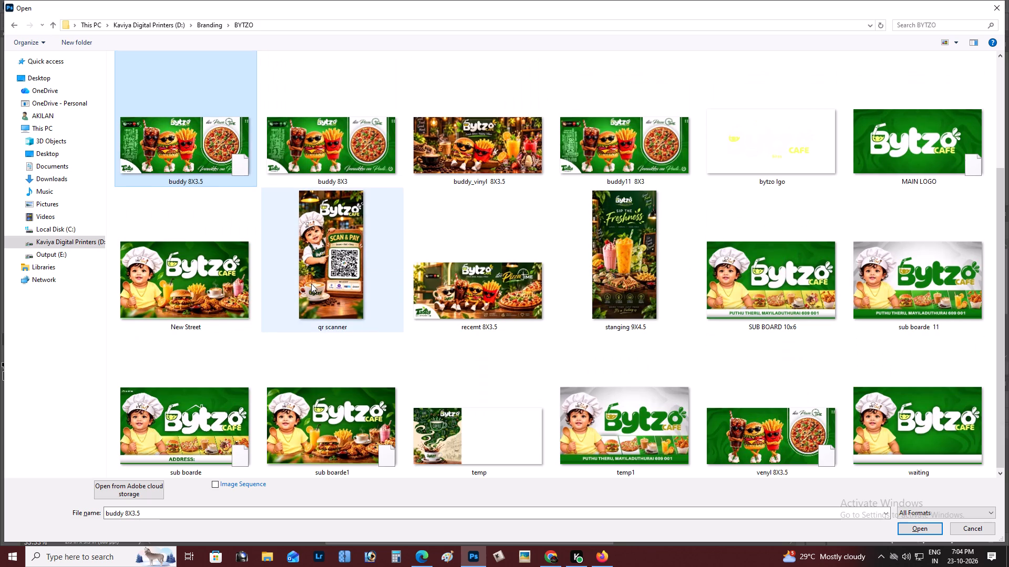
pyautogui.scroll(-1, 311, 283)
pyautogui.click(353, 386)
pyautogui.click(581, 401)
pyautogui.click(781, 439)
pyautogui.scroll(2, 718, 278)
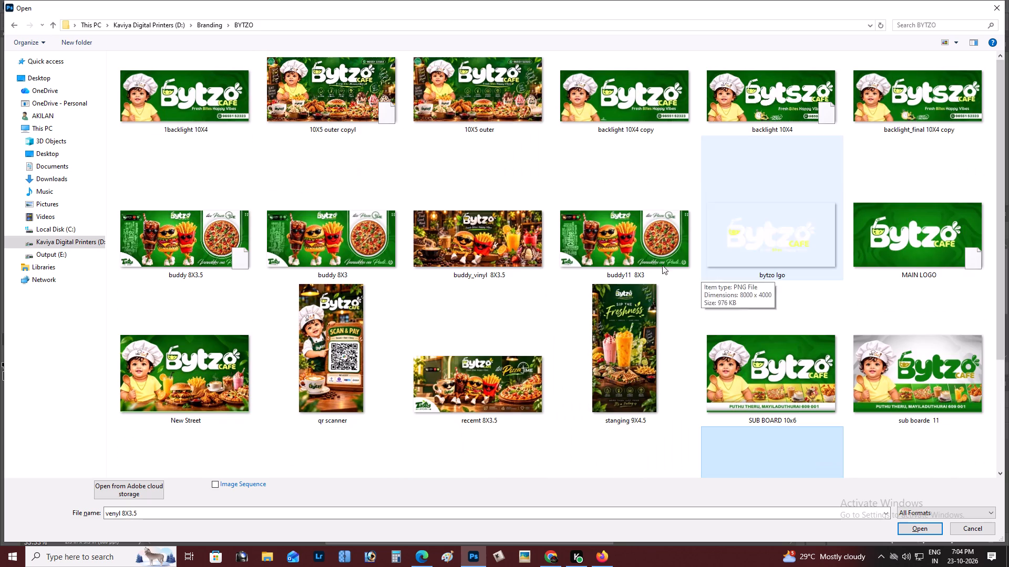
pyautogui.click(593, 256)
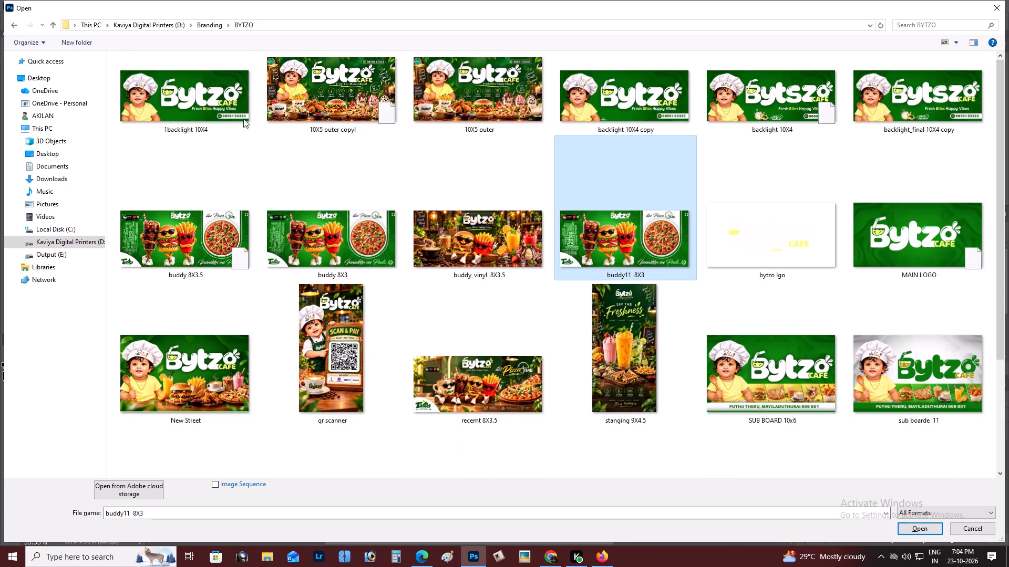
pyautogui.click(224, 240)
pyautogui.scroll(-1, 224, 240)
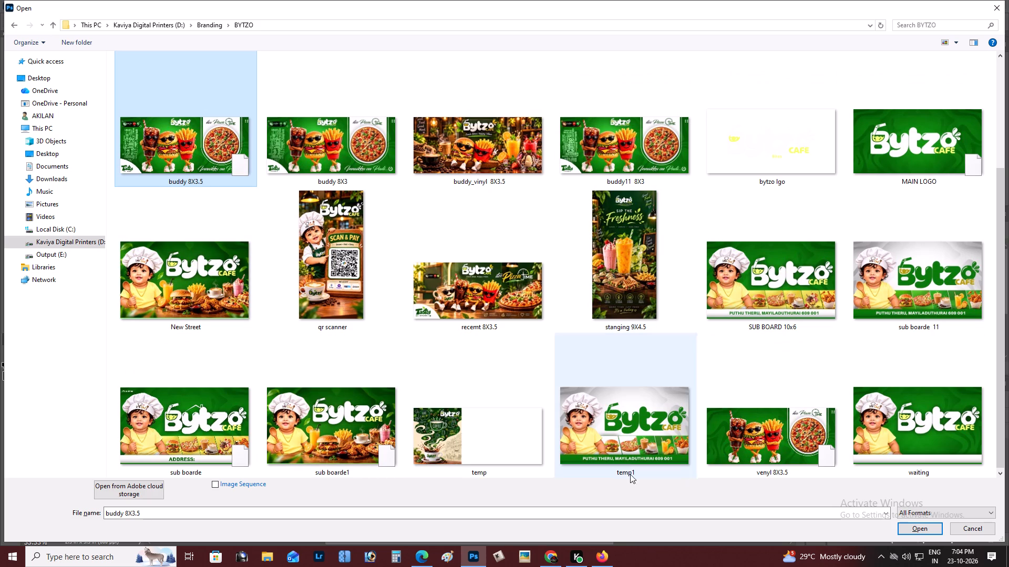
pyautogui.click(972, 524)
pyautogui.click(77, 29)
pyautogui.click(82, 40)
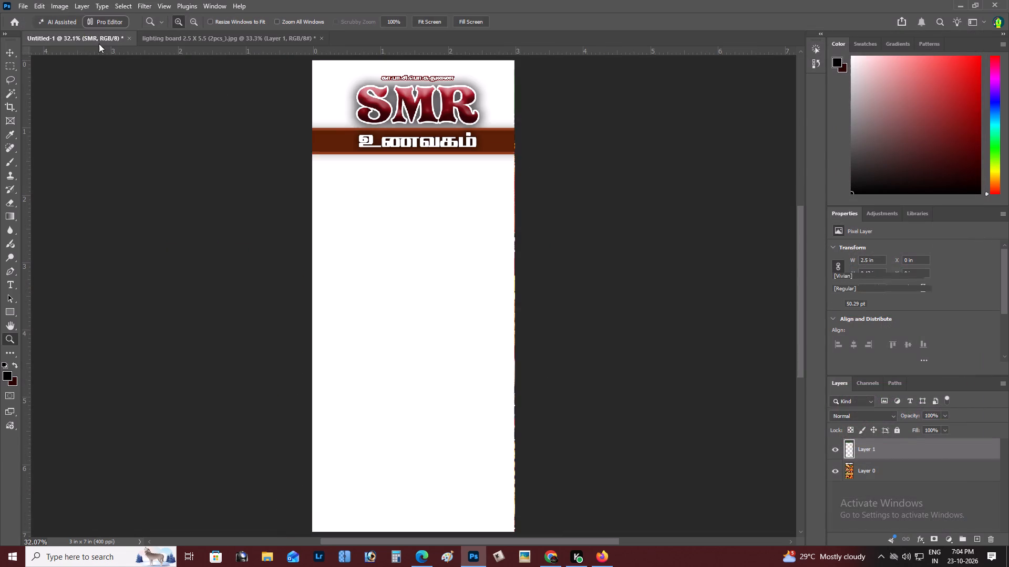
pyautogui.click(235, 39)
# Open the bytzo sign board 10X5 file from the BYTZO MYD folder.
pyautogui.hotkey('ctrl', 'o')
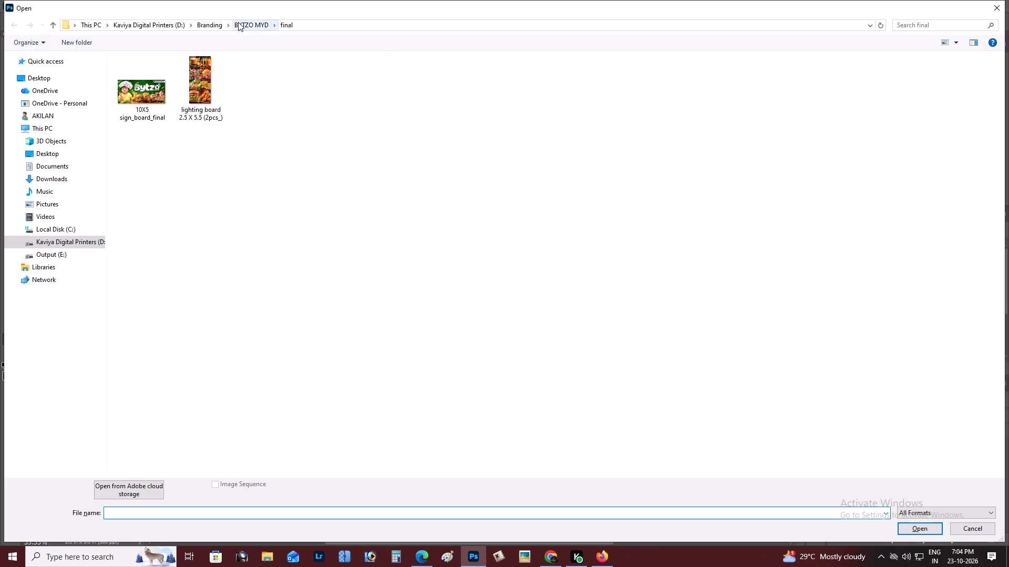
pyautogui.click(238, 22)
pyautogui.doubleClick(665, 106)
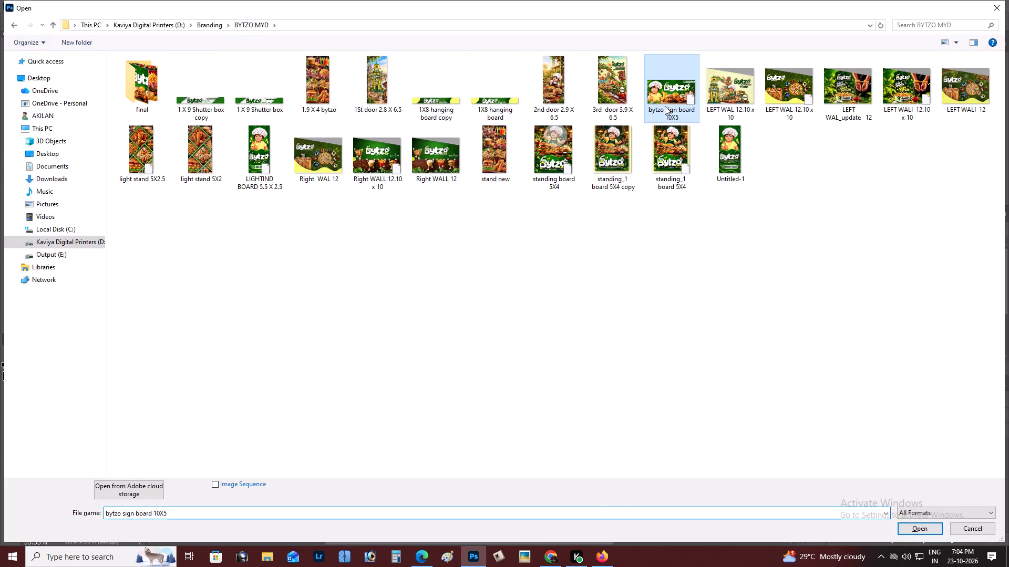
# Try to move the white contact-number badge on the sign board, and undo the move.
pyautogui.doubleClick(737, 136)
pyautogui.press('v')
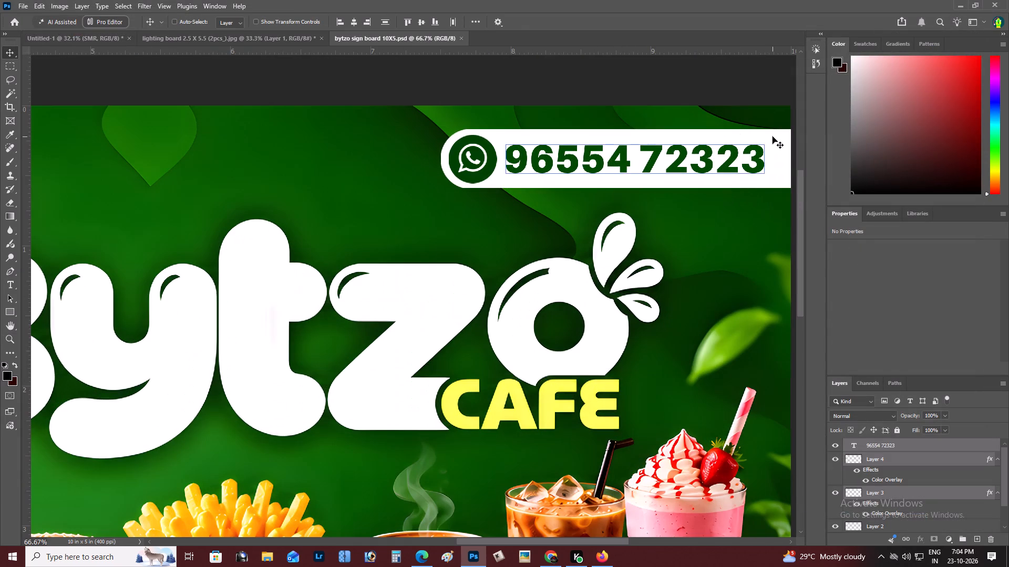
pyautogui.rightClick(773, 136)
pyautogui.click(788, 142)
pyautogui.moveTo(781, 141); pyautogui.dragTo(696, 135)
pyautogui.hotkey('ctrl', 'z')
# Copy the contact number text together with its WhatsApp icon from the sign board onto the lighting board's green strip.
pyautogui.keyDown('shift'); pyautogui.rightClick(643, 158); pyautogui.keyUp('shift')
pyautogui.keyDown('shift'); pyautogui.click(661, 165); pyautogui.keyUp('shift')
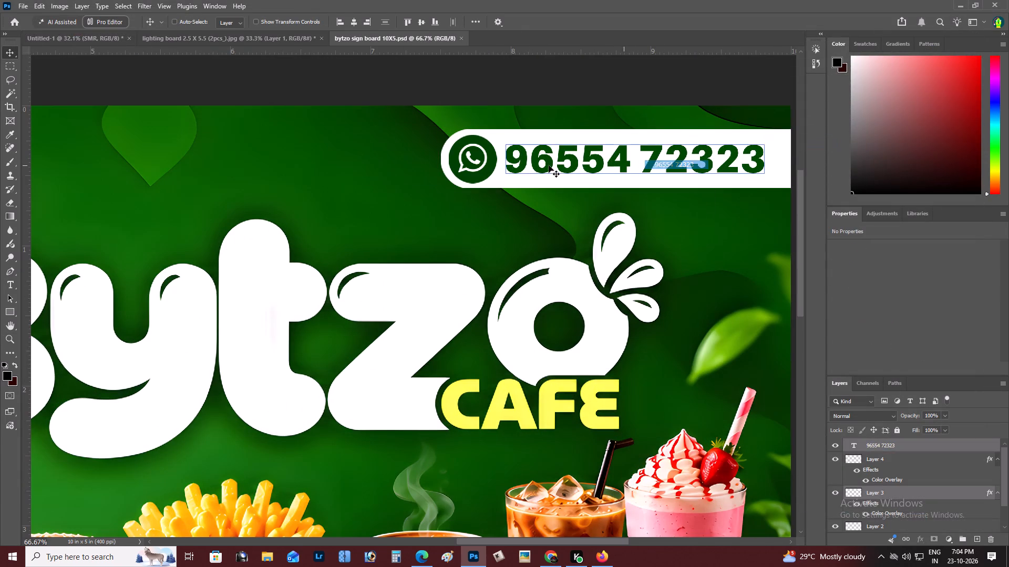
pyautogui.keyDown('shift'); pyautogui.rightClick(486, 154); pyautogui.keyUp('shift')
pyautogui.keyDown('shift'); pyautogui.click(506, 163); pyautogui.keyUp('shift')
pyautogui.moveTo(506, 164); pyautogui.dragTo(469, 138)
pyautogui.hotkey('ctrl', 'z')
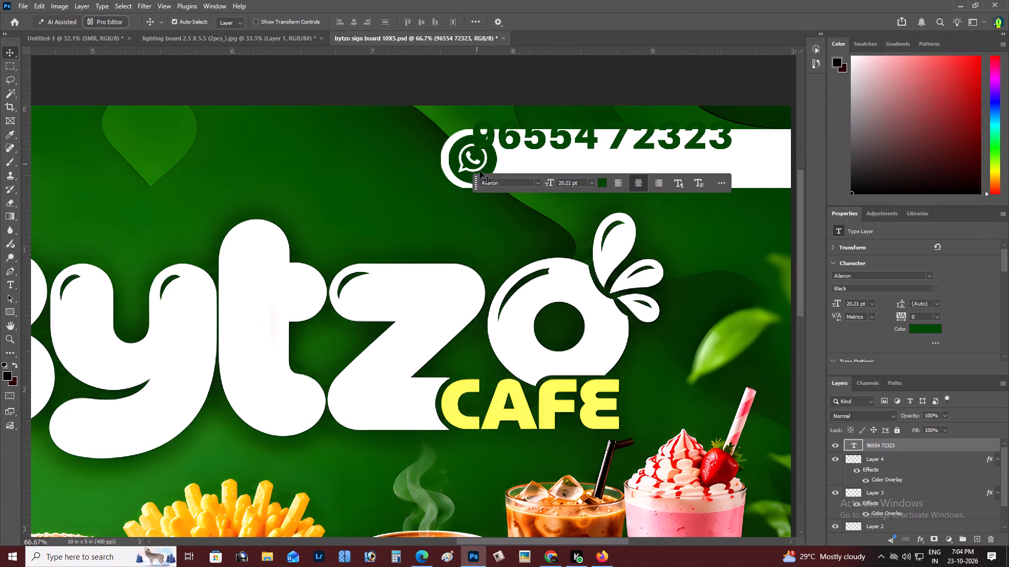
pyautogui.keyDown('shift'); pyautogui.rightClick(472, 154); pyautogui.keyUp('shift')
pyautogui.keyDown('shift'); pyautogui.click(489, 160); pyautogui.keyUp('shift')
pyautogui.moveTo(488, 160); pyautogui.dragTo(140, 64)
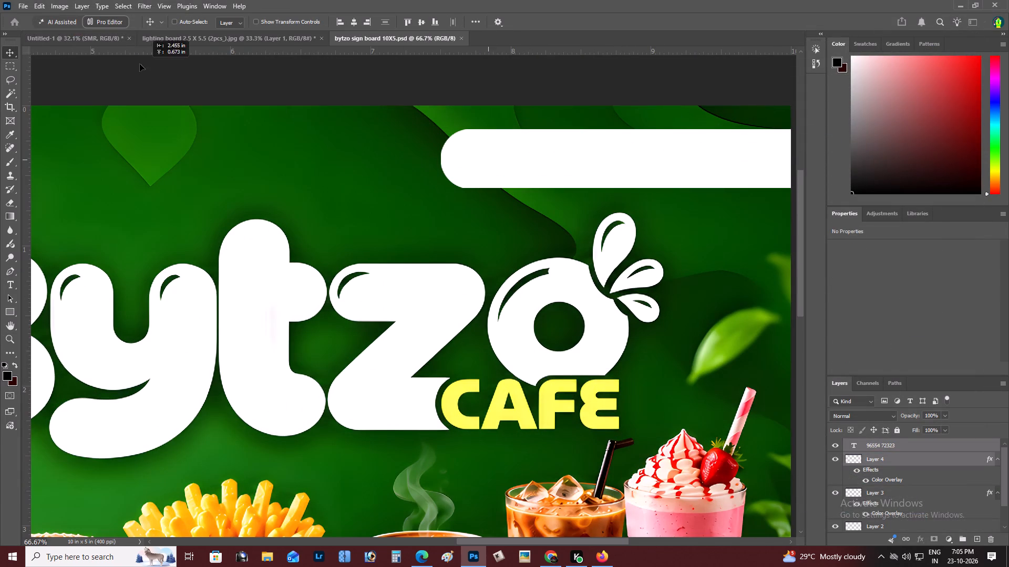
pyautogui.moveTo(140, 64); pyautogui.dragTo(356, 80)
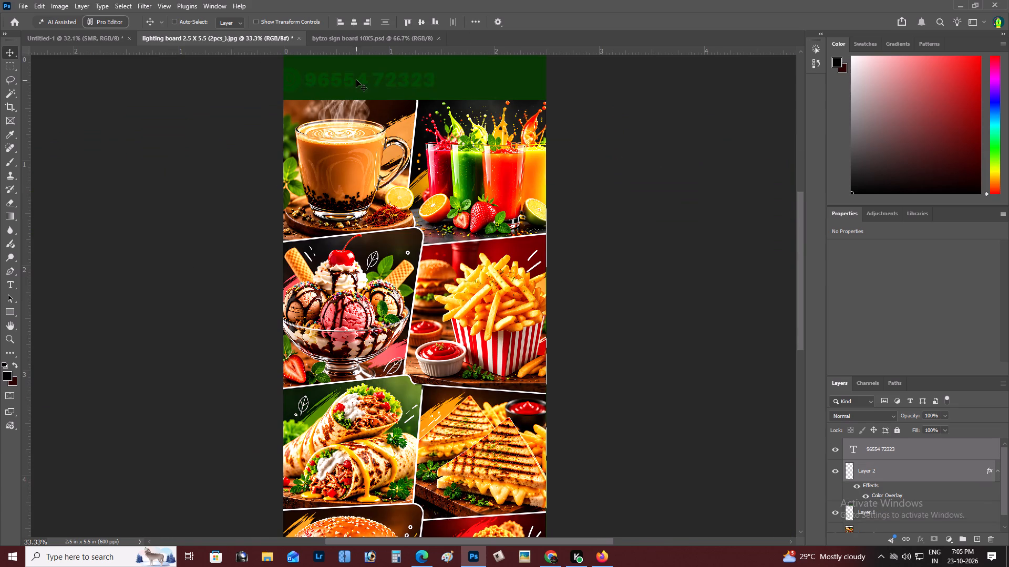
# Scale the contact number and WhatsApp icon together to about 148% and position them within the green strip.
pyautogui.press('space')
pyautogui.moveTo(412, 110); pyautogui.dragTo(412, 156)
pyautogui.hotkey('ctrl', 't')
pyautogui.moveTo(439, 115); pyautogui.dragTo(493, 111)
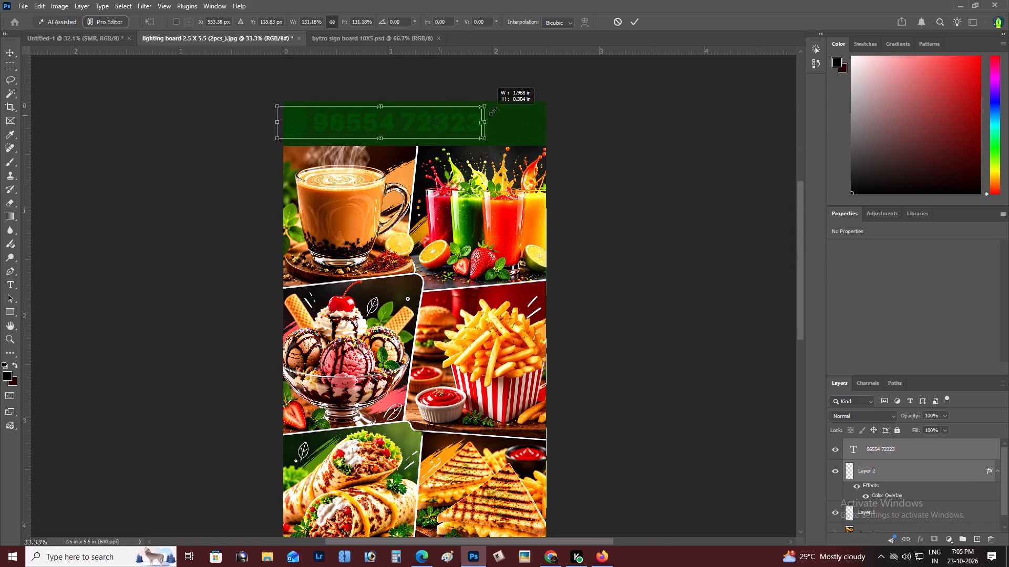
pyautogui.moveTo(493, 111); pyautogui.dragTo(516, 109)
pyautogui.moveTo(472, 124); pyautogui.dragTo(476, 132)
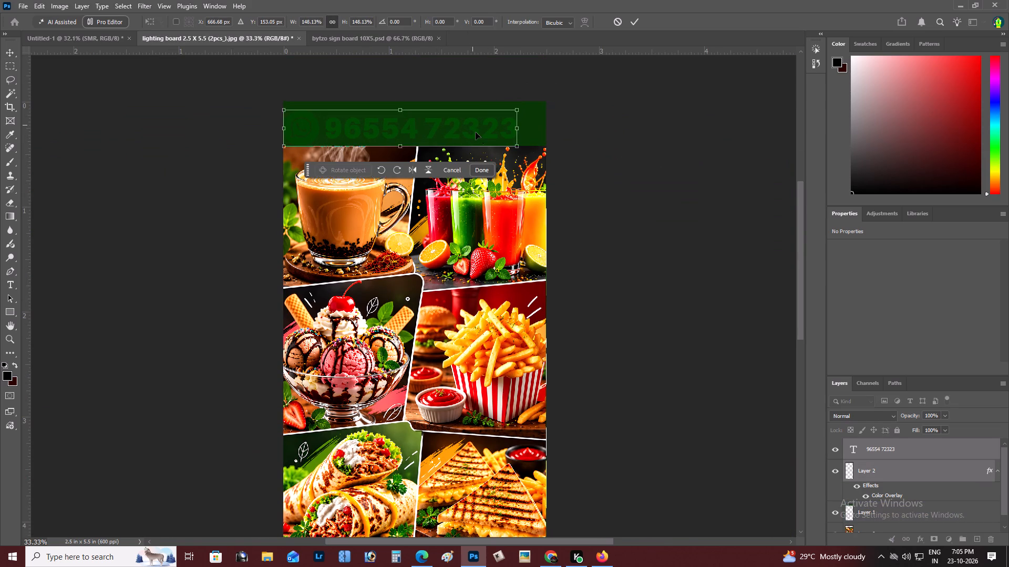
pyautogui.hotkey('ctrl', 'Return')
# Delete the WhatsApp icon from the green strip, keeping the strip and the contact number.
pyautogui.press('z')
pyautogui.click(459, 120)
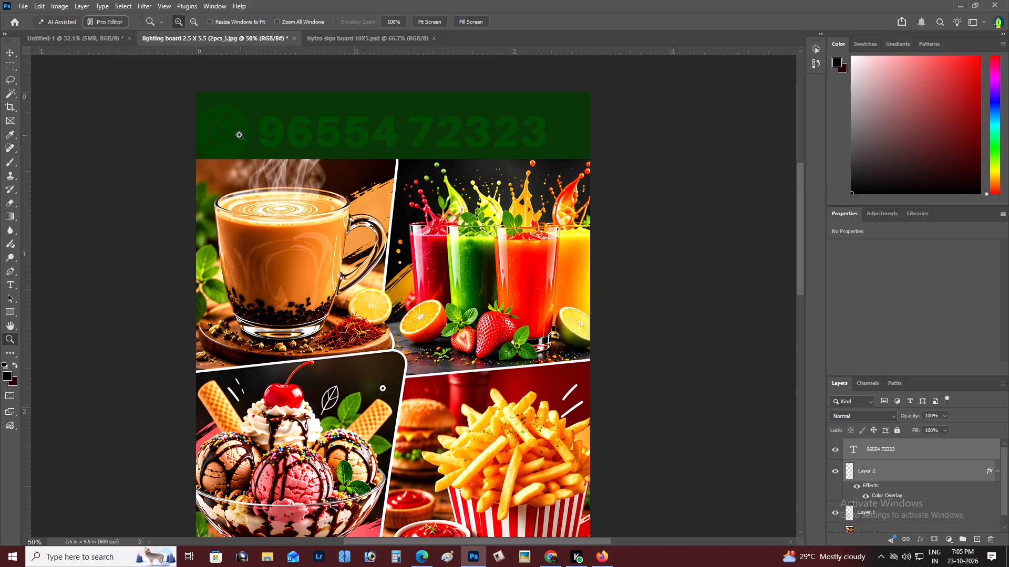
pyautogui.press('v')
pyautogui.rightClick(222, 134)
pyautogui.click(233, 140)
pyautogui.press('BackSpace')
pyautogui.hotkey('ctrl', 'z')
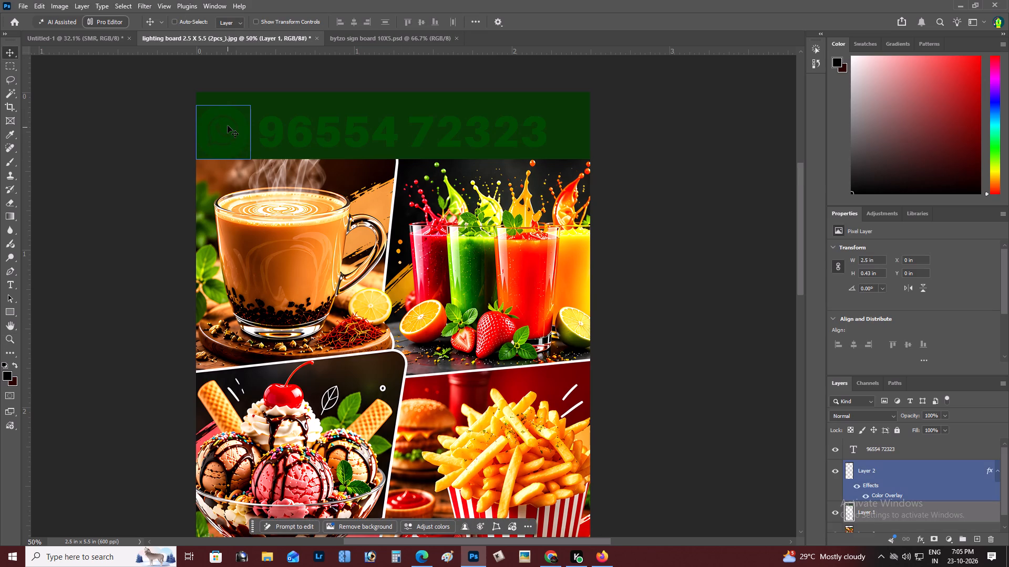
pyautogui.rightClick(228, 124)
pyautogui.click(239, 129)
pyautogui.moveTo(253, 125); pyautogui.dragTo(262, 123)
pyautogui.press('BackSpace')
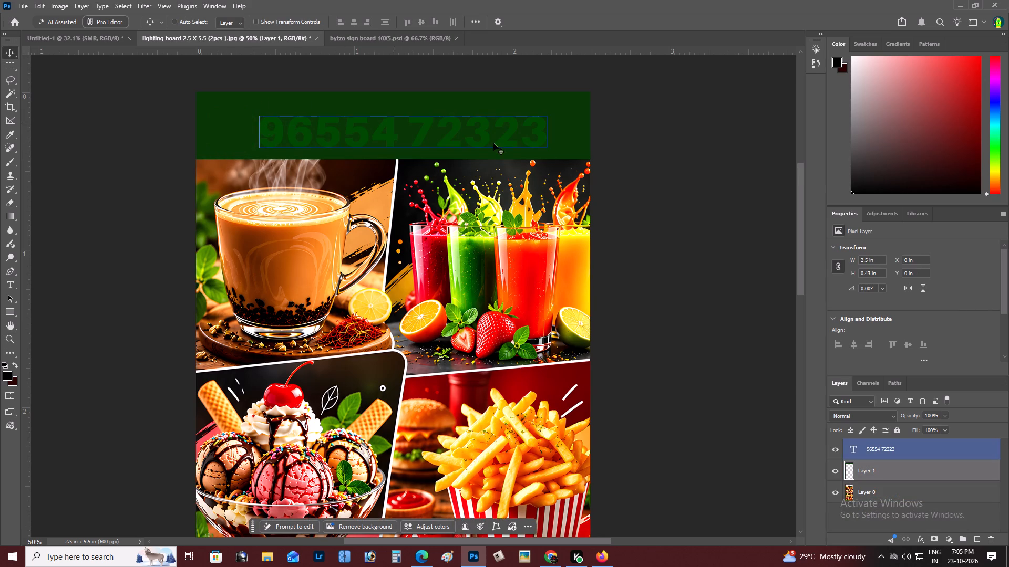
# Nudge the contact number text slightly left so it sits nearer the centre of the green strip.
pyautogui.rightClick(438, 121)
pyautogui.click(448, 125)
pyautogui.moveTo(448, 125); pyautogui.dragTo(434, 125)
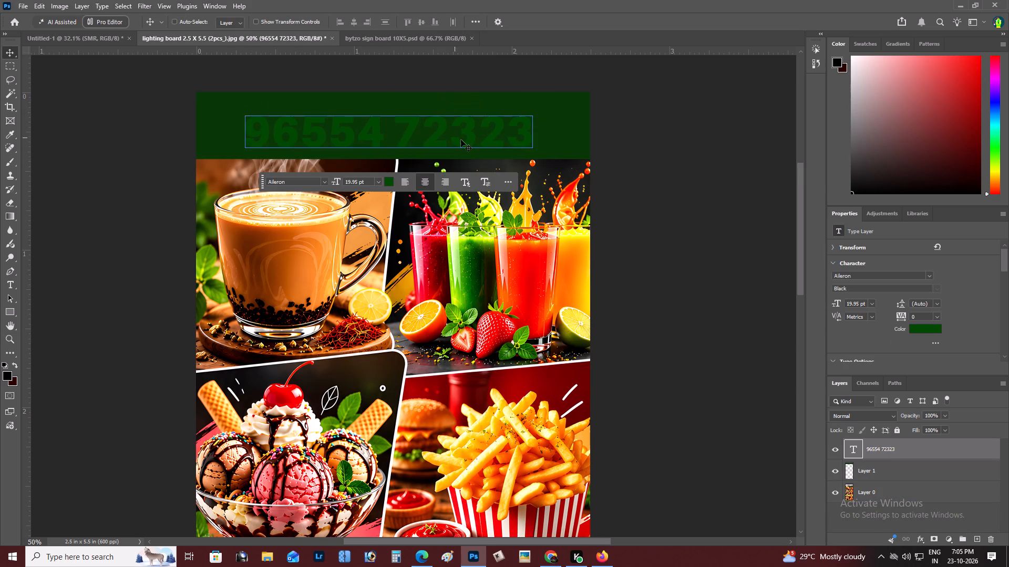
# Set the contact number's text colour to white (#ffffff).
pyautogui.click(388, 183)
pyautogui.moveTo(766, 221); pyautogui.dragTo(602, 151)
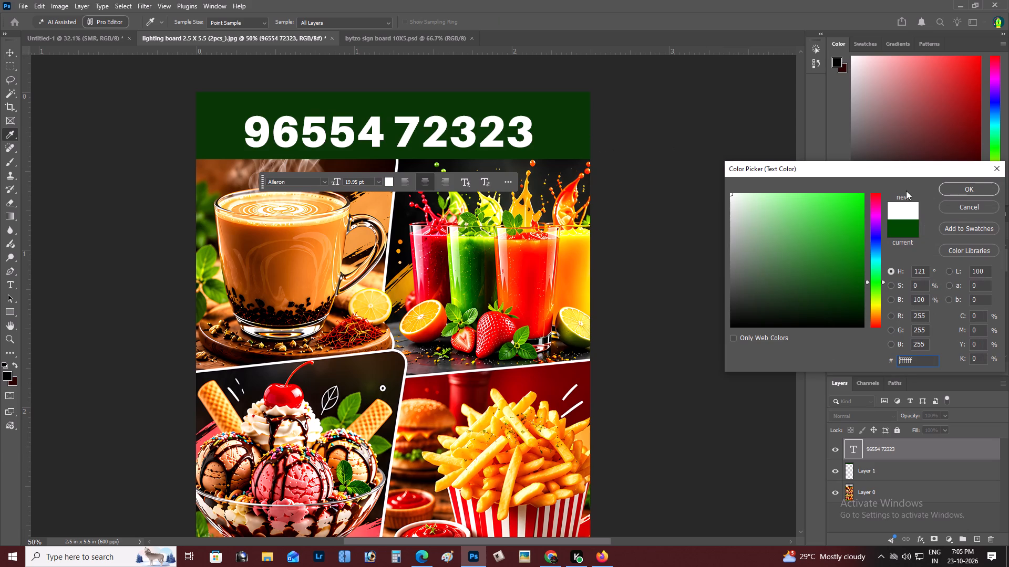
pyautogui.click(987, 185)
# Enlarge the contact number in the green strip to about 21.78 pt, scaling it evenly about its centre.
pyautogui.hotkey('ctrl', 't')
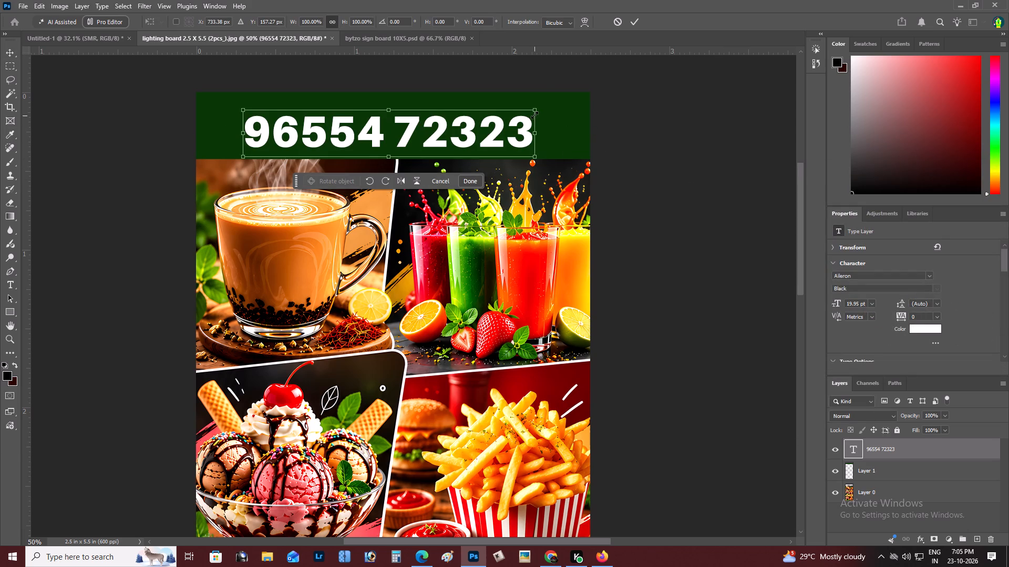
pyautogui.keyDown('alt'); pyautogui.moveTo(534, 115); pyautogui.dragTo(548, 115); pyautogui.keyUp('alt')
pyautogui.hotkey('ctrl', 'Return')
# Nudge the contact number down within the green strip to leave room above it for another text line.
pyautogui.press('v')
pyautogui.hotkey('shift', 'Down')
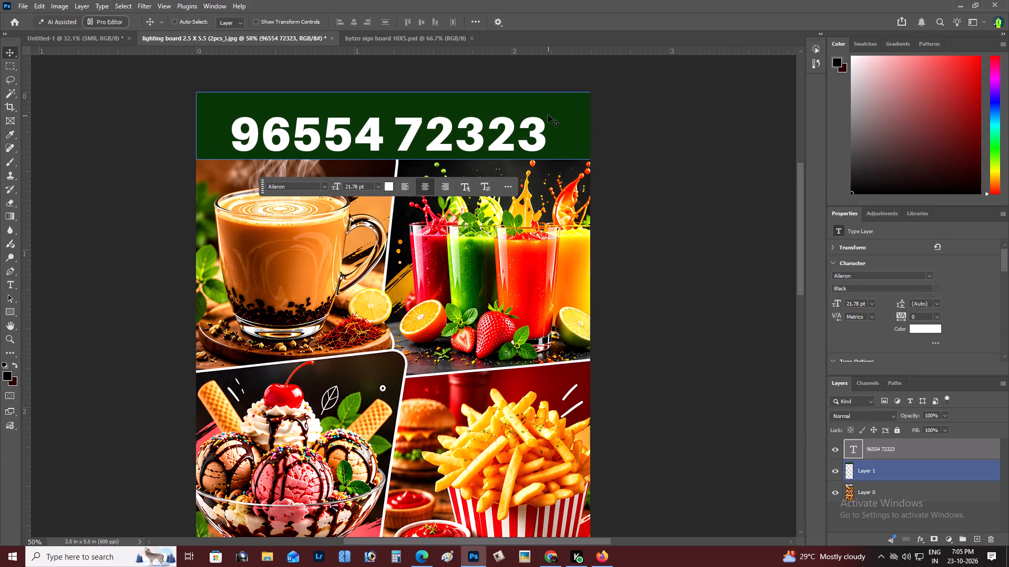
pyautogui.hotkey('shift', 'Down')
pyautogui.press('Up')
pyautogui.press('Up')
pyautogui.press('Up')
pyautogui.press('z')
pyautogui.keyDown('alt'); pyautogui.click(548, 115); pyautogui.keyUp('alt')
pyautogui.rightClick(548, 115)
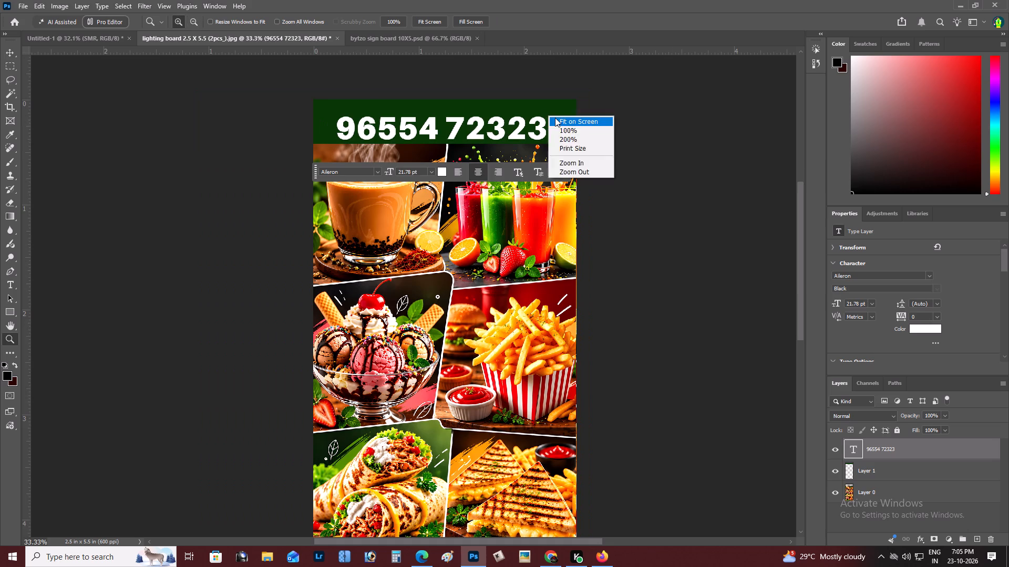
pyautogui.click(555, 118)
pyautogui.press('space')
pyautogui.moveTo(556, 118); pyautogui.dragTo(564, 234)
pyautogui.press('z')
pyautogui.tripleClick(358, 186)
pyautogui.press('v')
pyautogui.press('Up')
pyautogui.press('Up')
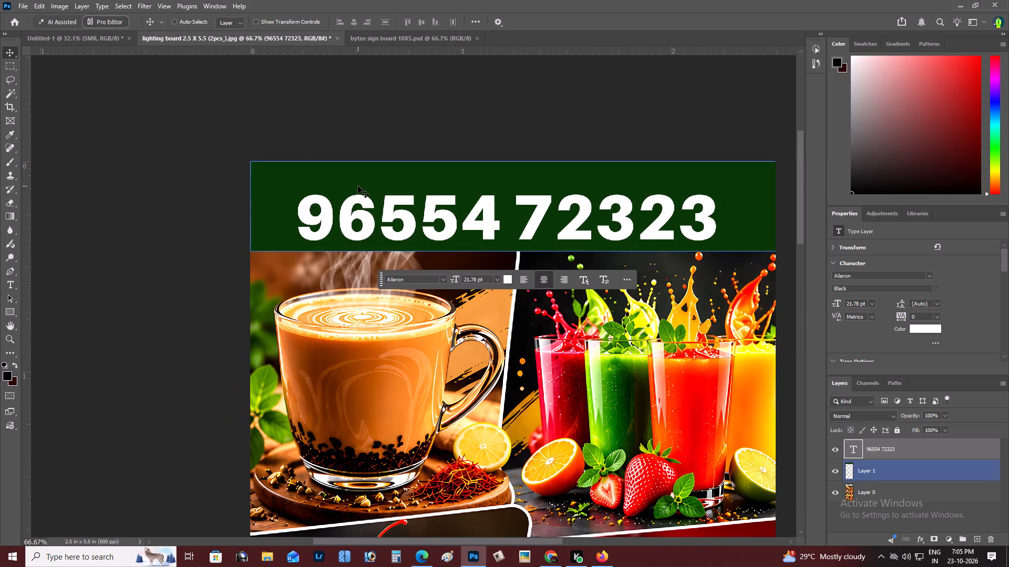
# Add a new white text line reading "For Contact us:-" in the upper part of the green strip.
pyautogui.press('t')
pyautogui.click(303, 182)
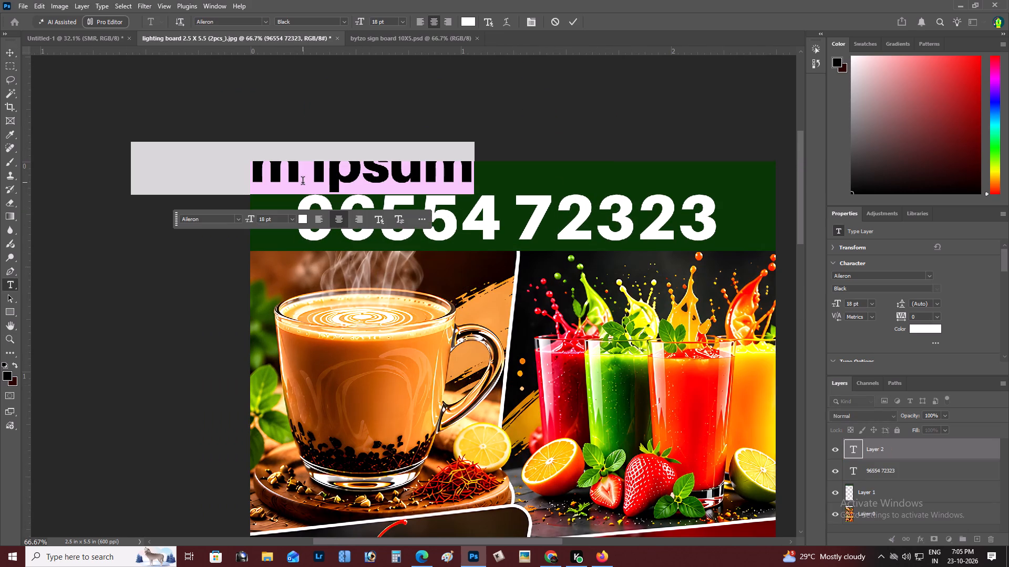
pyautogui.write('for')
pyautogui.press('space')
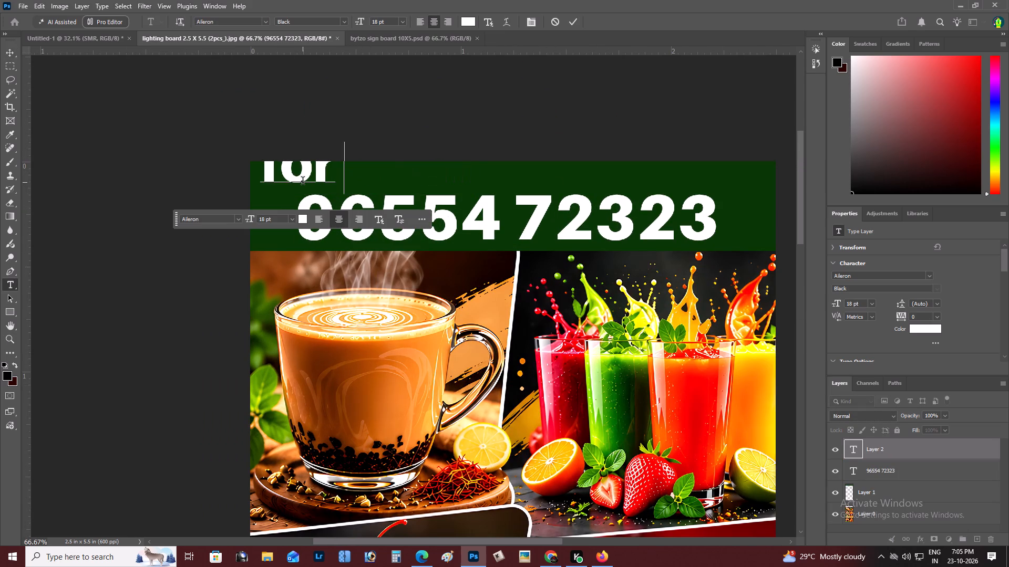
pyautogui.press('BackSpace')
pyautogui.press('BackSpace')
pyautogui.press('BackSpace')
pyautogui.press('BackSpace')
pyautogui.press('BackSpace')
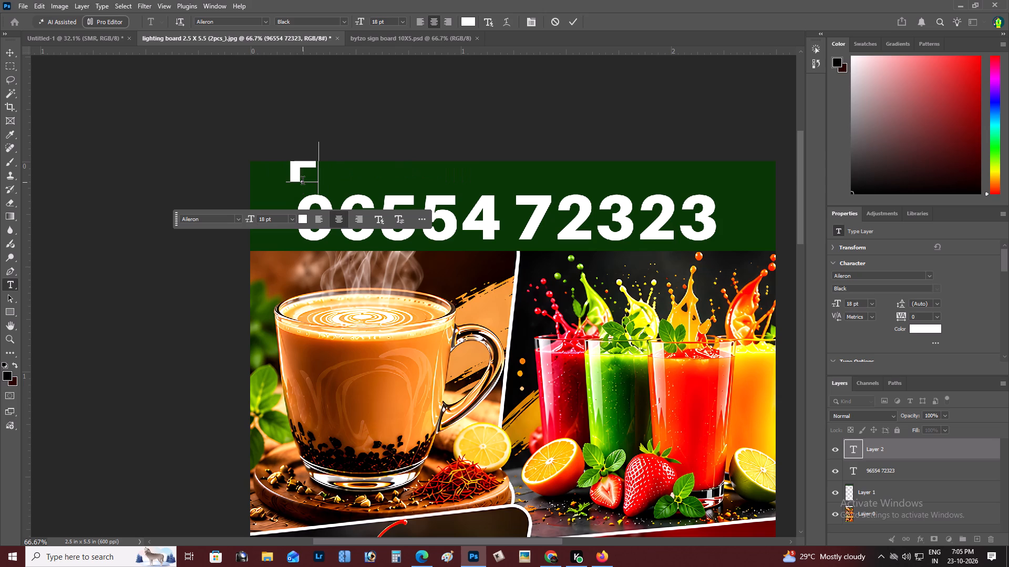
pyautogui.write('or')
pyautogui.press('space')
pyautogui.write('Contact us:')
pyautogui.press('-')
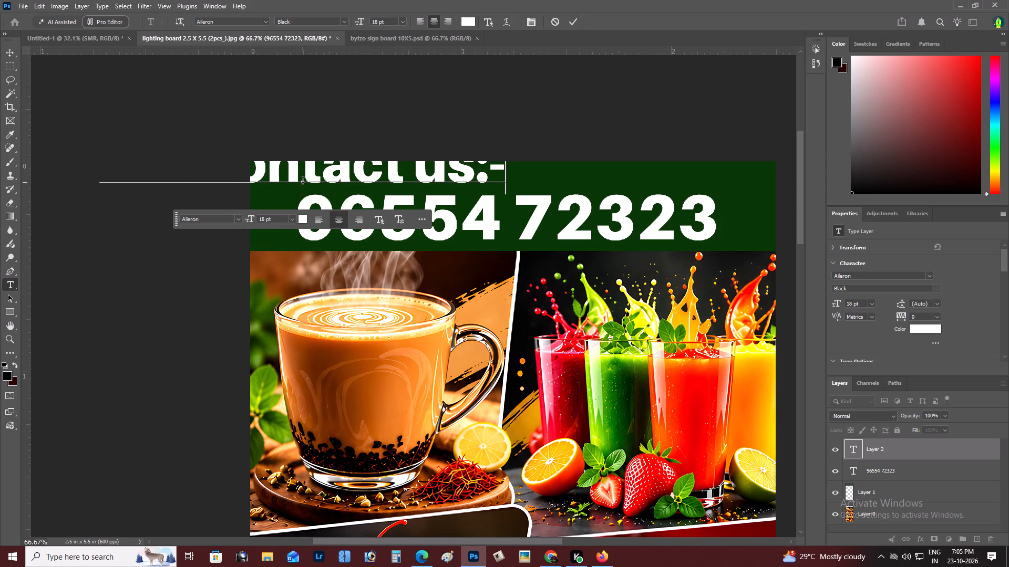
pyautogui.hotkey('ctrl', 'Return')
pyautogui.hotkey('ctrl', '\\')
# Scale the "For Contact us:-" text down to about 34%, giving a size of 6.1 pt.
pyautogui.hotkey('ctrl', 't')
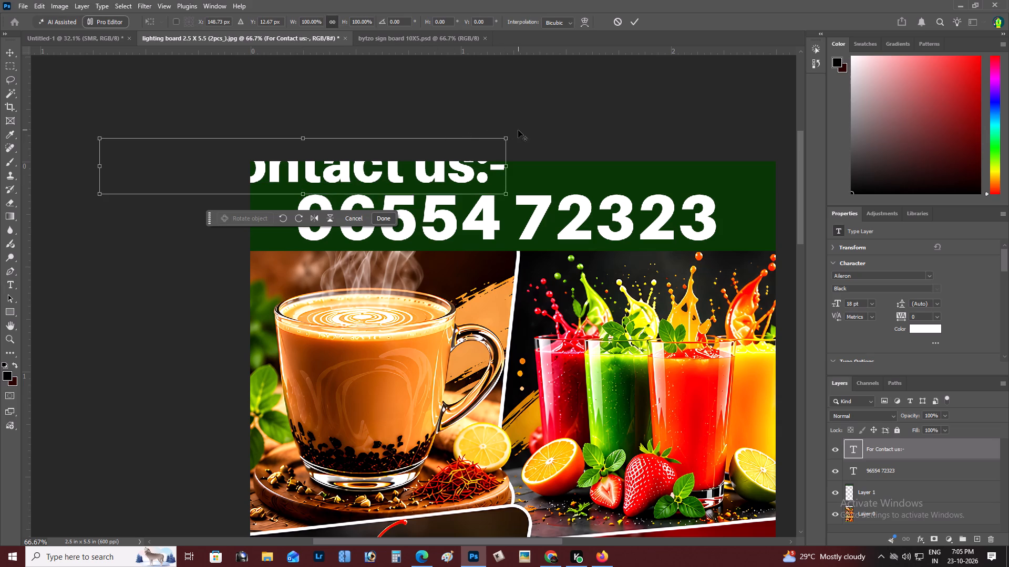
pyautogui.keyDown('alt'); pyautogui.moveTo(509, 135); pyautogui.dragTo(378, 178); pyautogui.keyUp('alt')
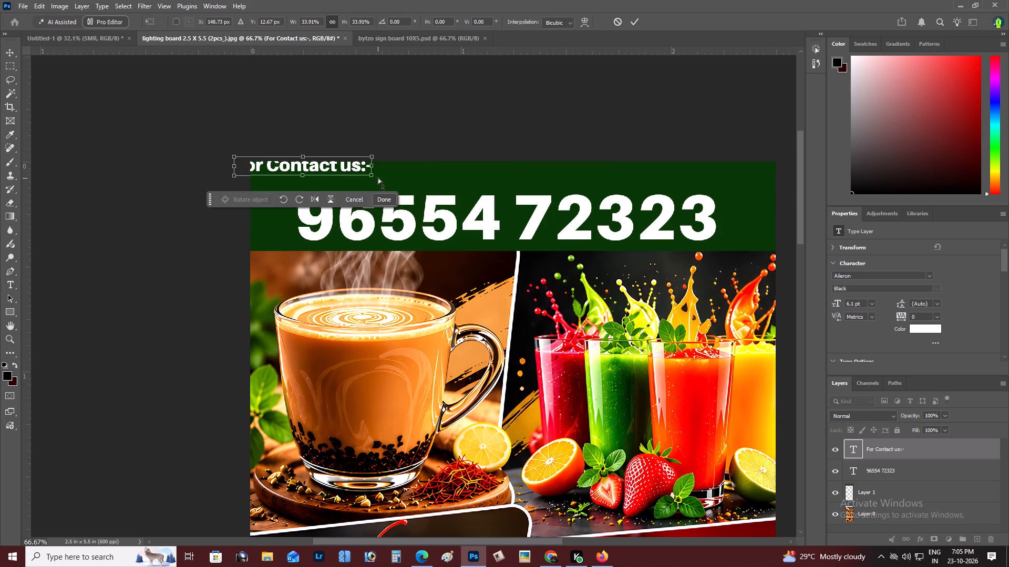
pyautogui.press('Return')
# Move the "For Contact us:-" text fully into the green strip, roughly centred above the contact number.
pyautogui.click(12, 58)
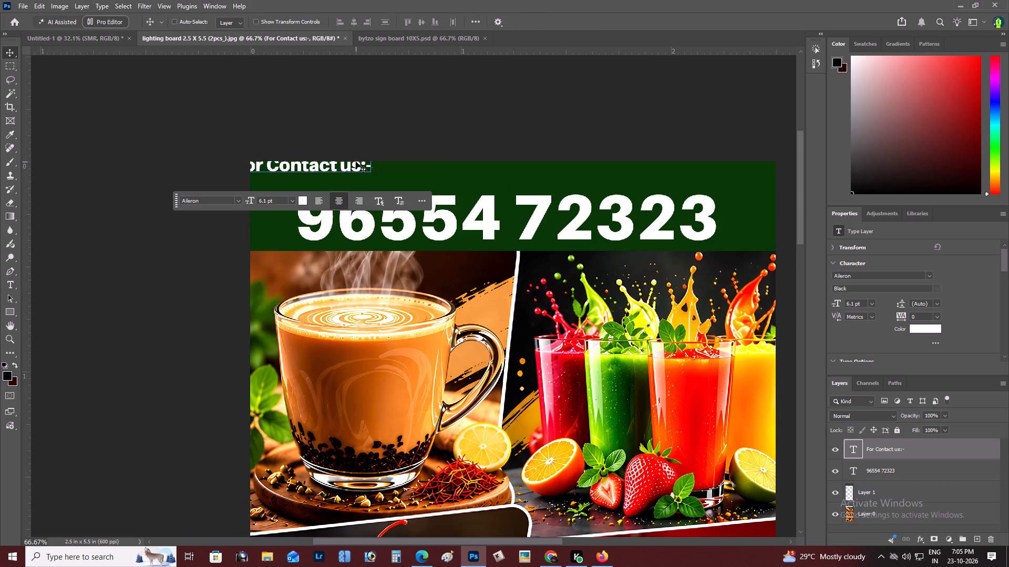
pyautogui.moveTo(356, 162); pyautogui.dragTo(544, 173)
pyautogui.press('z')
pyautogui.doubleClick(509, 177)
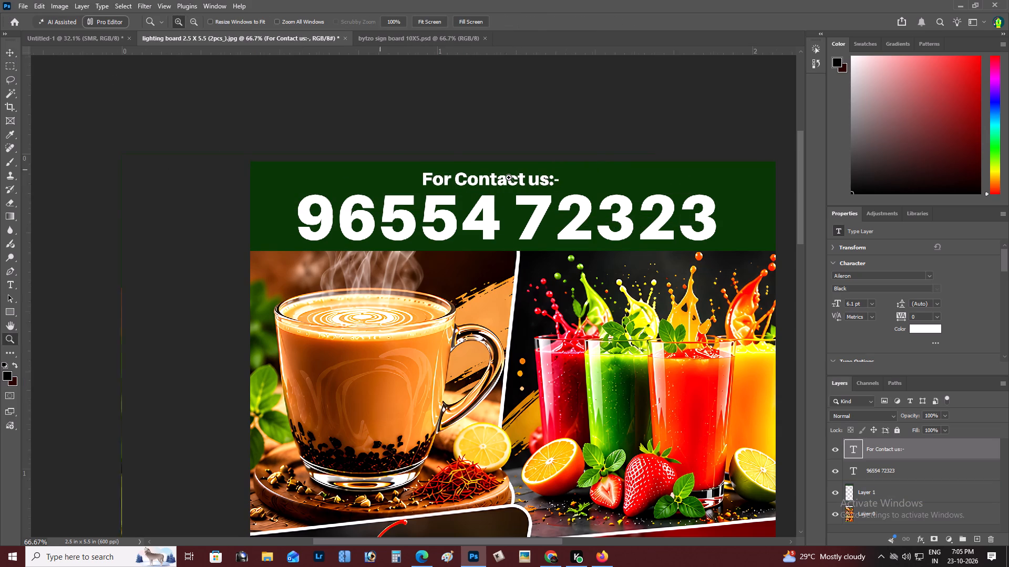
pyautogui.press('space')
pyautogui.click(509, 177)
pyautogui.press('v')
pyautogui.moveTo(473, 195); pyautogui.dragTo(487, 192)
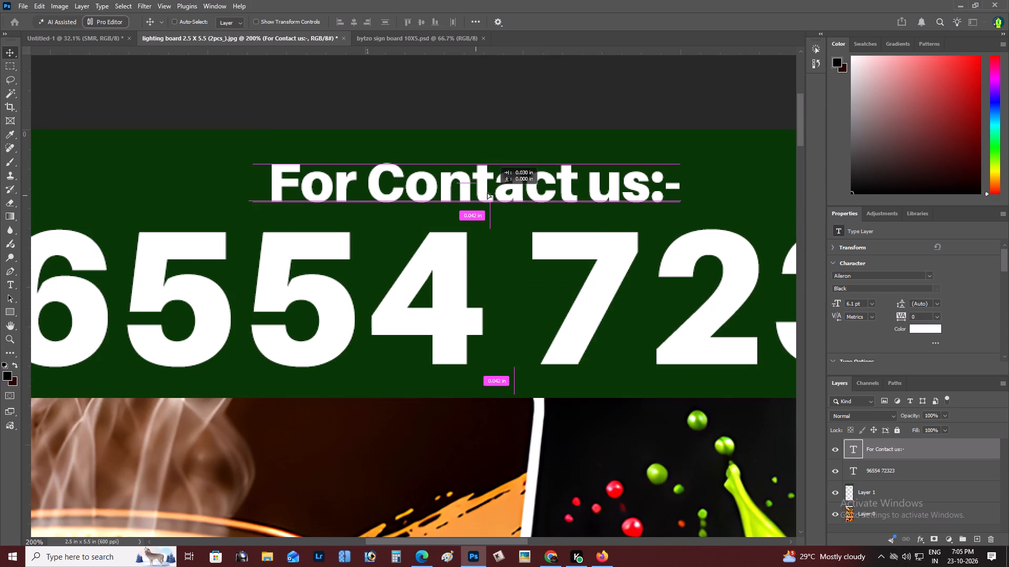
pyautogui.moveTo(487, 192); pyautogui.dragTo(491, 192)
# Fit the whole board in view and move the floating text options off the artwork to uncover the green strip.
pyautogui.press('z')
pyautogui.keyDown('alt'); pyautogui.click(418, 200); pyautogui.keyUp('alt')
pyautogui.rightClick(427, 194)
pyautogui.click(400, 183)
pyautogui.press('z')
pyautogui.keyDown('alt'); pyautogui.click(400, 183); pyautogui.keyUp('alt')
pyautogui.rightClick(400, 183)
pyautogui.click(412, 186)
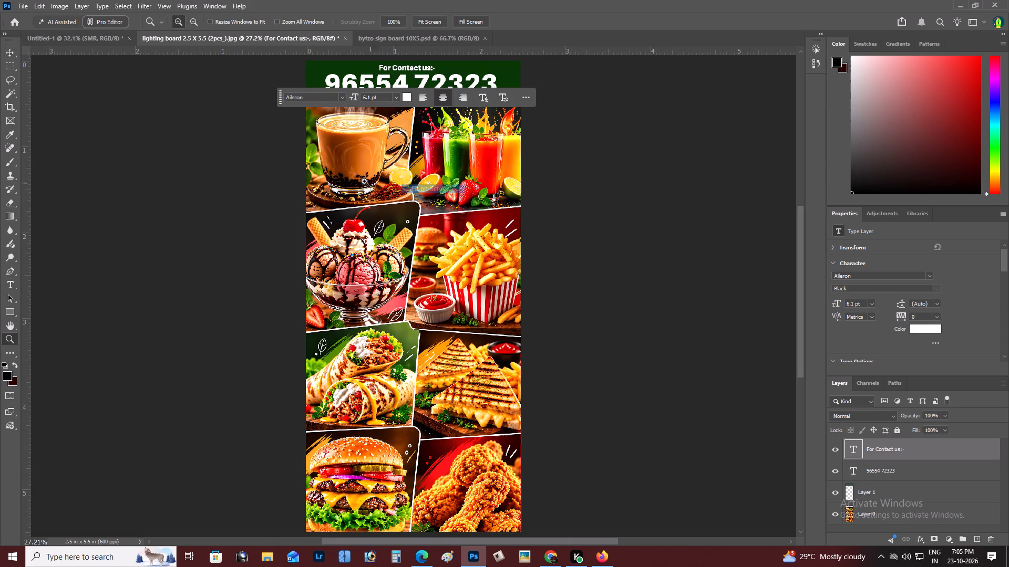
pyautogui.moveTo(279, 100); pyautogui.dragTo(624, 62)
# Shift the "For Contact us:-" text about 0.05 in right to centre it over the contact number, and nudge it slightly up.
pyautogui.click(346, 133)
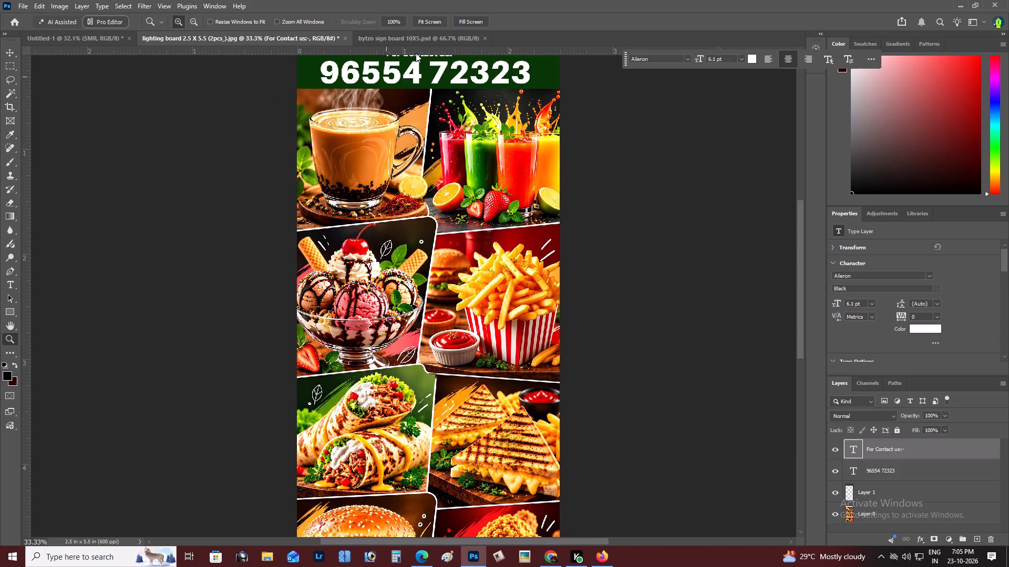
pyautogui.click(419, 51)
pyautogui.press('space')
pyautogui.press('space')
pyautogui.press('space')
pyautogui.press('space')
pyautogui.press('space')
pyautogui.press('space')
pyautogui.press('space')
pyautogui.press('space')
pyautogui.moveTo(429, 78); pyautogui.dragTo(440, 159)
pyautogui.press('z')
pyautogui.tripleClick(467, 132)
pyautogui.press('v')
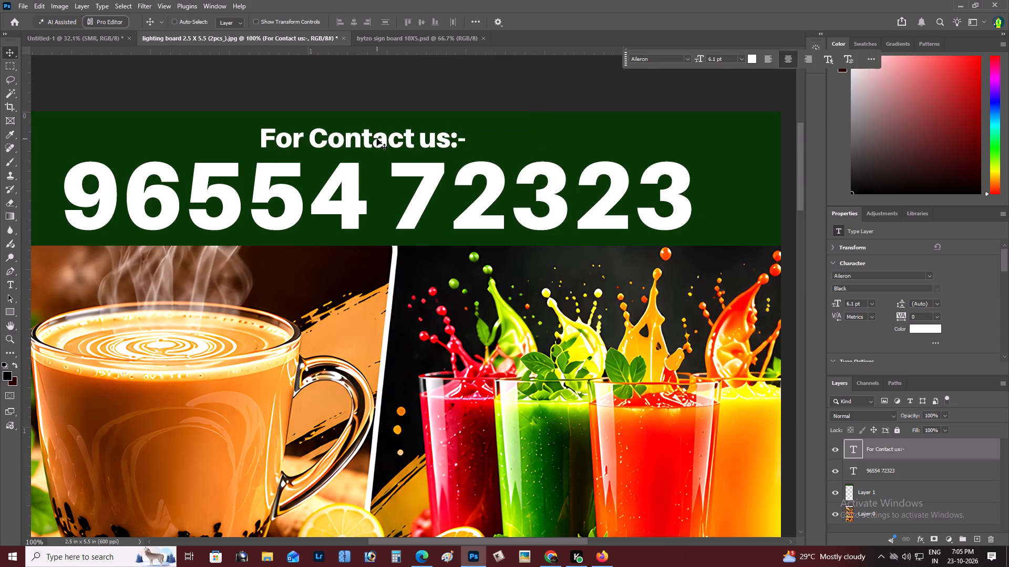
pyautogui.moveTo(374, 139); pyautogui.dragTo(388, 135)
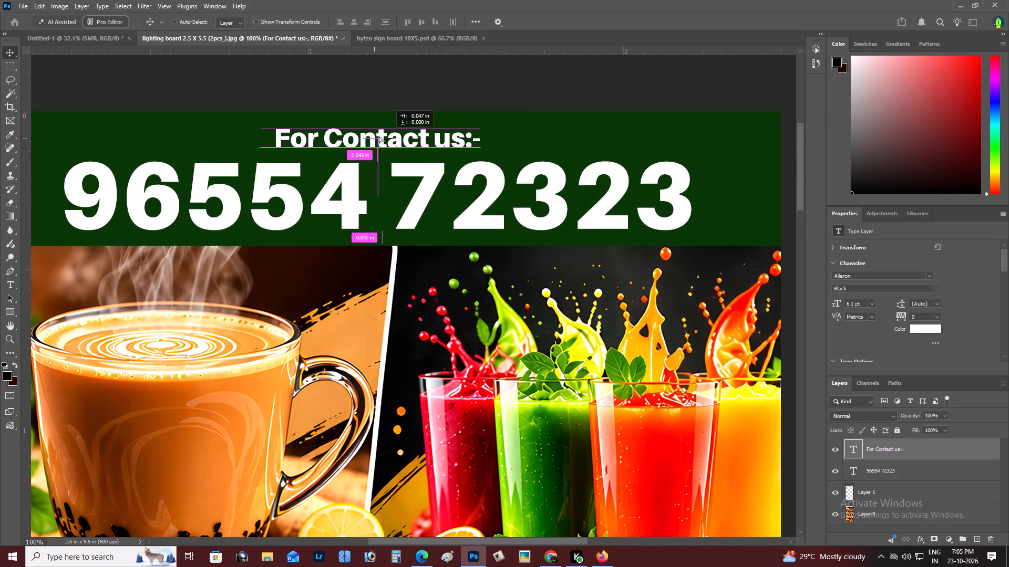
pyautogui.press('z')
pyautogui.keyDown('alt'); pyautogui.click(322, 145); pyautogui.keyUp('alt')
pyautogui.click(369, 171)
pyautogui.press('space')
pyautogui.moveTo(374, 176); pyautogui.dragTo(383, 197)
pyautogui.press('z')
pyautogui.click(366, 176)
pyautogui.press('v')
pyautogui.press('Up')
# Select the contact number and nudge it slightly down to widen the gap below "For Contact us:-".
pyautogui.press('z')
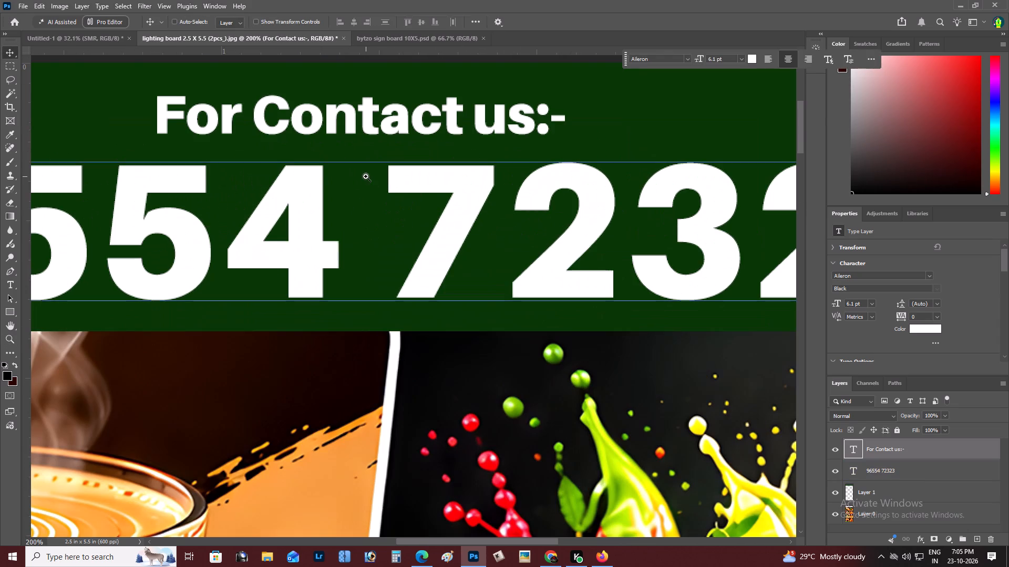
pyautogui.keyDown('alt'); pyautogui.click(366, 176); pyautogui.keyUp('alt')
pyautogui.press('space')
pyautogui.moveTo(366, 176); pyautogui.dragTo(367, 198)
pyautogui.press('v')
pyautogui.rightClick(328, 203)
pyautogui.click(333, 206)
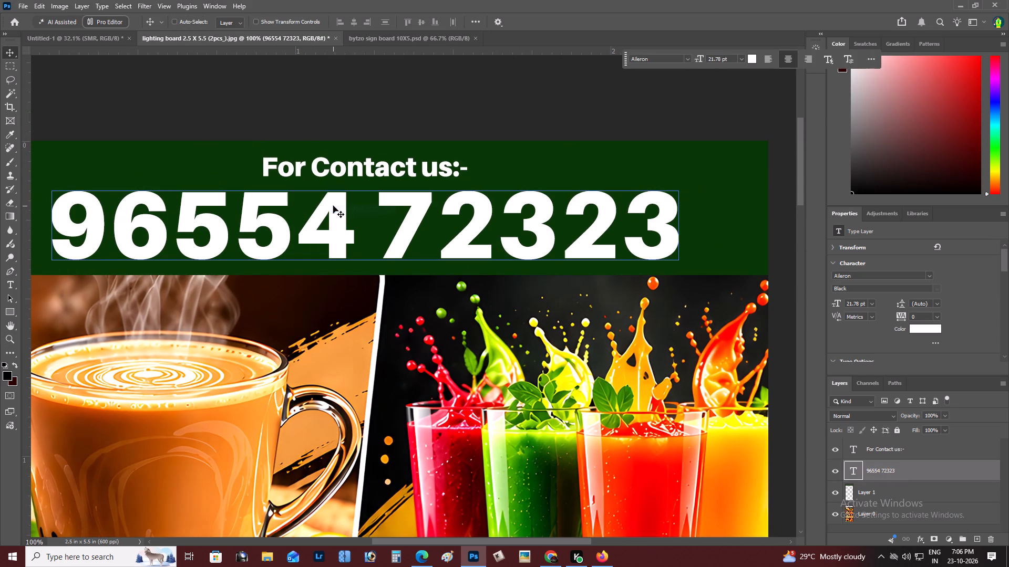
pyautogui.hotkey('shift', 'Down')
pyautogui.hotkey('shift', 'Down')
pyautogui.hotkey('shift', 'Down')
pyautogui.hotkey('shift', 'Up')
pyautogui.hotkey('shift', 'Up')
pyautogui.press('Down')
pyautogui.press('Down')
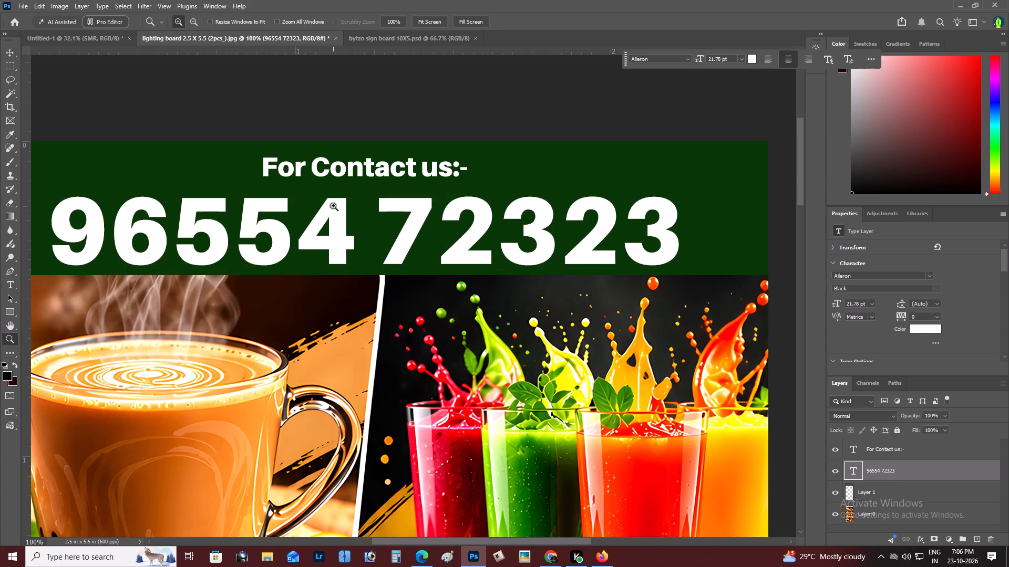
# Select the "For Contact us:-" text and nudge it slightly down to even out its spacing in the strip.
pyautogui.press('z')
pyautogui.keyDown('alt'); pyautogui.click(349, 205); pyautogui.keyUp('alt')
pyautogui.rightClick(349, 205)
pyautogui.click(361, 210)
pyautogui.press('space')
pyautogui.moveTo(362, 219); pyautogui.dragTo(363, 250)
pyautogui.doubleClick(403, 119)
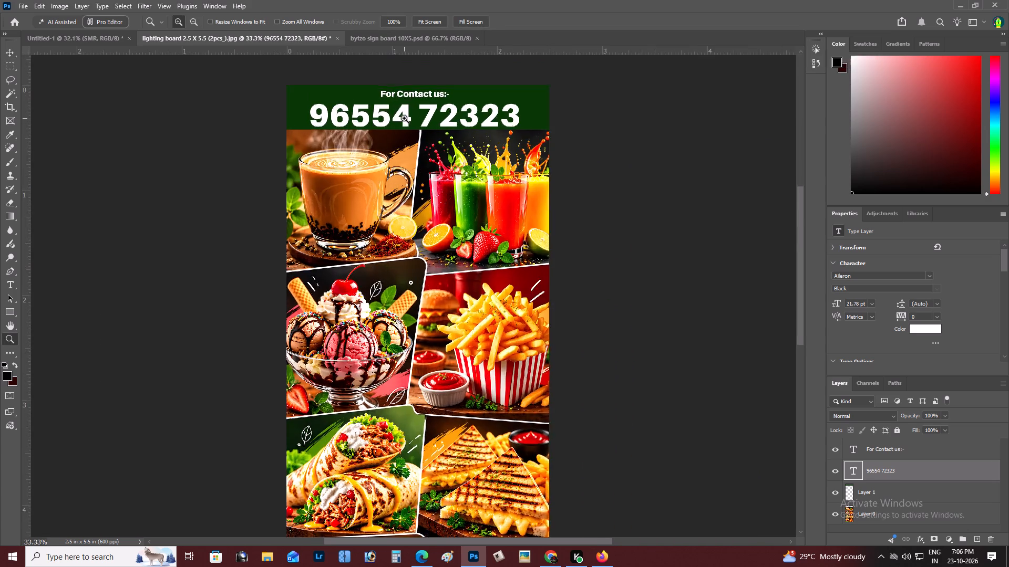
pyautogui.write('v')
pyautogui.press('space')
pyautogui.moveTo(404, 118); pyautogui.dragTo(405, 181)
pyautogui.press('z')
pyautogui.click(428, 154)
pyautogui.press('v')
pyautogui.rightClick(418, 135)
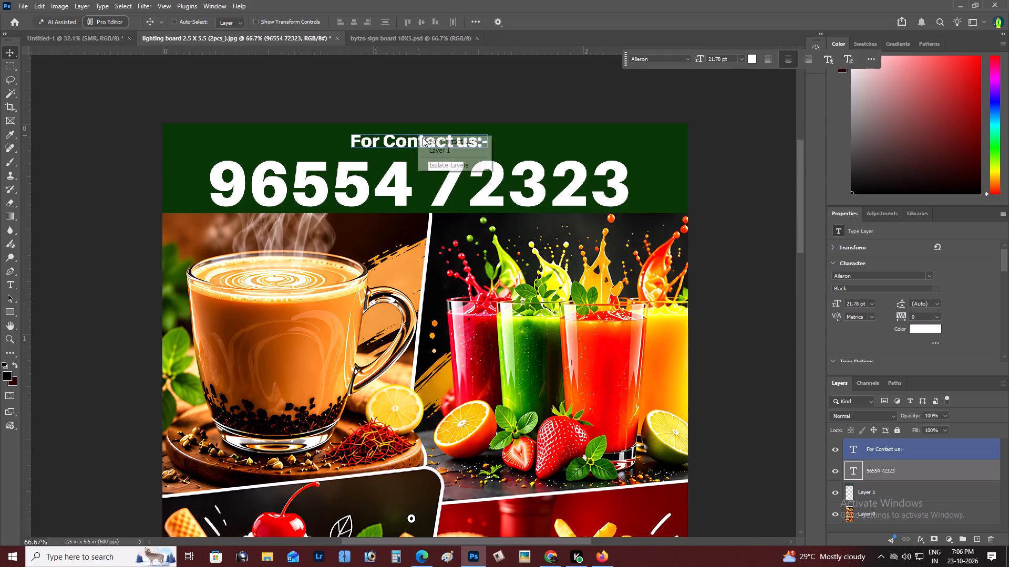
pyautogui.click(430, 142)
pyautogui.hotkey('shift', 'Down')
pyautogui.hotkey('shift', 'Down')
pyautogui.hotkey('shift', 'Up')
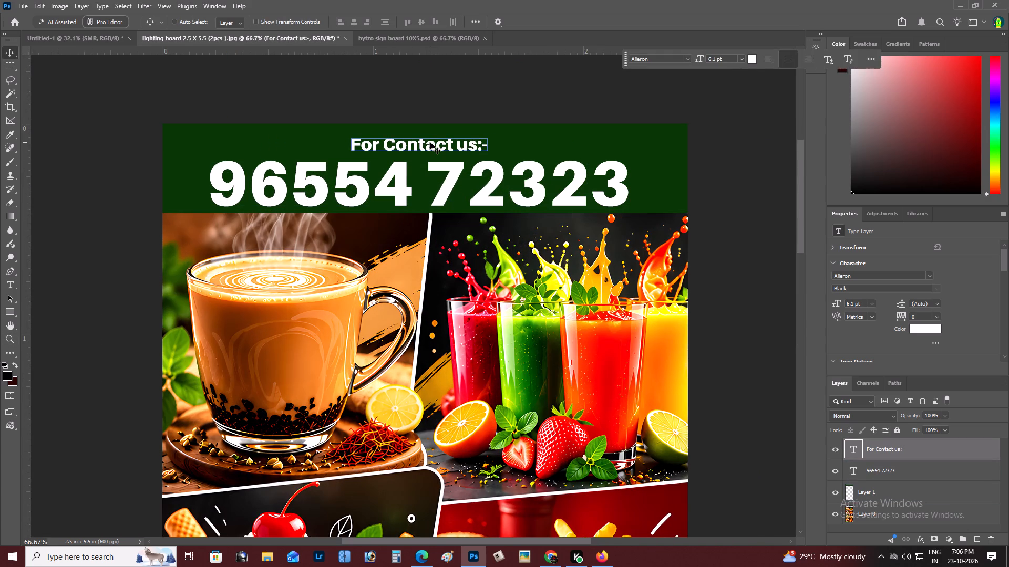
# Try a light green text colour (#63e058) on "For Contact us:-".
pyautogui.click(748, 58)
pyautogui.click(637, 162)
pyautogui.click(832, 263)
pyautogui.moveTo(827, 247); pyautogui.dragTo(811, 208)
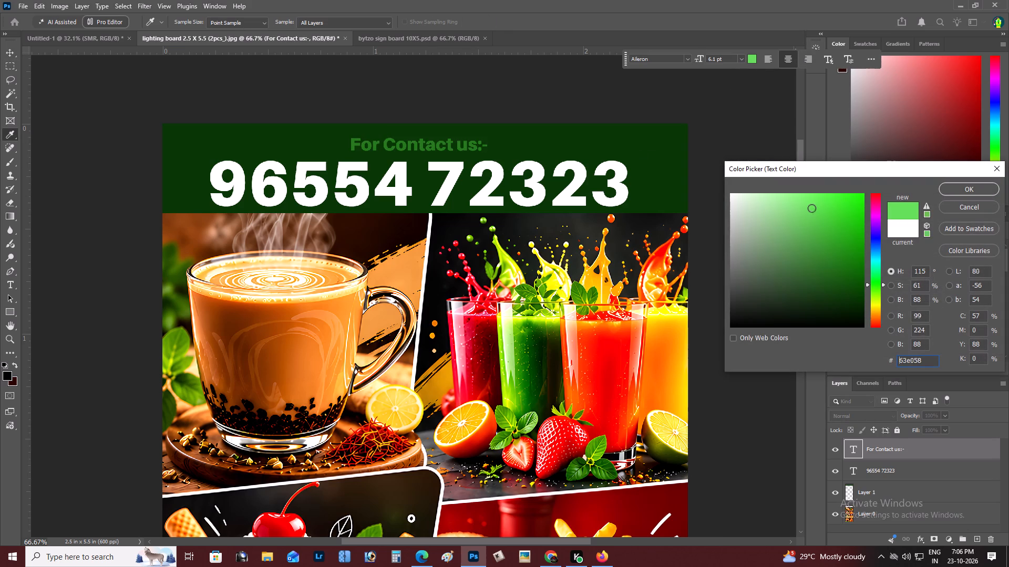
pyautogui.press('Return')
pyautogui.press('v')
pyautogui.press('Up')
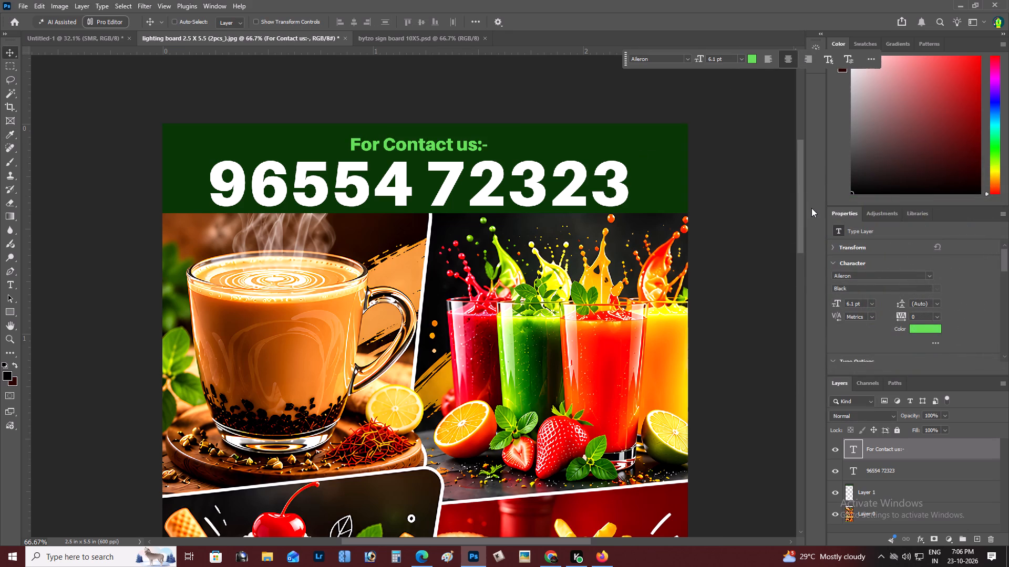
# Set the "For Contact us:-" text colour to pale yellow (#faffa8), after sampling the artwork's orange.
pyautogui.press('z')
pyautogui.keyDown('alt'); pyautogui.click(383, 133); pyautogui.keyUp('alt')
pyautogui.rightClick(383, 133)
pyautogui.click(388, 136)
pyautogui.press('space')
pyautogui.moveTo(394, 146); pyautogui.dragTo(399, 197)
pyautogui.doubleClick(462, 136)
pyautogui.press('space')
pyautogui.moveTo(462, 136); pyautogui.dragTo(457, 182)
pyautogui.click(751, 64)
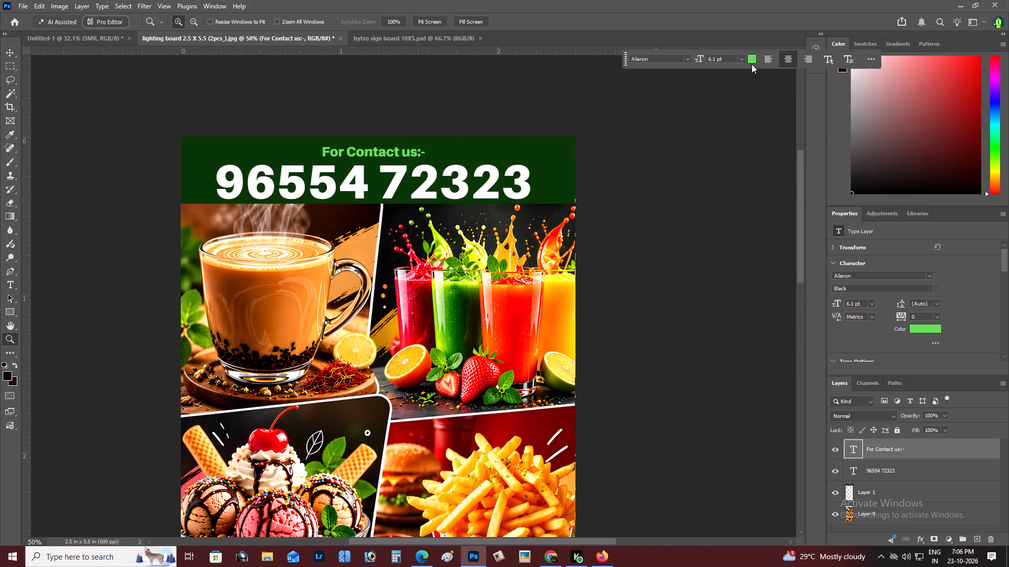
pyautogui.click(758, 56)
pyautogui.click(753, 57)
pyautogui.click(565, 291)
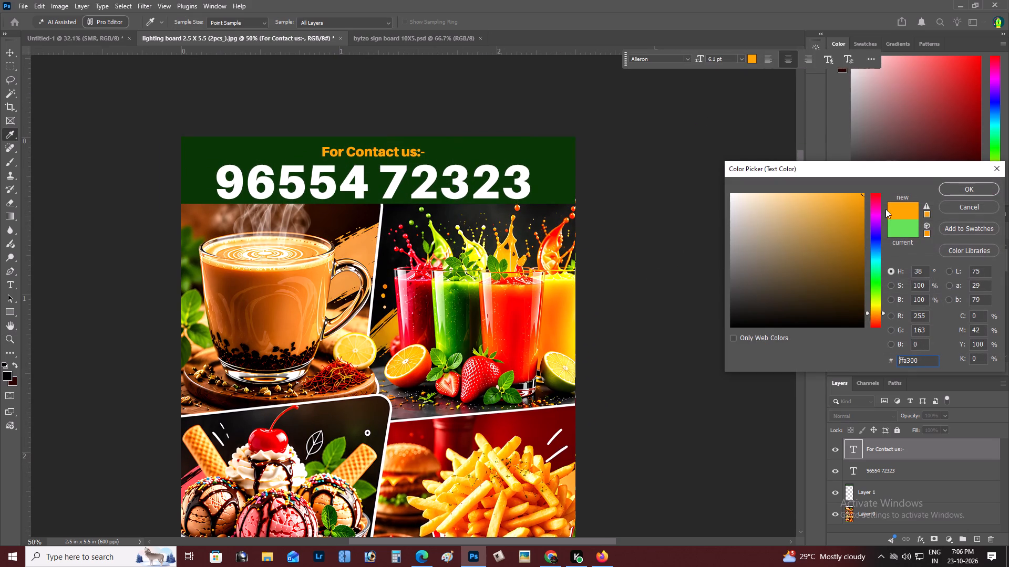
pyautogui.moveTo(778, 203); pyautogui.dragTo(758, 171)
pyautogui.click(877, 303)
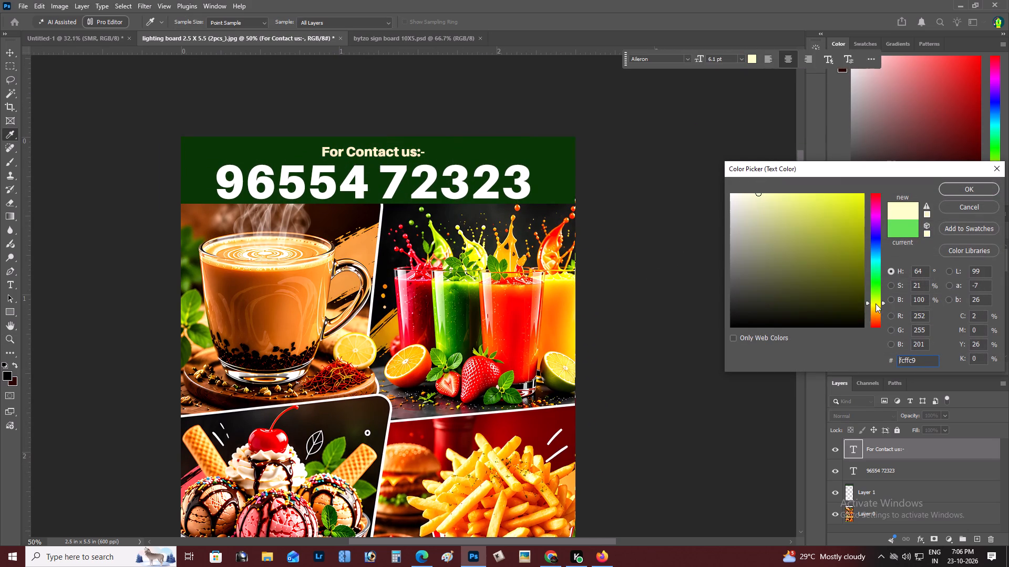
pyautogui.moveTo(781, 203); pyautogui.dragTo(776, 192)
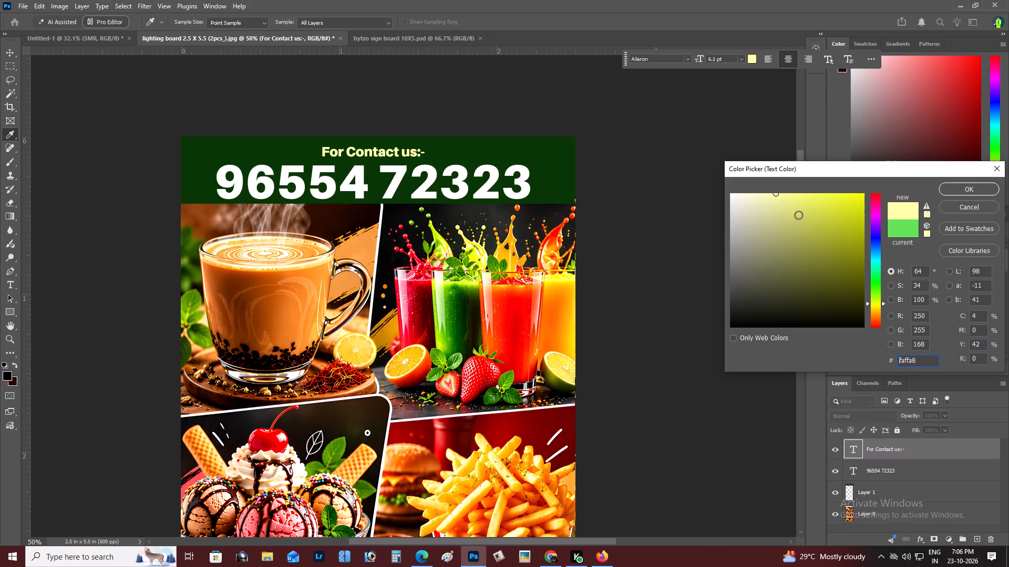
pyautogui.press('Return')
pyautogui.press('Return')
# Examine the lighting board artwork up close and as a whole to check the header against the food images.
pyautogui.press('z')
pyautogui.keyDown('alt'); pyautogui.click(434, 226); pyautogui.keyUp('alt')
pyautogui.rightClick(432, 225)
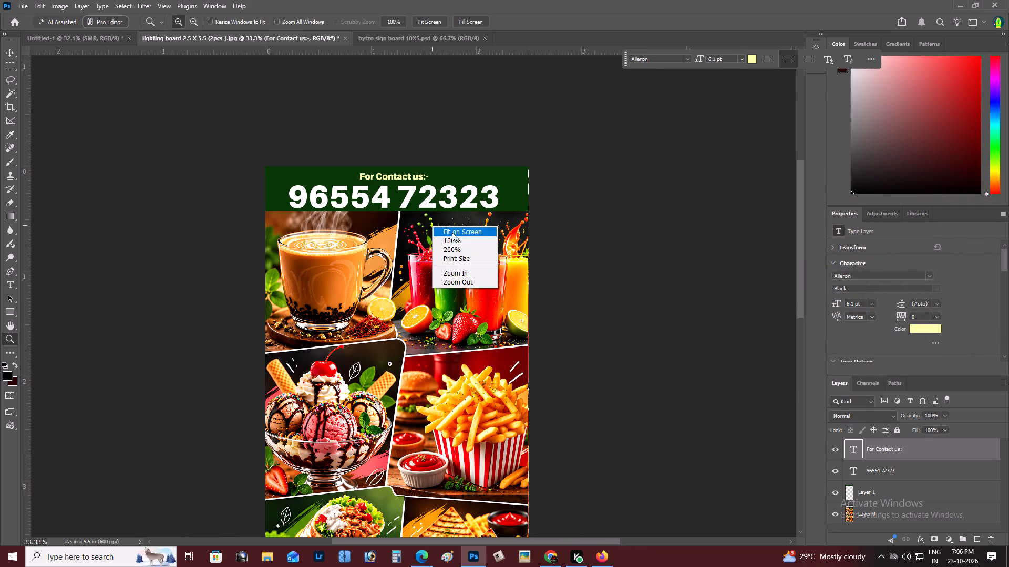
pyautogui.doubleClick(452, 233)
pyautogui.rightClick(458, 191)
pyautogui.click(460, 193)
pyautogui.press('space')
pyautogui.press('space')
pyautogui.press('space')
pyautogui.press('space')
pyautogui.press('space')
pyautogui.press('space')
pyautogui.press('space')
pyautogui.press('space')
pyautogui.press('space')
pyautogui.press('space')
pyautogui.press('space')
pyautogui.press('space')
pyautogui.press('space')
pyautogui.press('space')
pyautogui.press('space')
pyautogui.press('space')
pyautogui.press('space')
pyautogui.press('space')
pyautogui.press('space')
pyautogui.press('space')
pyautogui.moveTo(460, 193); pyautogui.dragTo(470, 208)
pyautogui.click(470, 202)
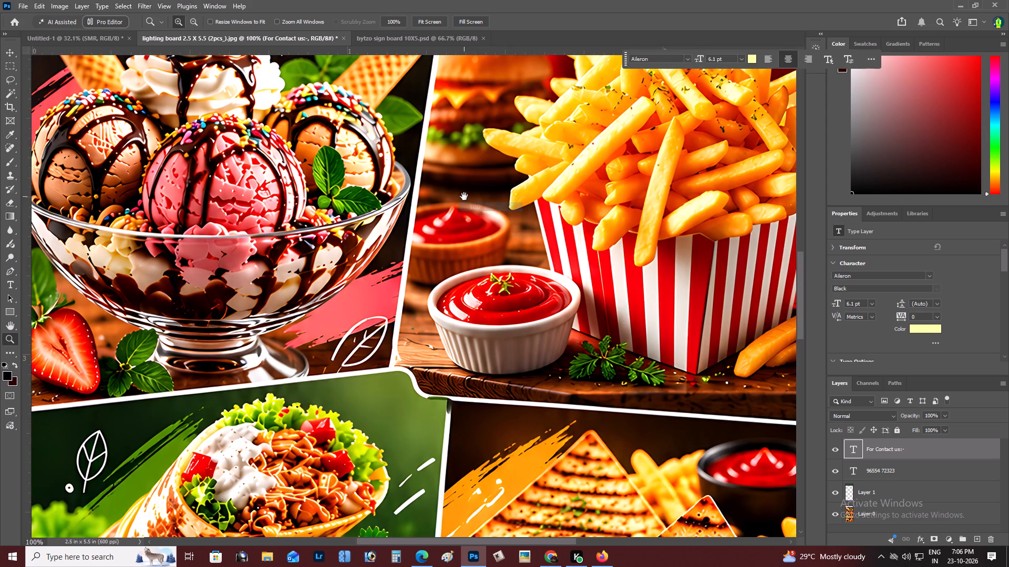
pyautogui.moveTo(464, 196); pyautogui.dragTo(485, 246)
pyautogui.keyDown('alt'); pyautogui.click(346, 214); pyautogui.keyUp('alt')
pyautogui.rightClick(349, 210)
pyautogui.doubleClick(361, 214)
pyautogui.press('space')
pyautogui.moveTo(361, 214); pyautogui.dragTo(365, 223)
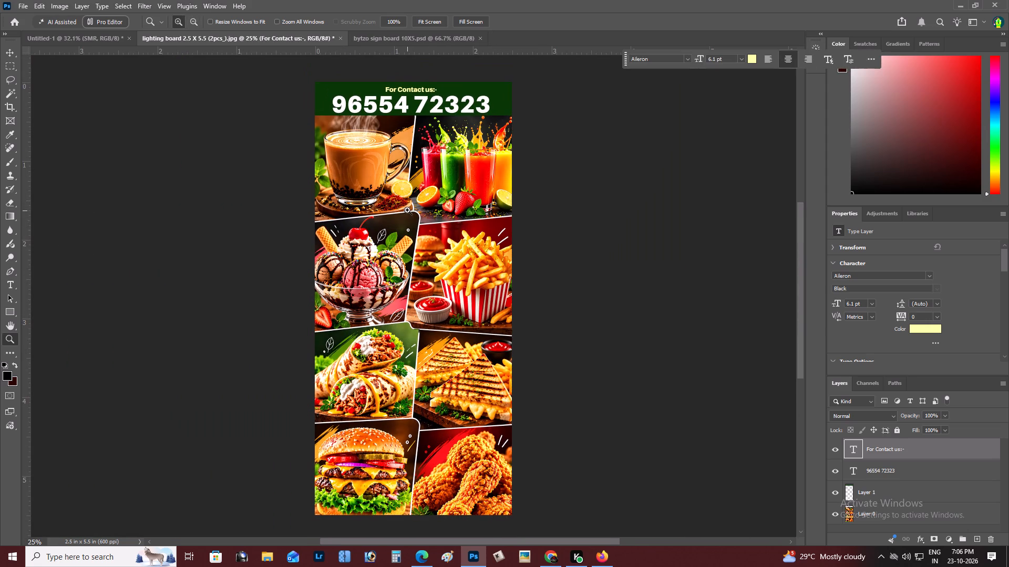
# Save a JPEG copy of the board in the BYTZO MYD final folder, overwriting "lighting board 2.5 X 5.5 (2pcs_)".
pyautogui.hotkey('ctrl', 'shift', 's')
pyautogui.click(486, 202)
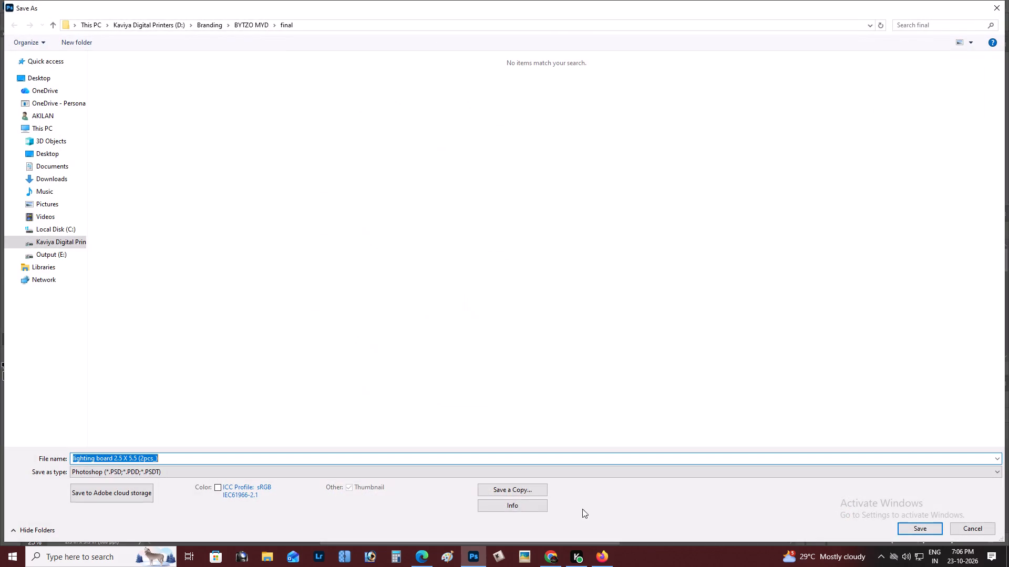
pyautogui.click(501, 490)
pyautogui.click(494, 455)
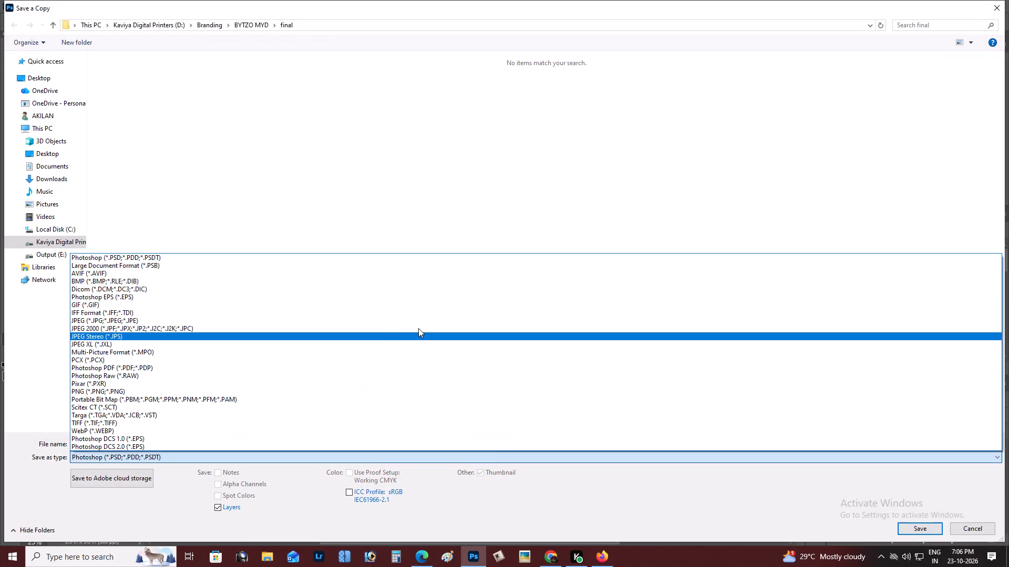
pyautogui.click(415, 321)
pyautogui.click(187, 89)
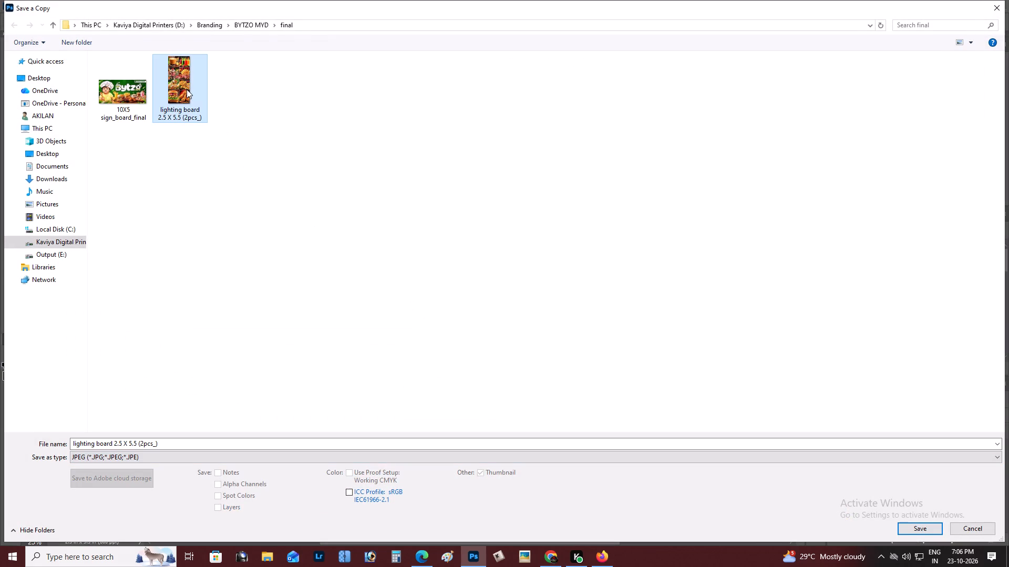
pyautogui.press('Return')
pyautogui.press('Left')
pyautogui.press('Return')
pyautogui.press('Return')
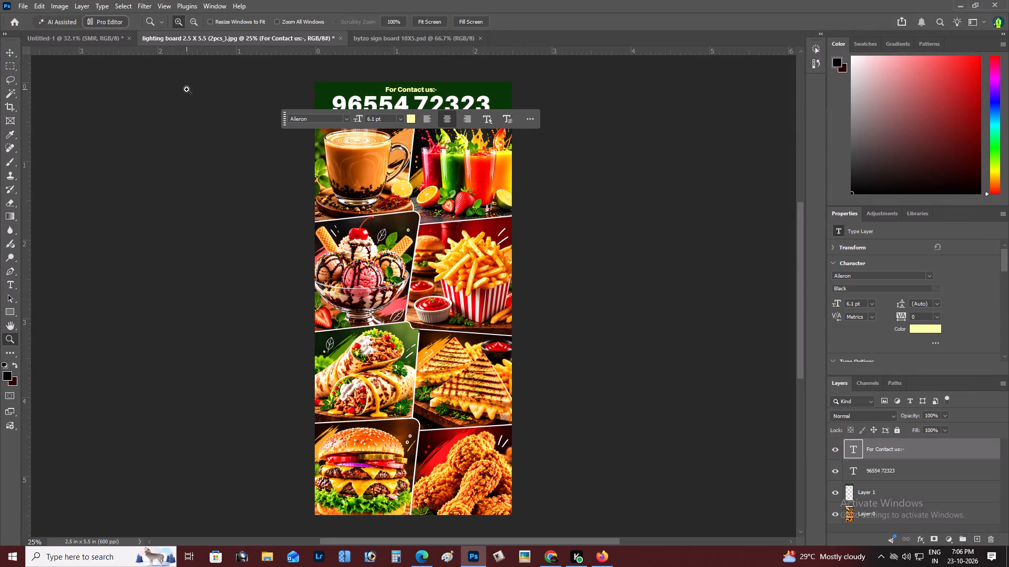
pyautogui.press('Return')
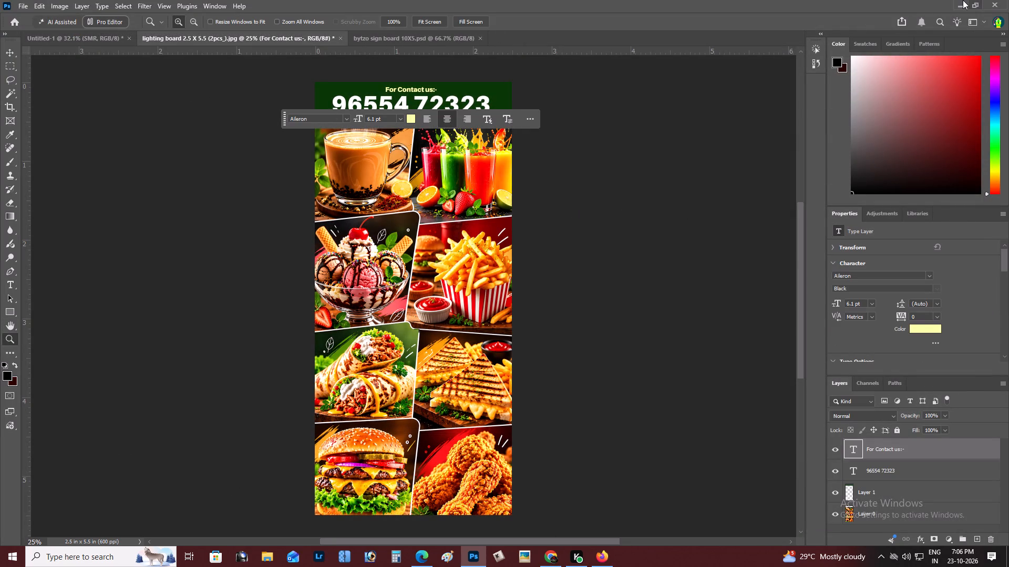
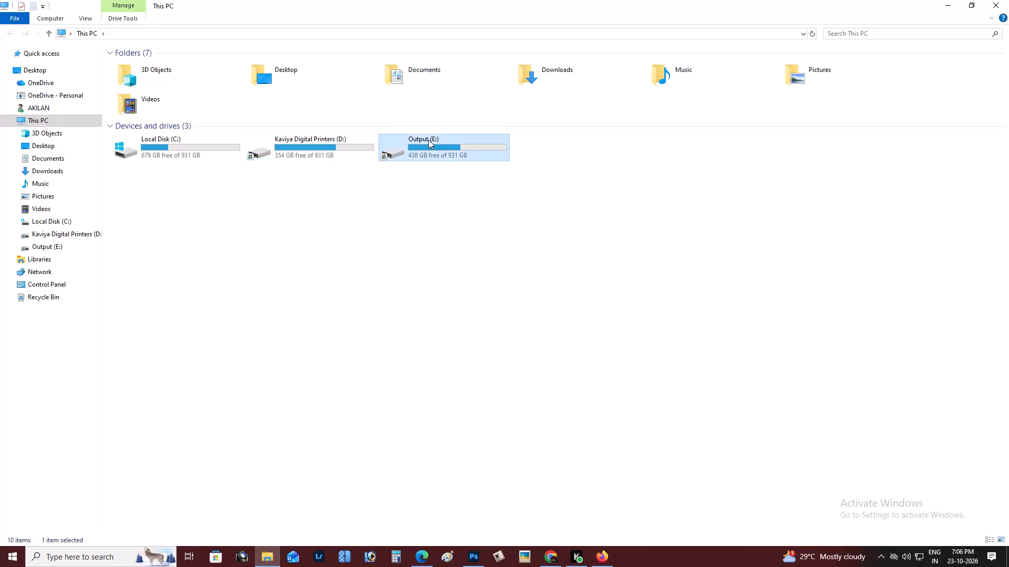
# Open the final folder inside Branding > BYTZO MYD on the Kaviya Digital Printers (D:) drive.
pyautogui.press('BackSpace')
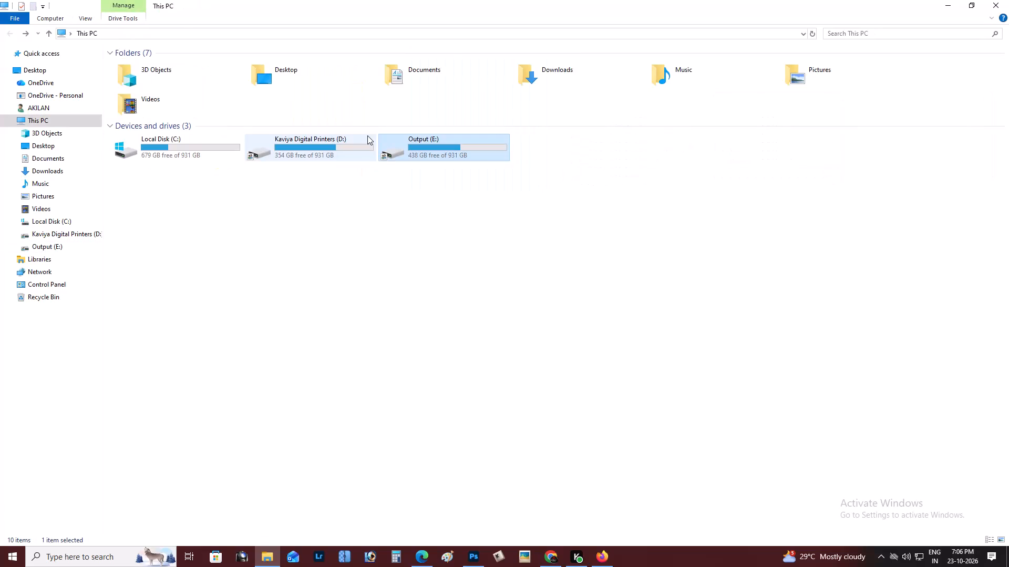
pyautogui.doubleClick(367, 135)
pyautogui.click(557, 132)
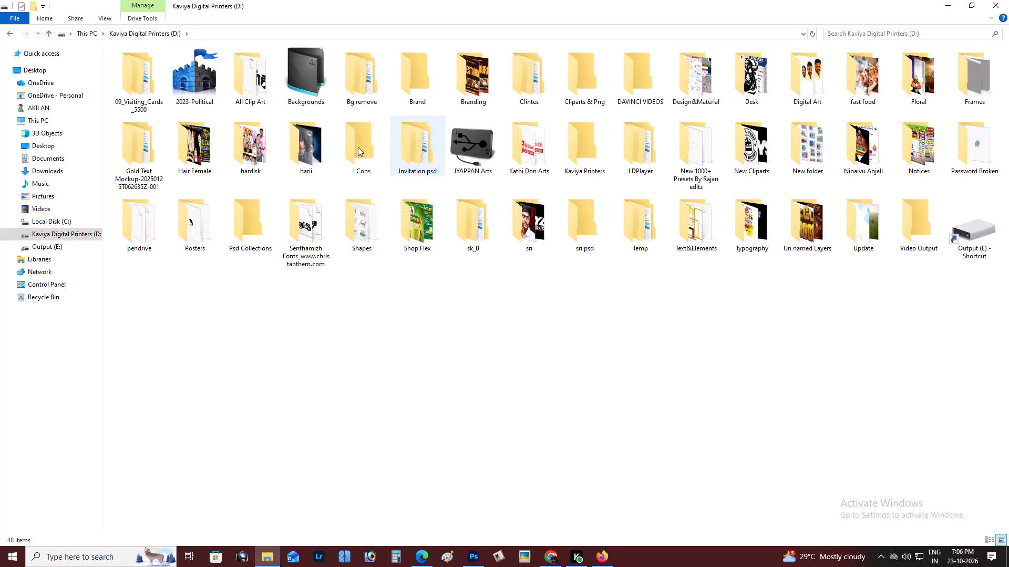
pyautogui.click(488, 119)
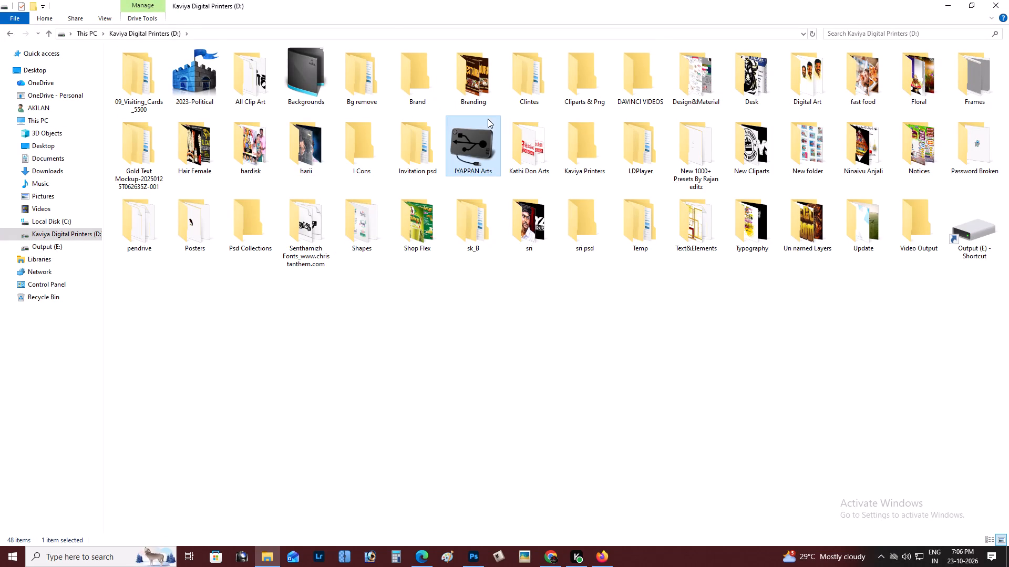
pyautogui.doubleClick(492, 81)
pyautogui.click(578, 217)
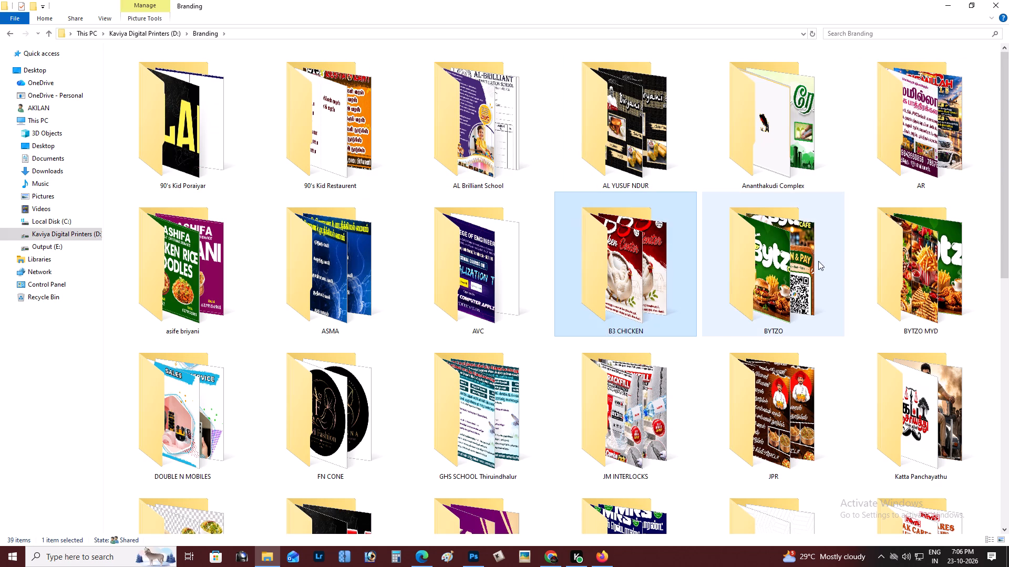
pyautogui.doubleClick(927, 282)
pyautogui.click(175, 89)
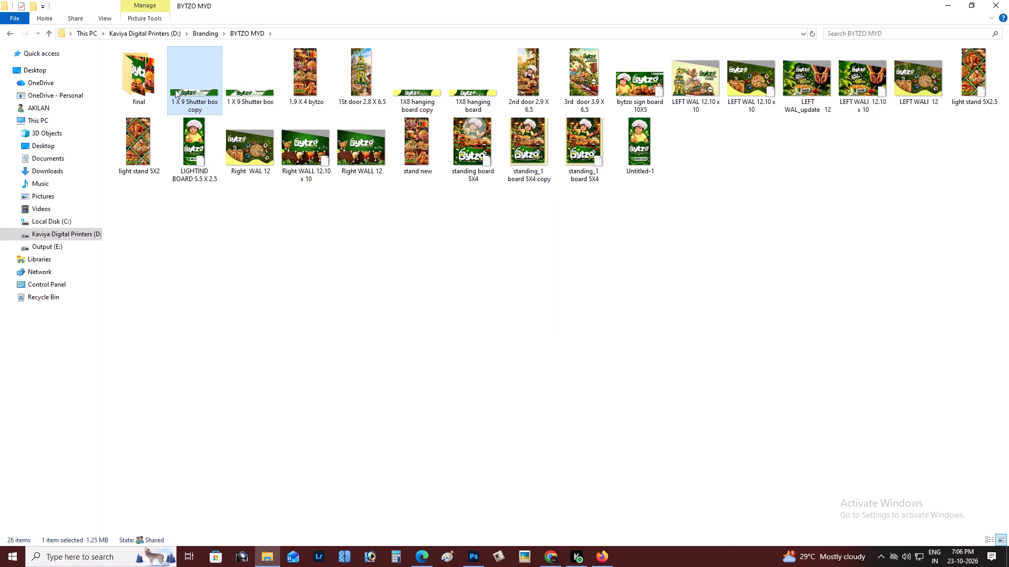
pyautogui.doubleClick(140, 82)
pyautogui.click(215, 171)
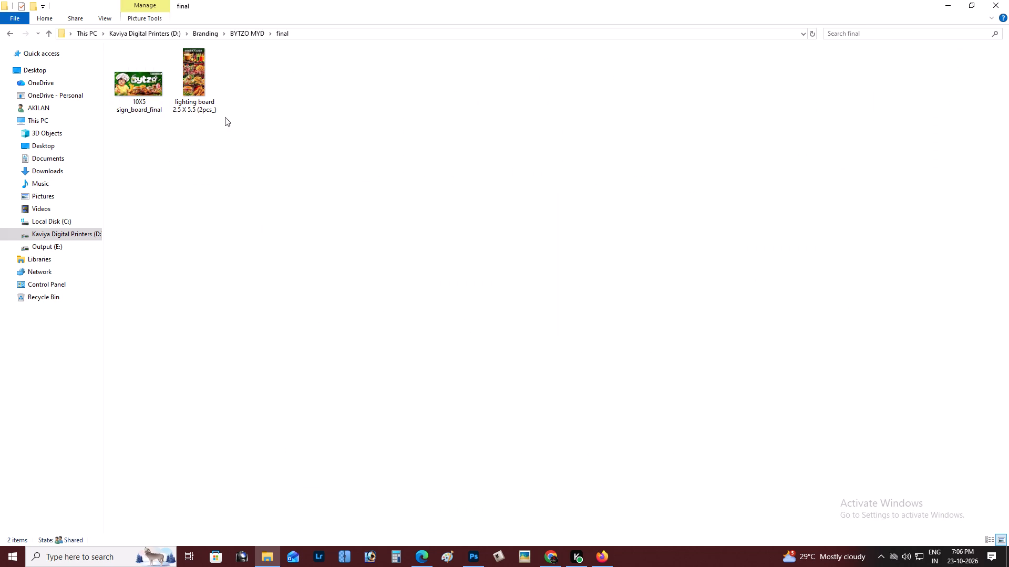
pyautogui.click(192, 104)
pyautogui.click(112, 101)
# Copy the image "standing_1 board 5X4 copy" from the BYTZO MYD folder into its final subfolder.
pyautogui.press('BackSpace')
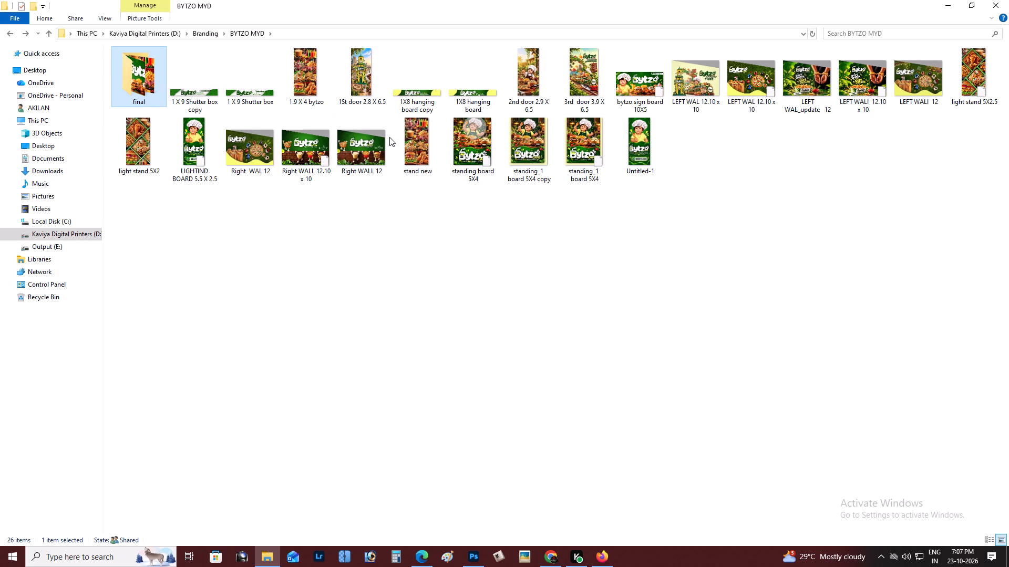
pyautogui.click(526, 169)
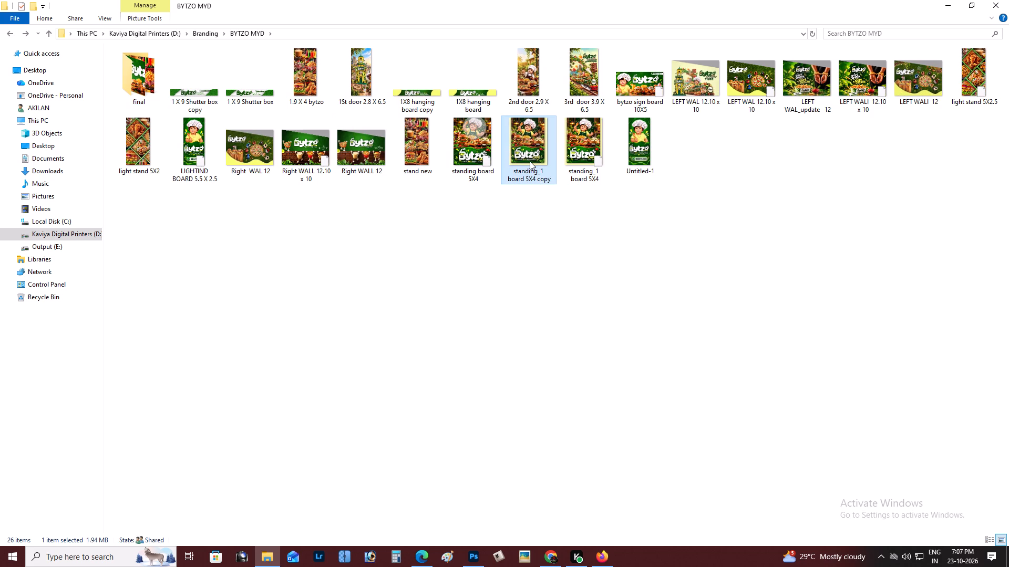
pyautogui.rightClick(530, 161)
pyautogui.click(601, 425)
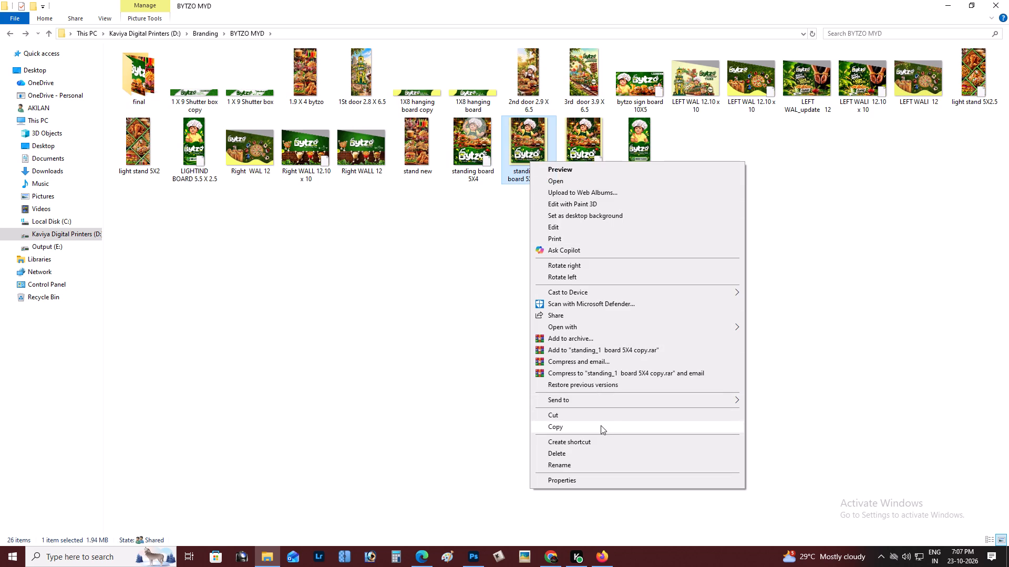
pyautogui.doubleClick(146, 52)
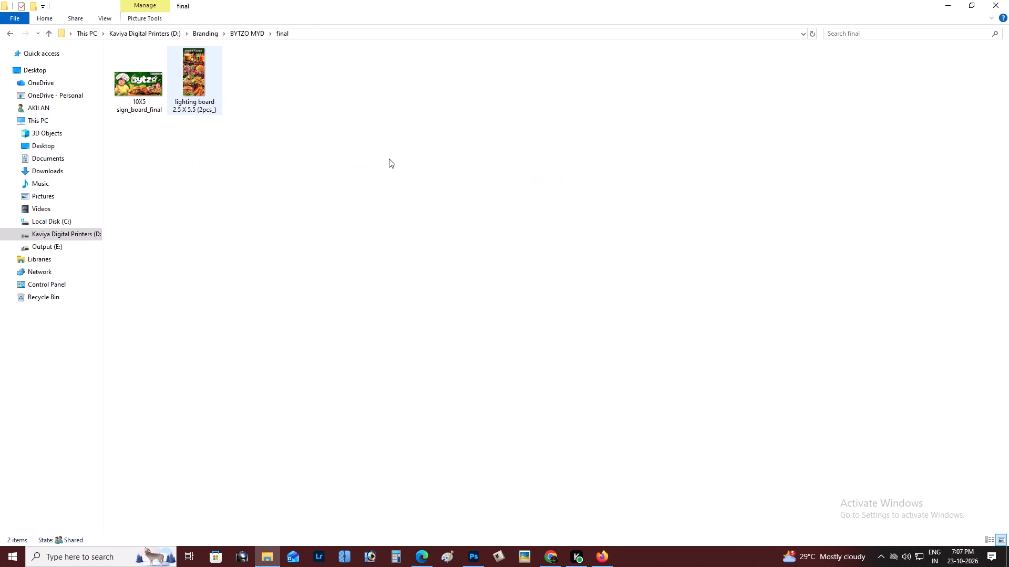
pyautogui.hotkey('ctrl', 'v')
# Rename the pasted standing board image in the final folder, replacing "copy" with "(2pcs)" at the end of its name.
pyautogui.click(261, 94)
pyautogui.rightClick(261, 94)
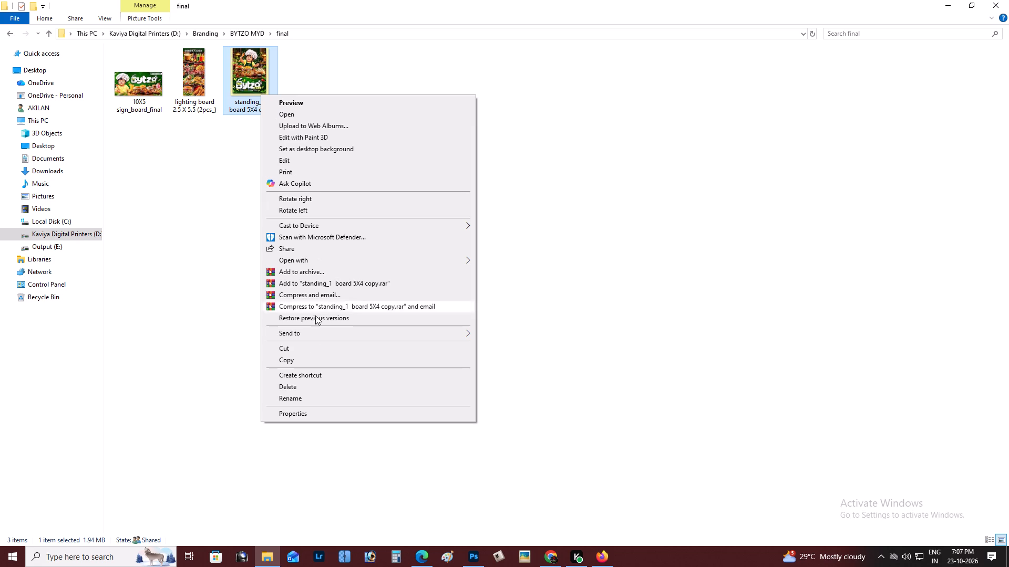
pyautogui.click(322, 400)
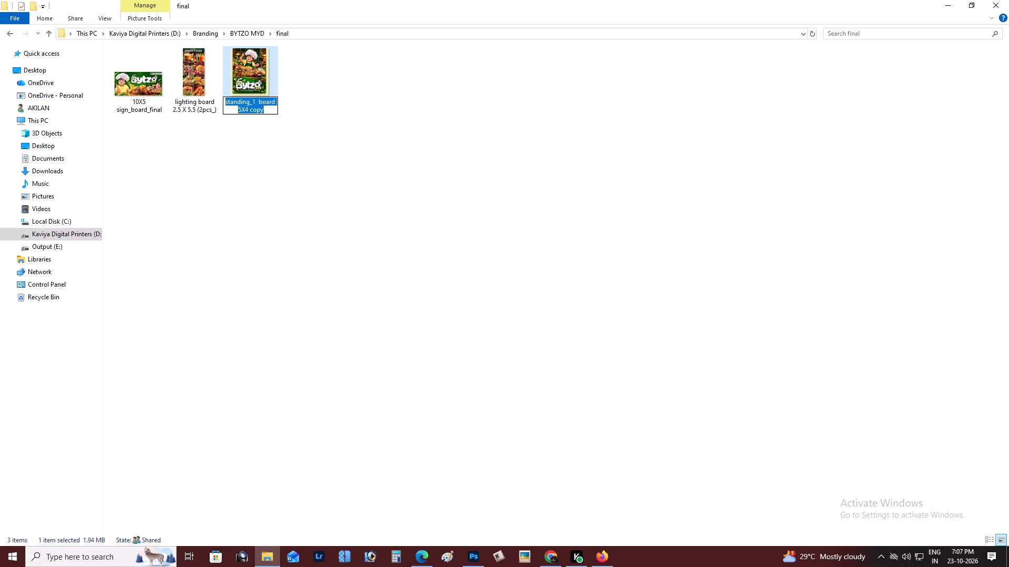
pyautogui.click(268, 110)
pyautogui.moveTo(268, 110); pyautogui.dragTo(251, 108)
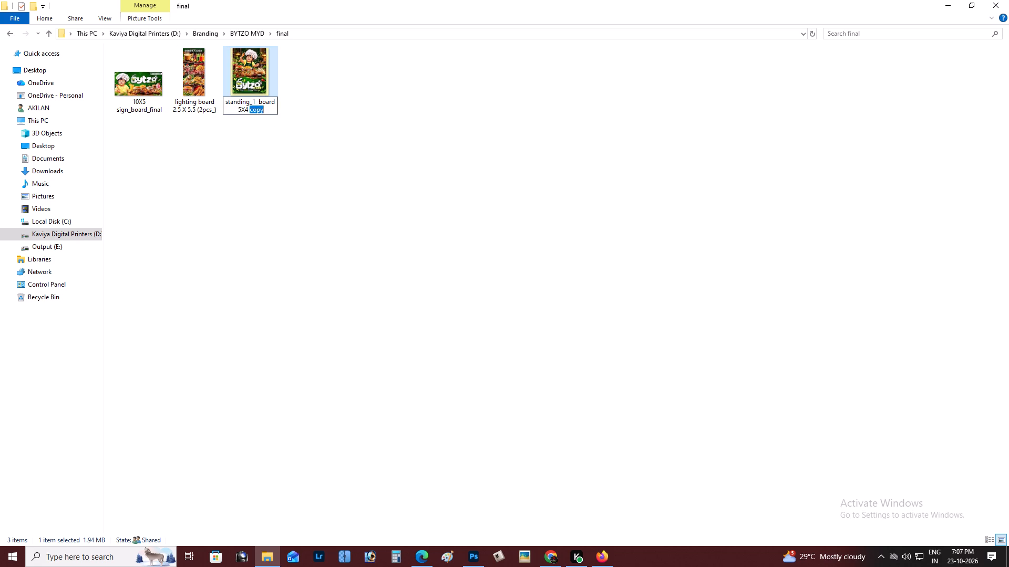
pyautogui.write('()')
pyautogui.press('Left')
pyautogui.write('2pcs')
pyautogui.press('Return')
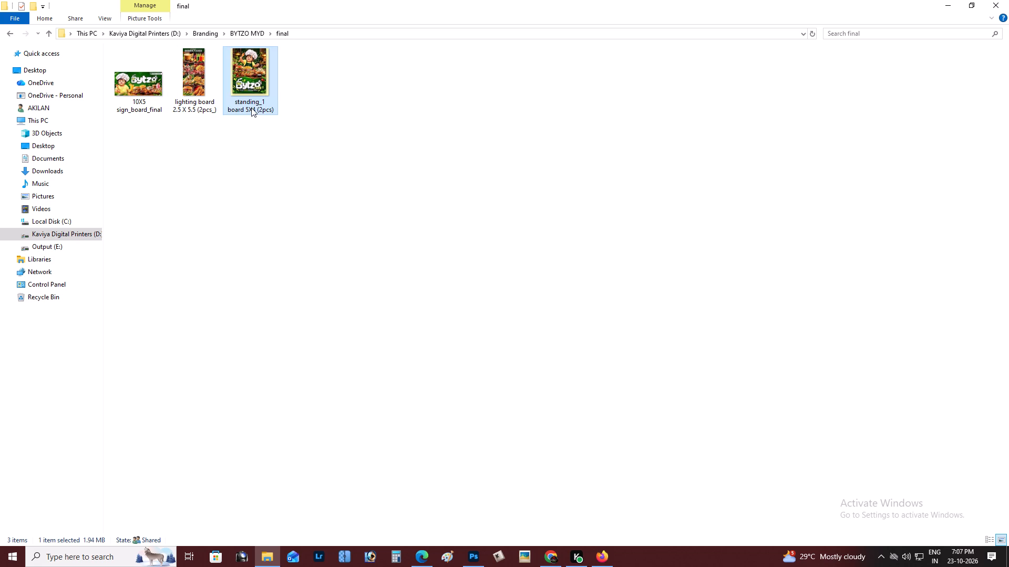
pyautogui.click(287, 136)
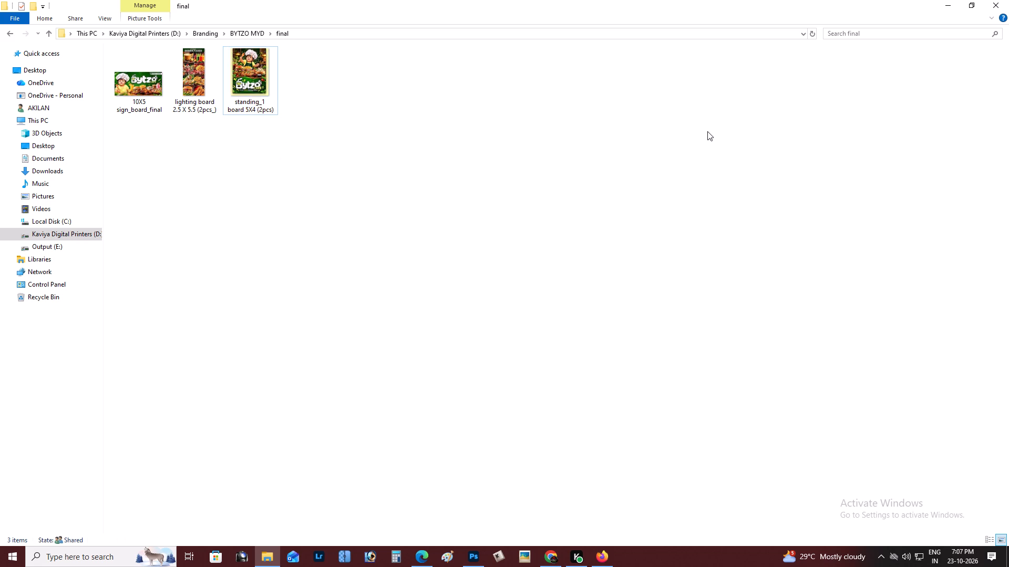
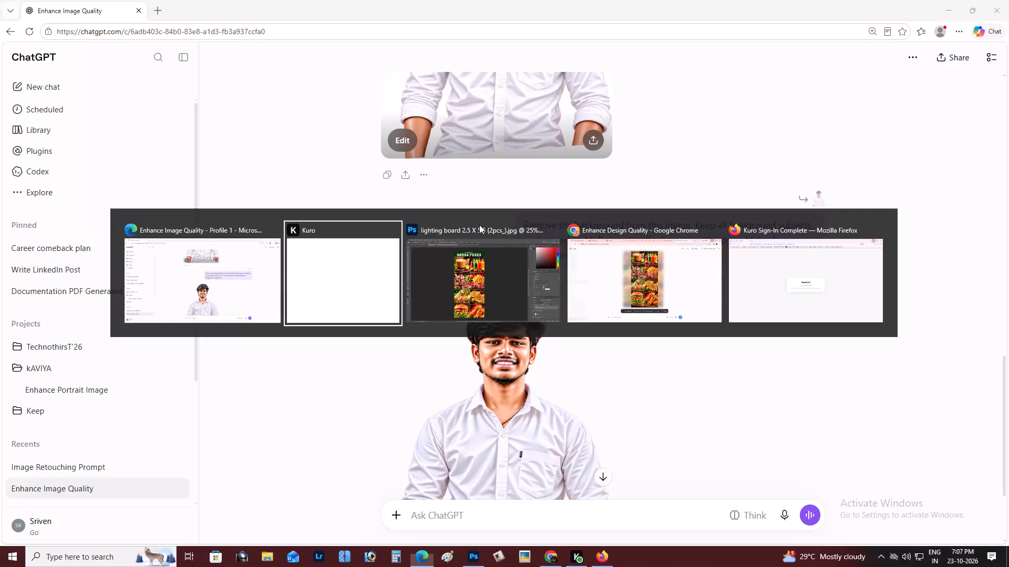
# Switch to Photoshop and examine the whole lighting board 2.5 X 5.5 artwork, fitted to the screen.
pyautogui.hotkey('alt', 'Tab')
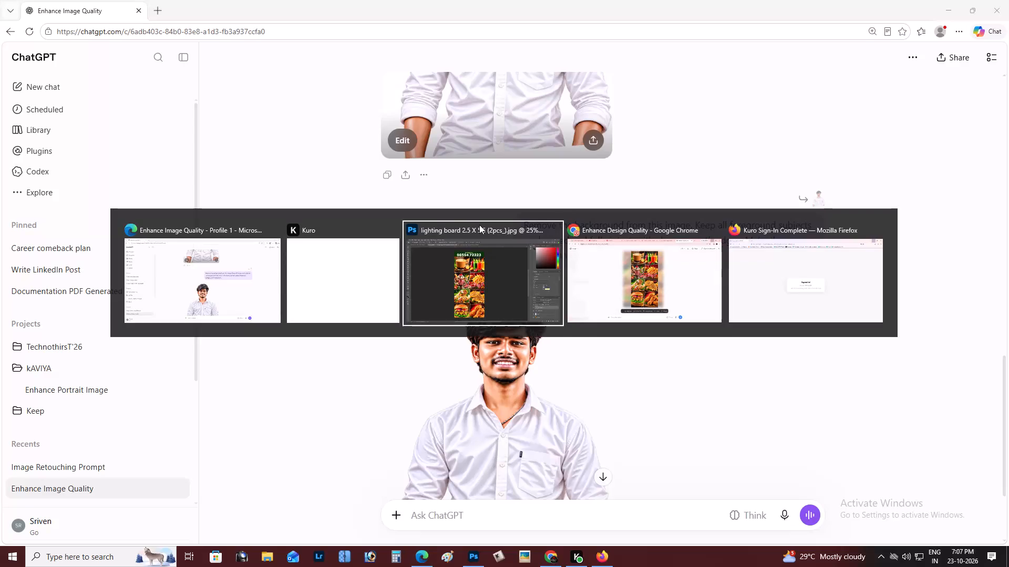
pyautogui.press('z')
pyautogui.keyDown('alt'); pyautogui.moveTo(346, 216); pyautogui.dragTo(357, 217); pyautogui.keyUp('alt')
pyautogui.rightClick(496, 238)
pyautogui.click(435, 236)
pyautogui.doubleClick(417, 224)
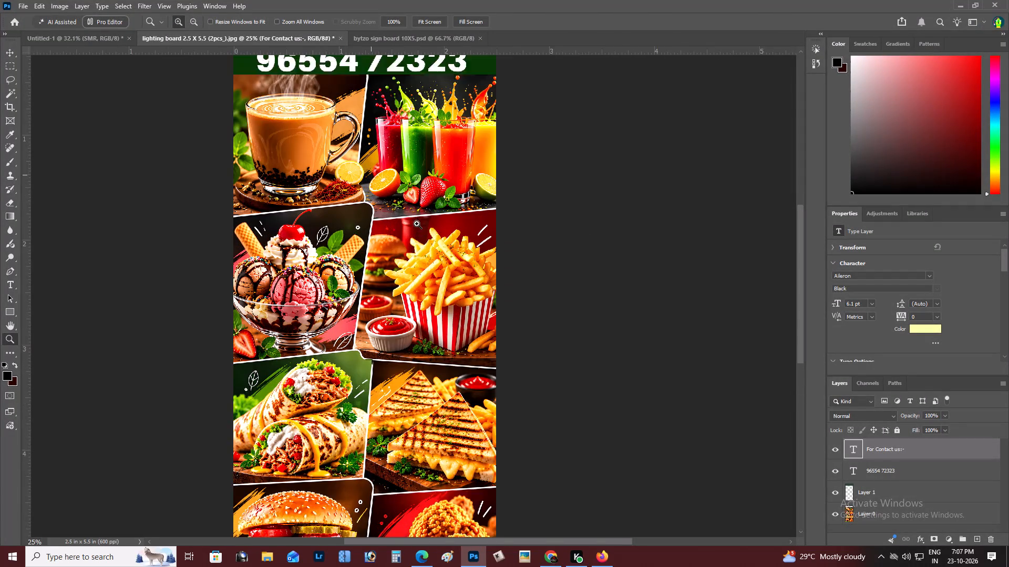
pyautogui.press('space')
pyautogui.moveTo(417, 224); pyautogui.dragTo(399, 313)
pyautogui.click(389, 310)
pyautogui.keyDown('alt'); pyautogui.click(347, 289); pyautogui.keyUp('alt')
pyautogui.rightClick(351, 289)
pyautogui.click(367, 294)
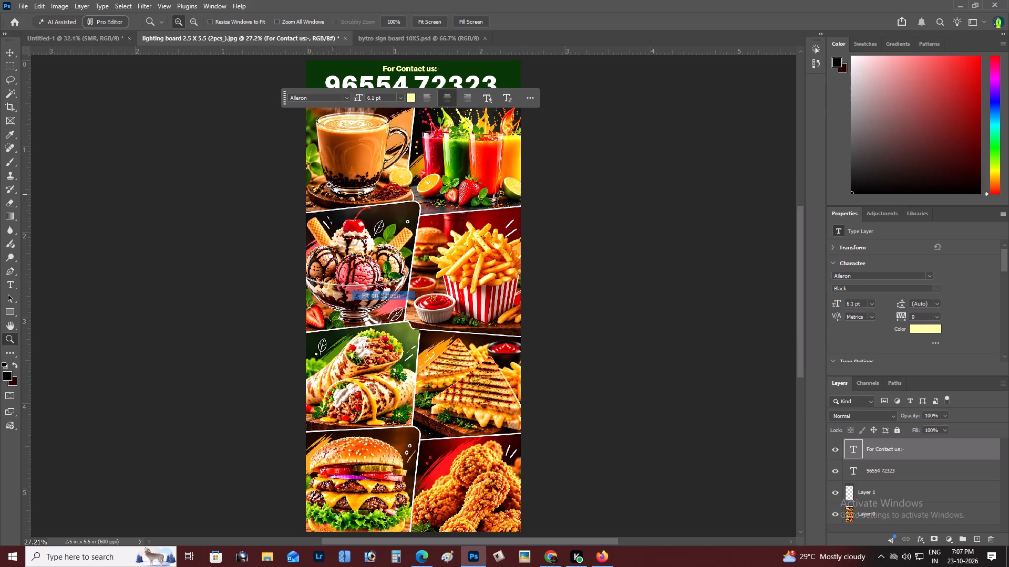
# Review the board images already collected in the BYTZO MYD final folder without opening any of them.
pyautogui.hotkey('alt', 'Tab')
pyautogui.hotkey('alt', 'Tab')
pyautogui.hotkey('alt', 'Tab')
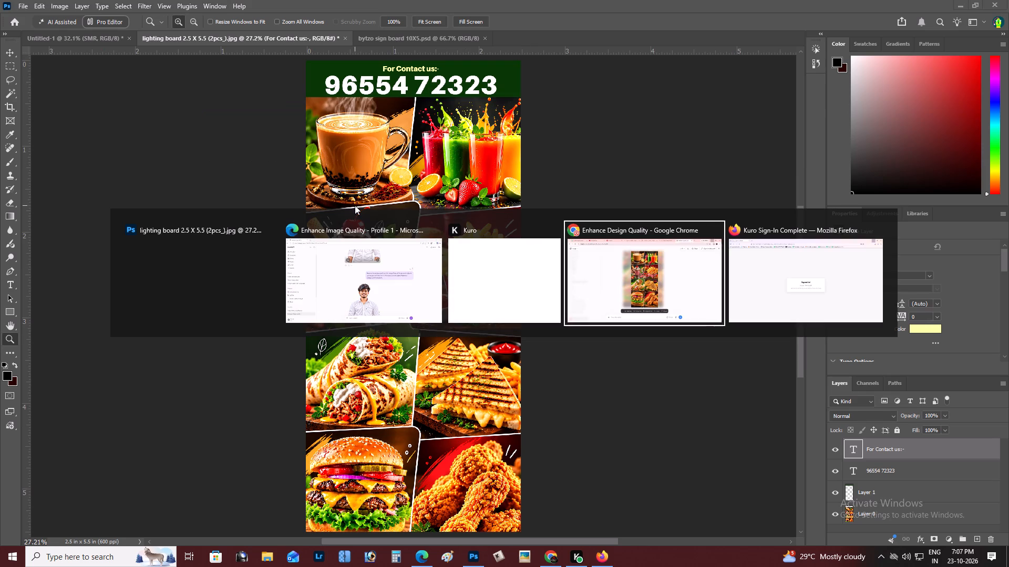
pyautogui.hotkey('alt', 'Tab')
pyautogui.hotkey('alt', 'Tab')
pyautogui.hotkey('ctrl', 'o')
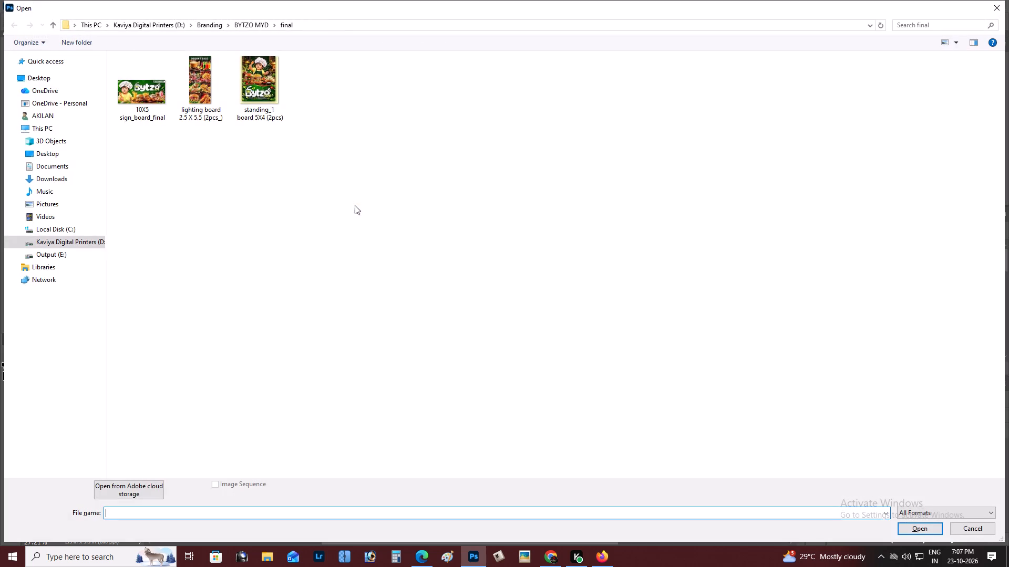
pyautogui.click(264, 113)
pyautogui.click(210, 120)
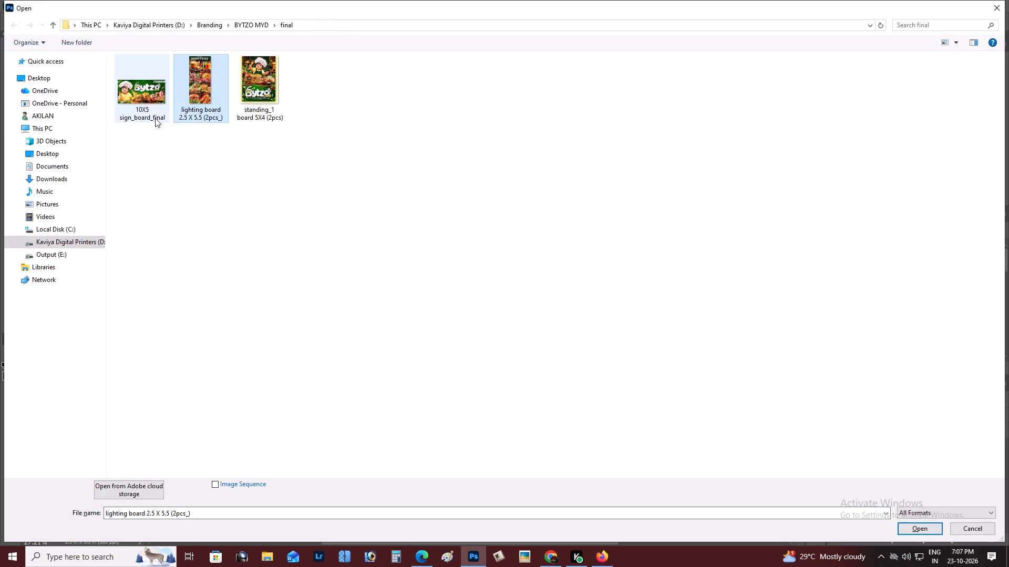
pyautogui.click(155, 118)
pyautogui.click(982, 522)
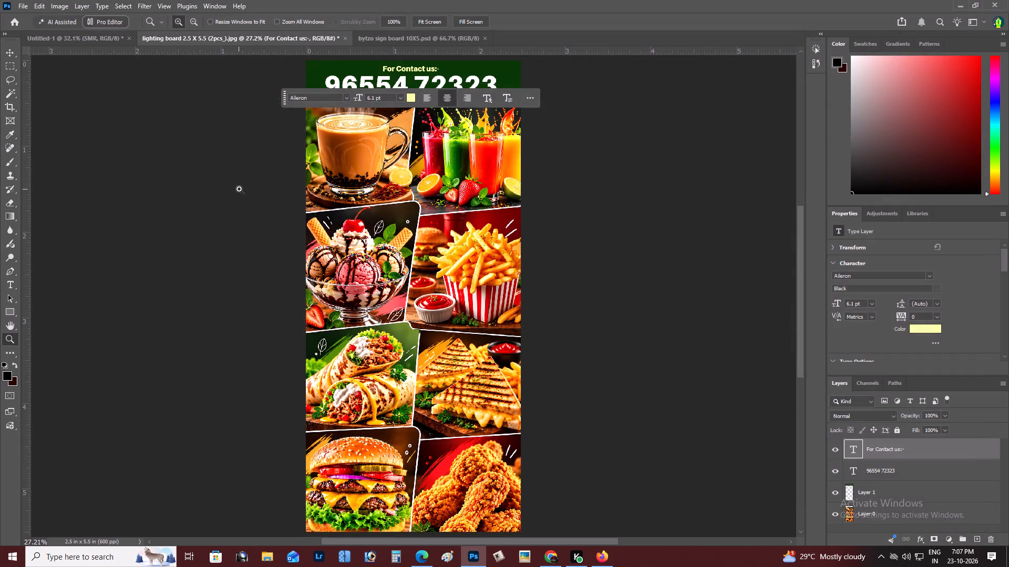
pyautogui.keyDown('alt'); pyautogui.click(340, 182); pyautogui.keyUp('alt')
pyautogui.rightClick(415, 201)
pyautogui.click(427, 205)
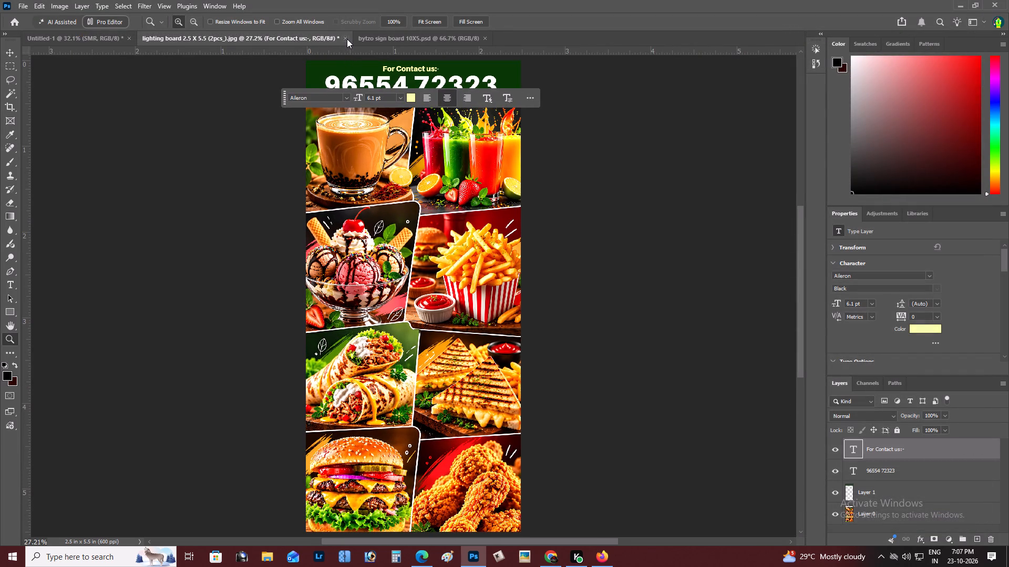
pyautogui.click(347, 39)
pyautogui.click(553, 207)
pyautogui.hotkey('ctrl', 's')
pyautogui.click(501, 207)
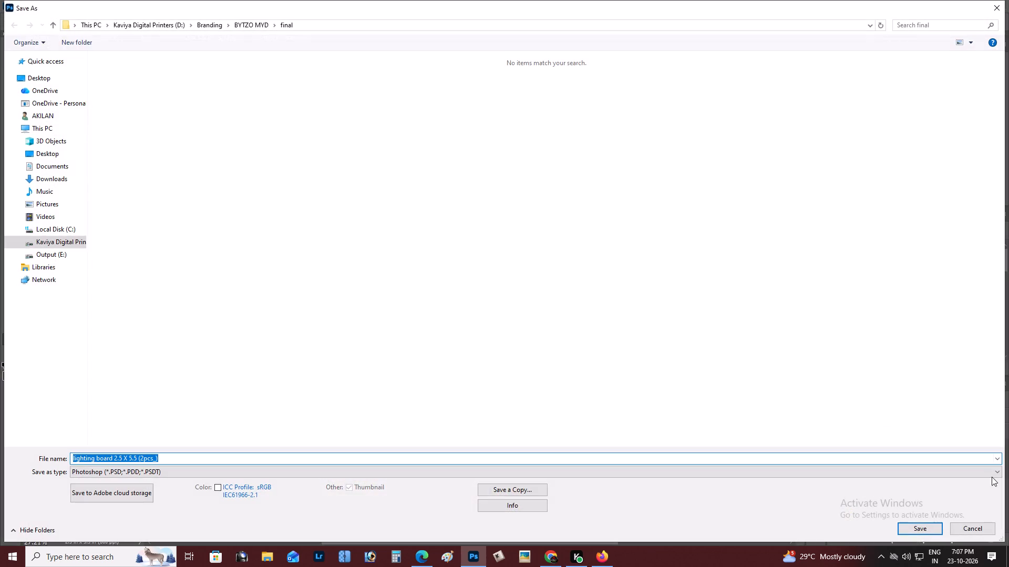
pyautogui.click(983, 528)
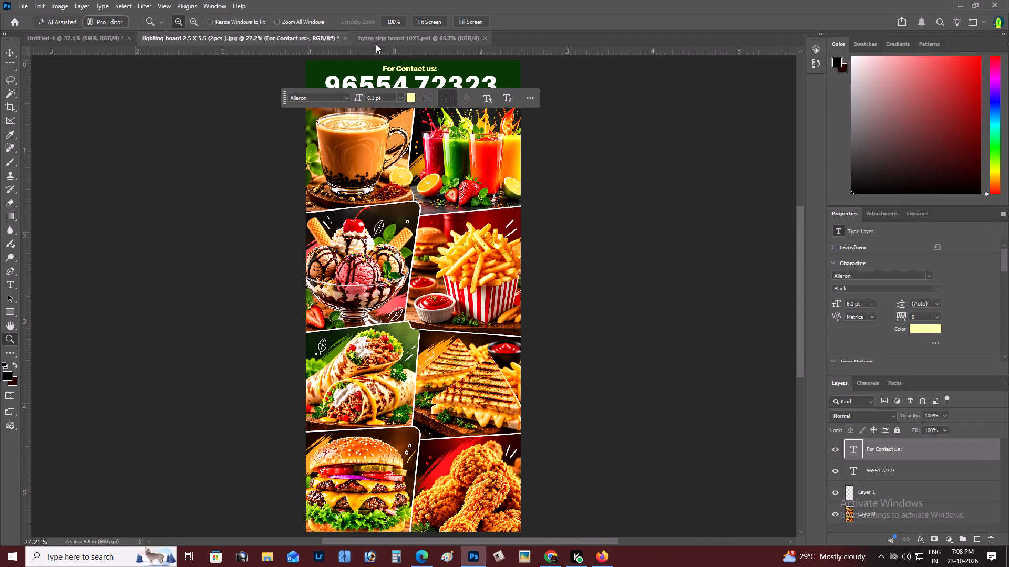
# Check the bytzo sign board 10X5 artwork fitted to the screen, and return to the Untitled-1 document.
pyautogui.click(395, 44)
pyautogui.press('z')
pyautogui.keyDown('alt'); pyautogui.click(308, 171); pyautogui.keyUp('alt')
pyautogui.rightClick(338, 173)
pyautogui.click(352, 178)
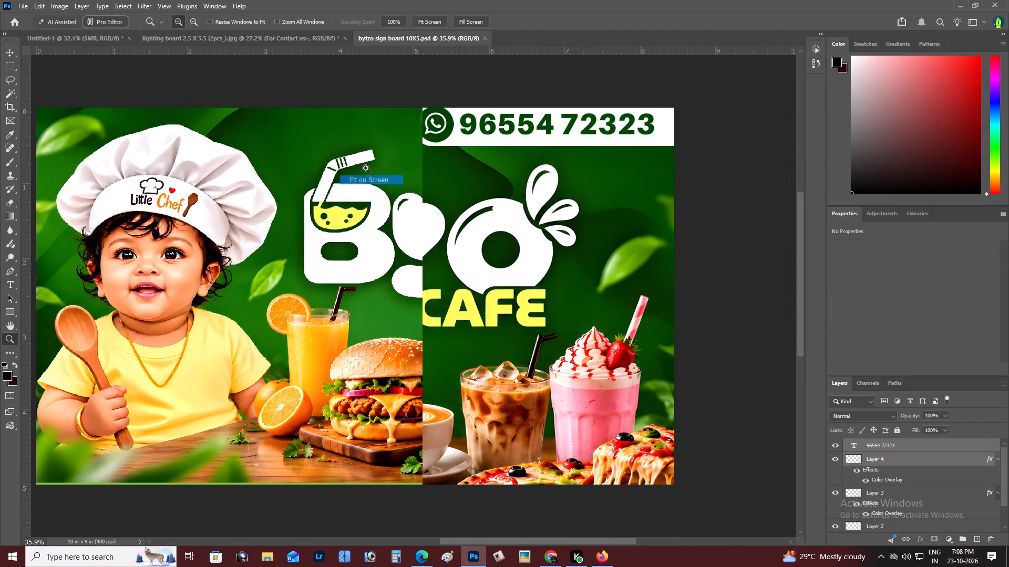
pyautogui.click(73, 40)
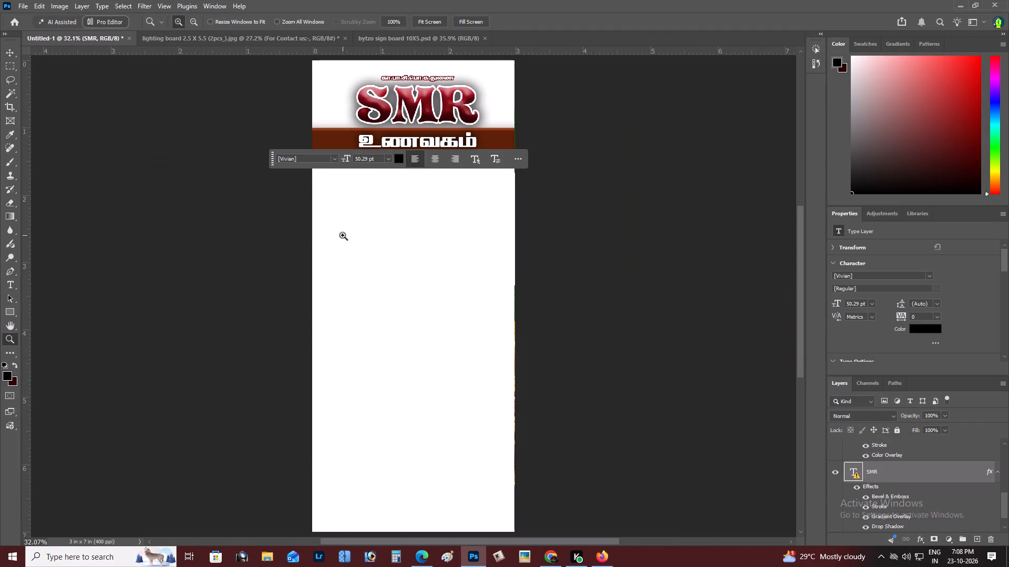
# Open the "1St door 2.8 X 6.5" image from the BYTZO MYD folder, inspect it and close it.
pyautogui.hotkey('ctrl', 'o')
pyautogui.click(250, 24)
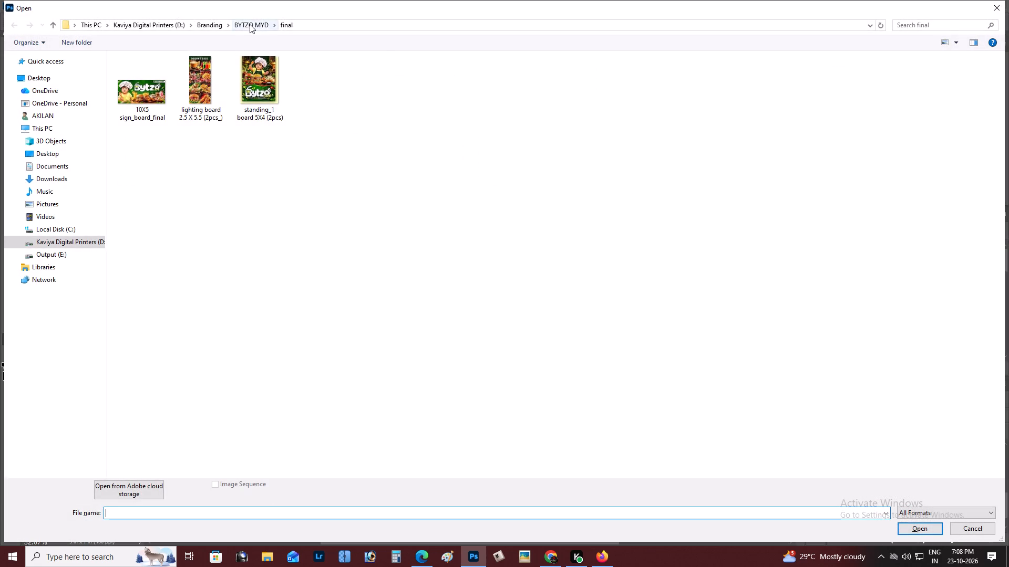
pyautogui.click(506, 151)
pyautogui.click(440, 156)
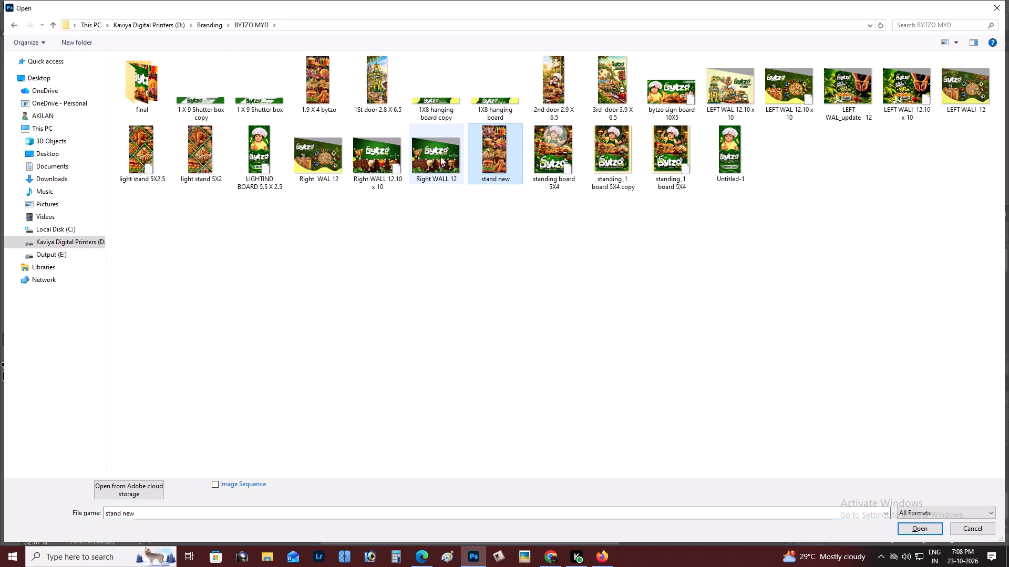
pyautogui.click(389, 159)
pyautogui.click(309, 159)
pyautogui.click(431, 108)
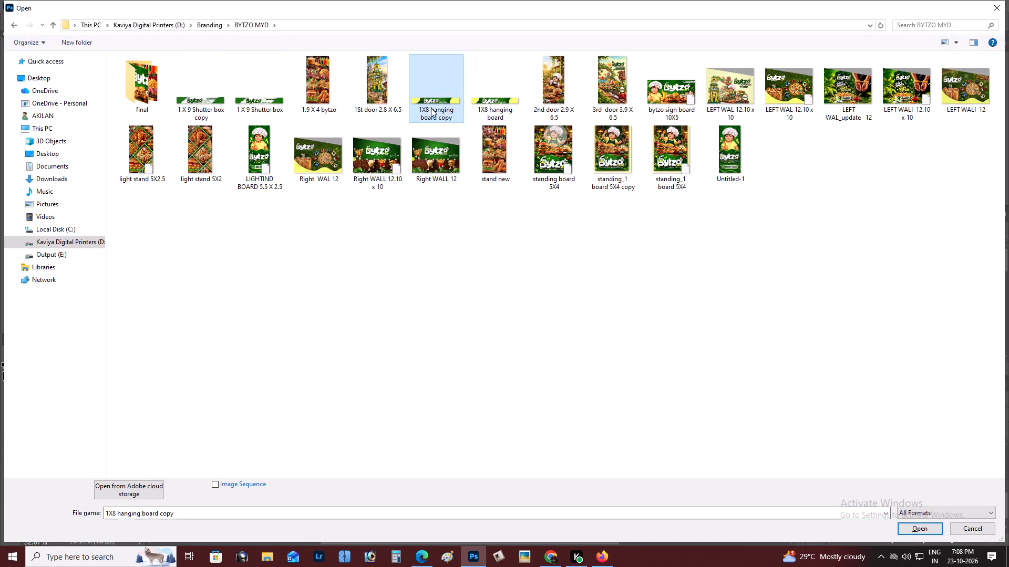
pyautogui.click(398, 92)
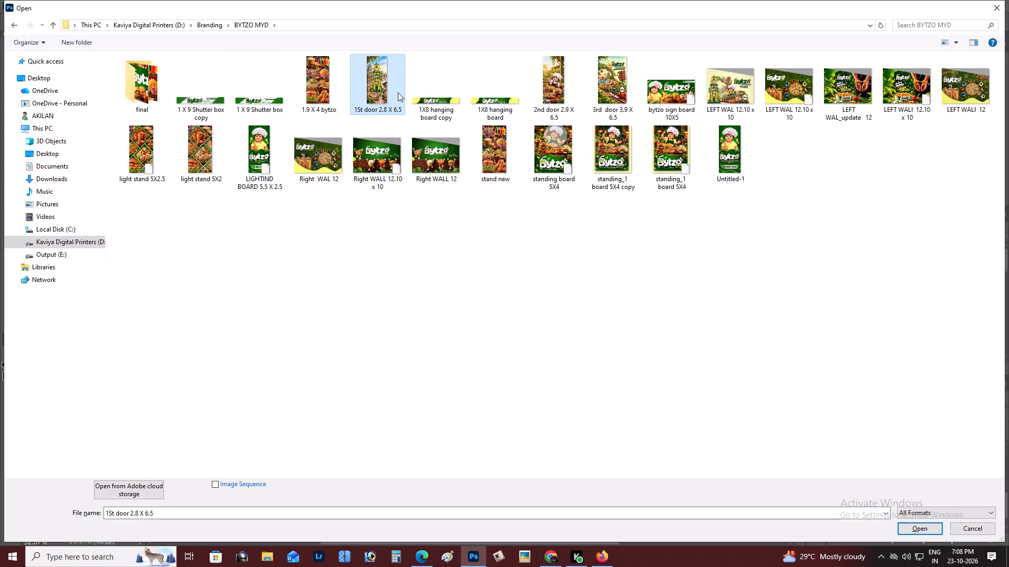
pyautogui.doubleClick(377, 96)
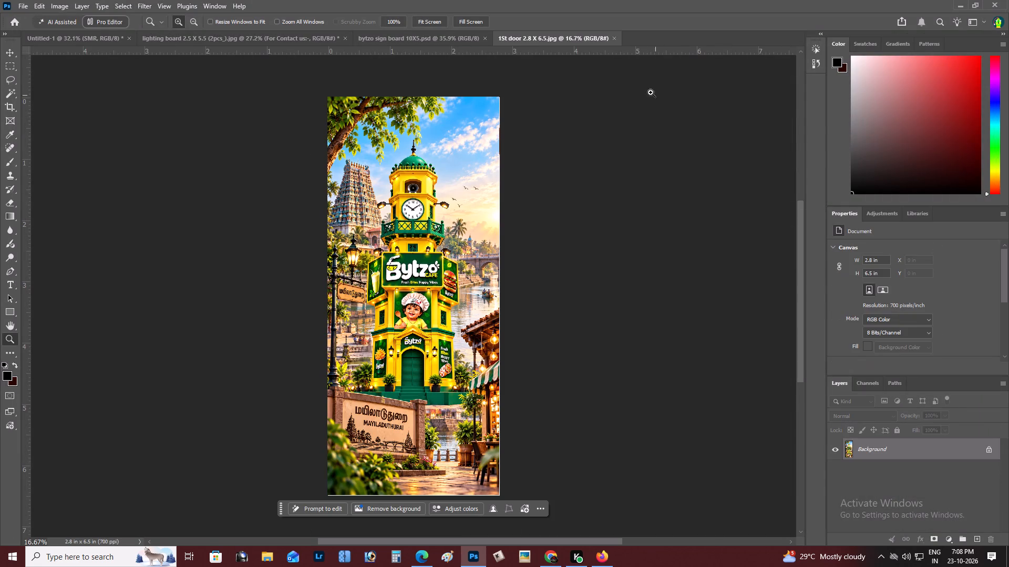
pyautogui.click(616, 37)
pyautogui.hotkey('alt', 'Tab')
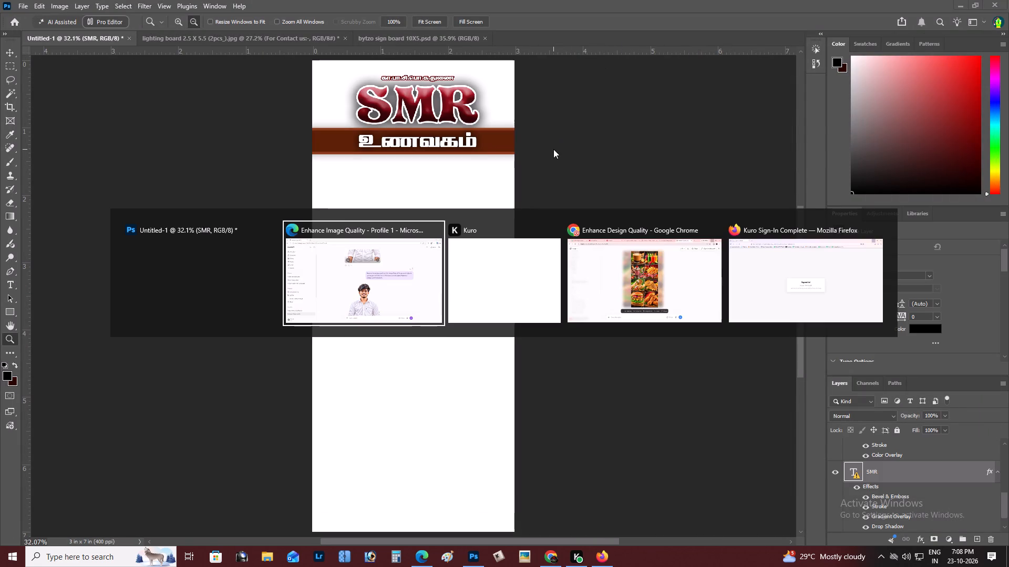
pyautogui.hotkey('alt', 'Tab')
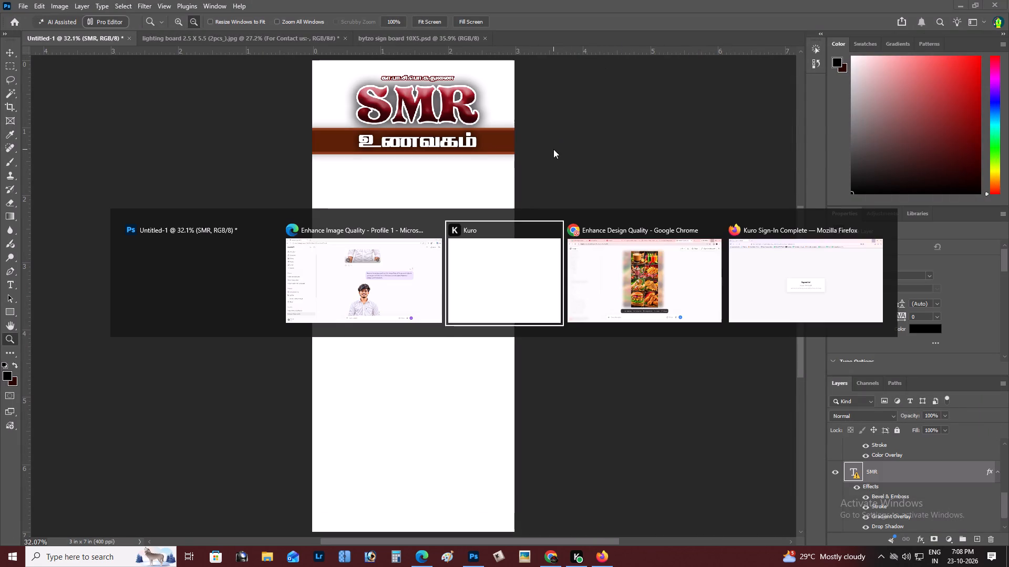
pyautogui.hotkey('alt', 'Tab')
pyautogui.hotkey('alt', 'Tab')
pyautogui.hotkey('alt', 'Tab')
# Copy the image "1St door 2.8 X 6.5" from the BYTZO MYD folder into its final subfolder.
pyautogui.hotkey('ctrl', 'o')
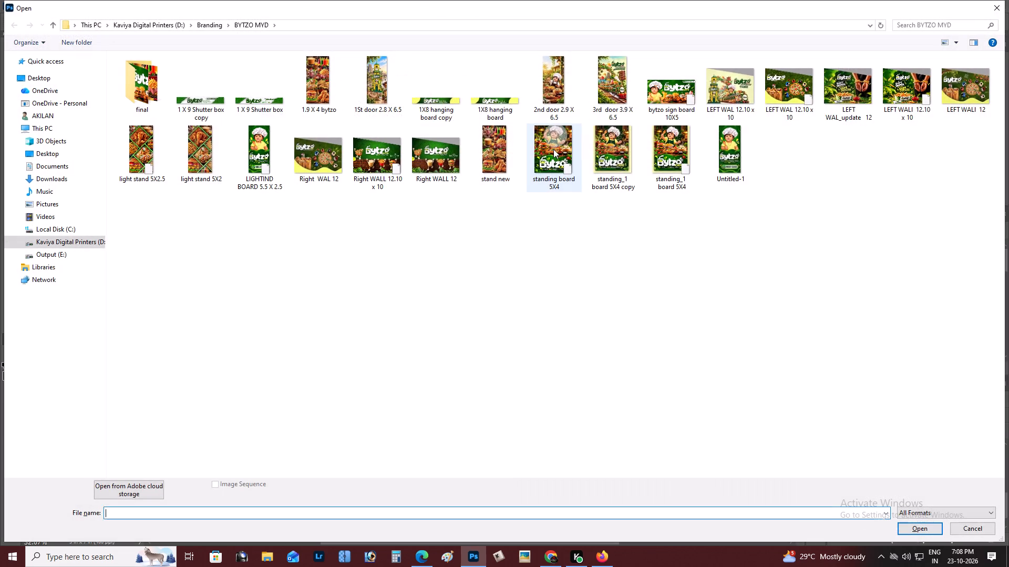
pyautogui.click(386, 86)
pyautogui.rightClick(386, 86)
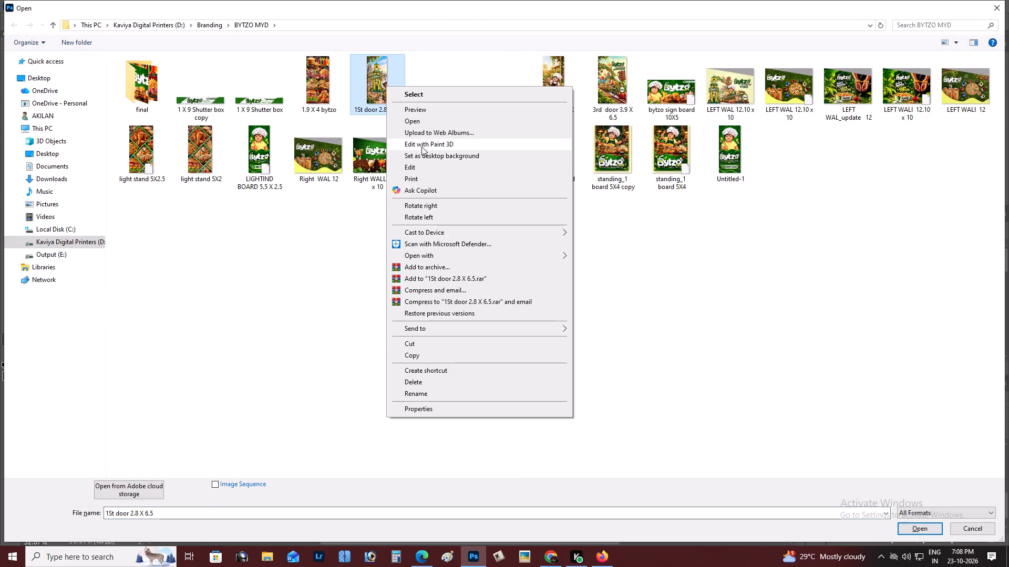
pyautogui.click(471, 353)
pyautogui.doubleClick(135, 105)
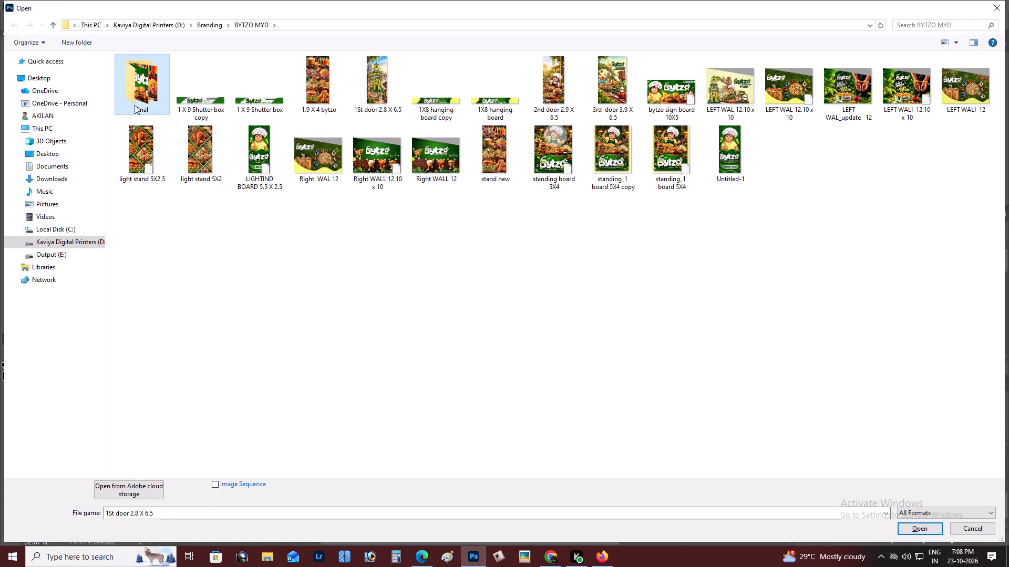
pyautogui.click(404, 213)
pyautogui.hotkey('ctrl', 'v')
pyautogui.click(404, 213)
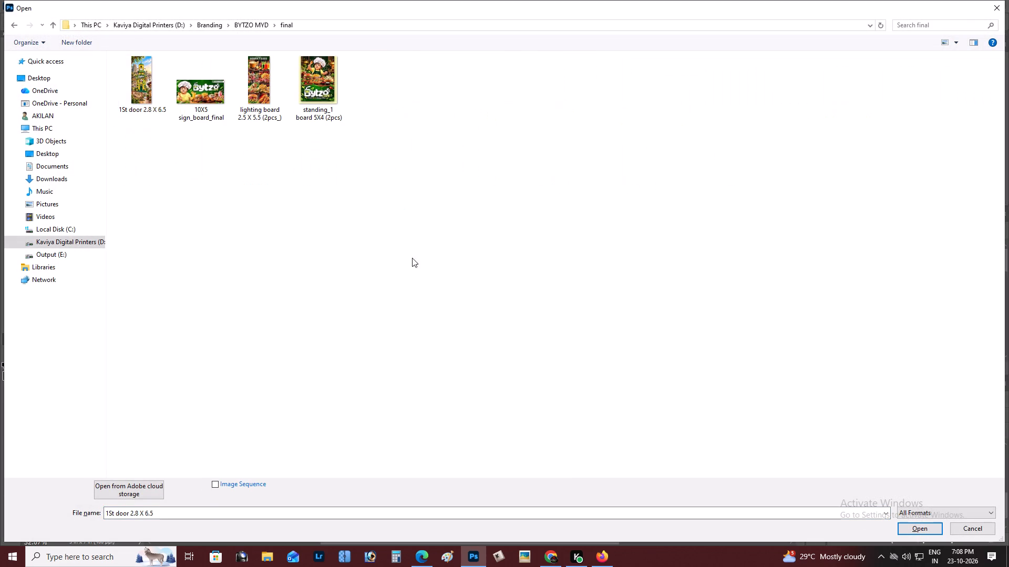
pyautogui.click(972, 526)
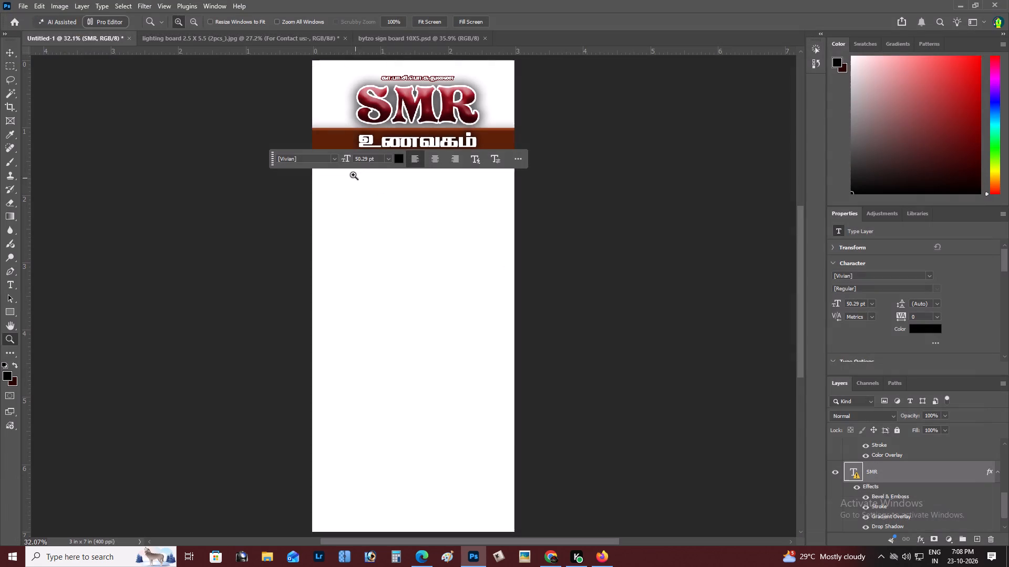
# Open the "2nd door 2.9 X 6.5" image from the BYTZO MYD folder, inspect it fitted to the screen and close it.
pyautogui.hotkey('ctrl', 'o')
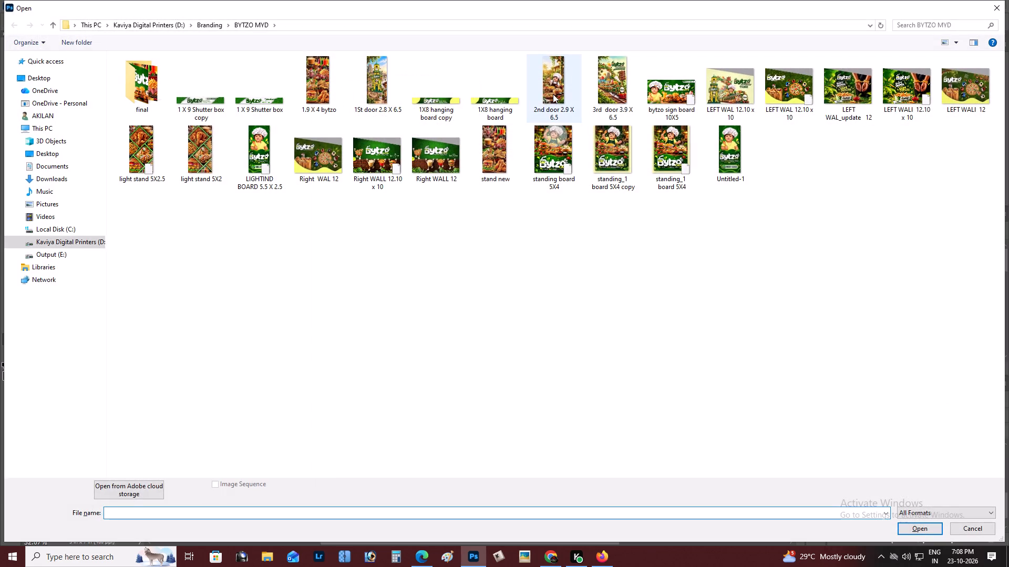
pyautogui.doubleClick(548, 100)
pyautogui.scroll(-4, 477, 229)
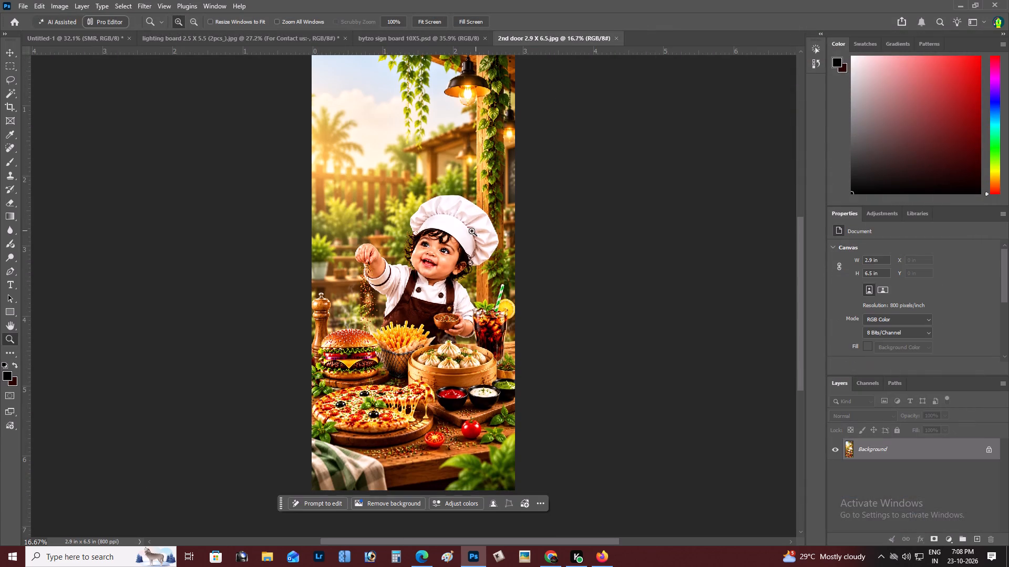
pyautogui.doubleClick(452, 240)
pyautogui.rightClick(452, 240)
pyautogui.click(460, 245)
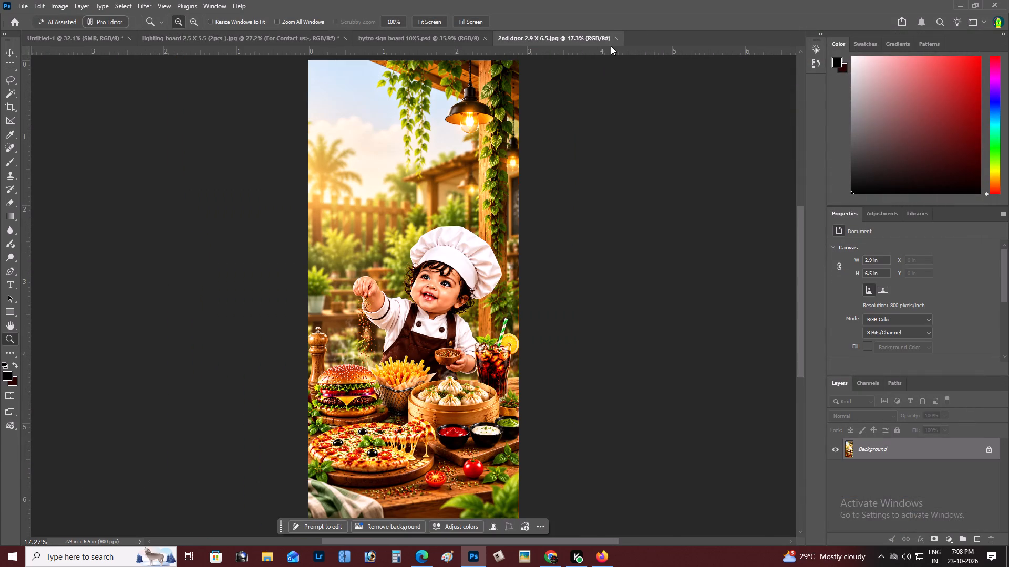
pyautogui.click(619, 38)
# Copy the image "2nd door 2.9 X 6.5" from the BYTZO MYD folder into its final subfolder.
pyautogui.hotkey('ctrl', 'o')
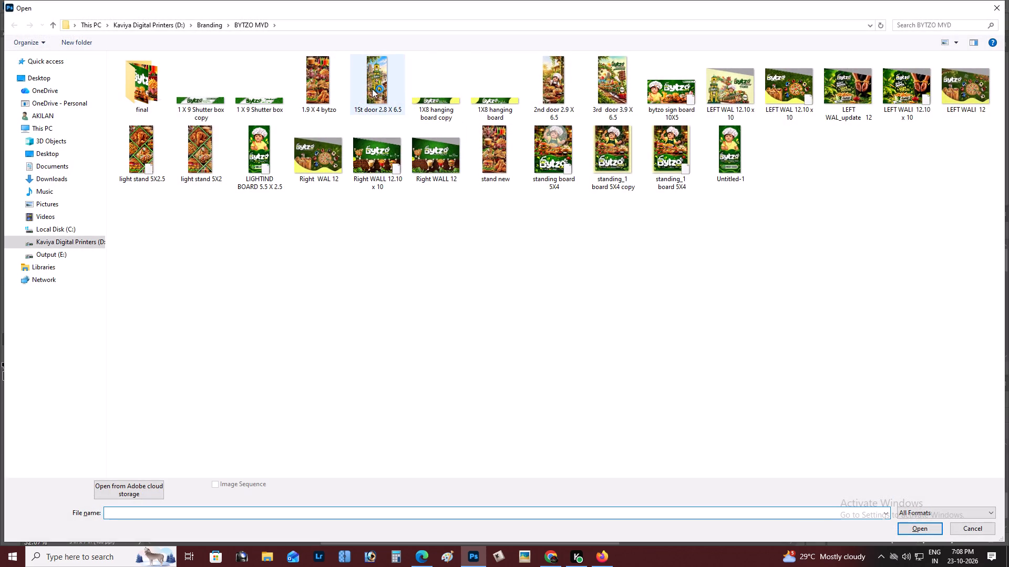
pyautogui.click(547, 96)
pyautogui.rightClick(552, 92)
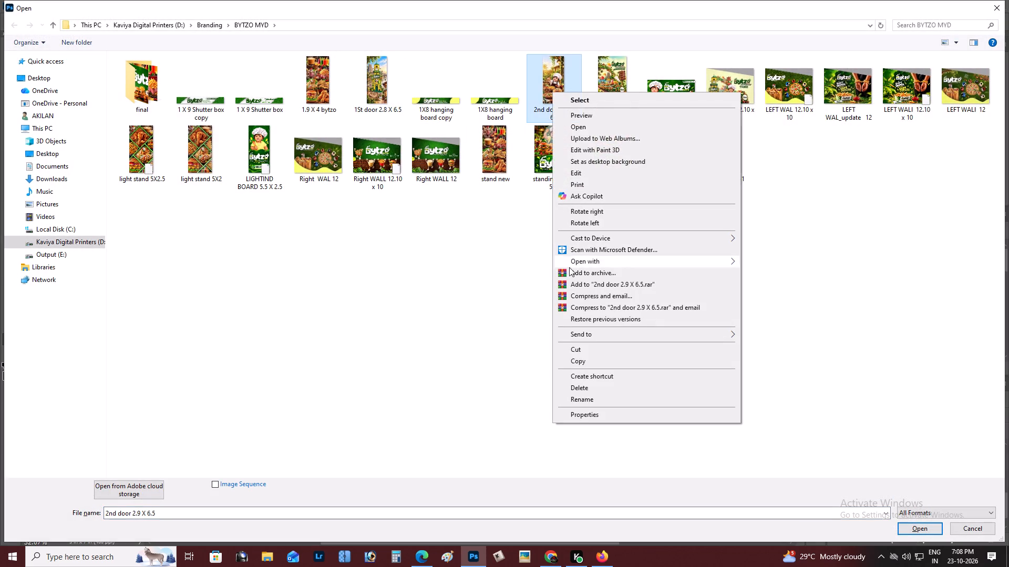
pyautogui.click(582, 360)
pyautogui.doubleClick(162, 85)
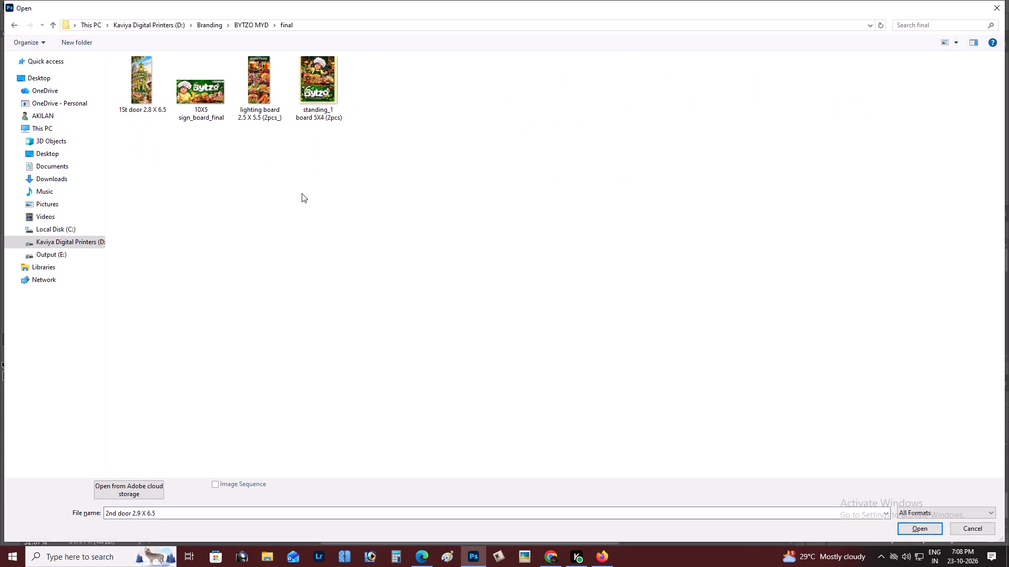
pyautogui.hotkey('ctrl', 'v')
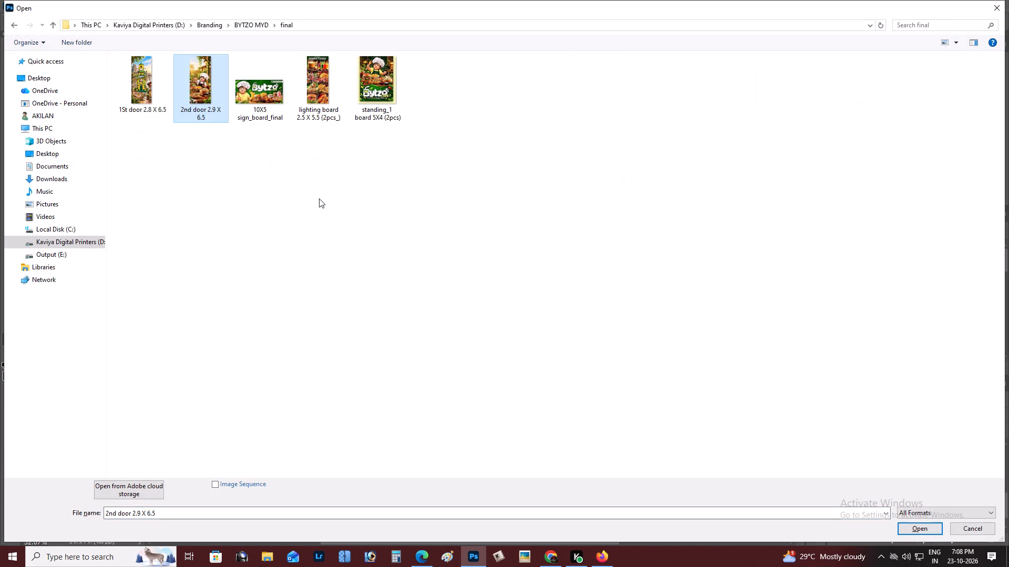
pyautogui.click(319, 198)
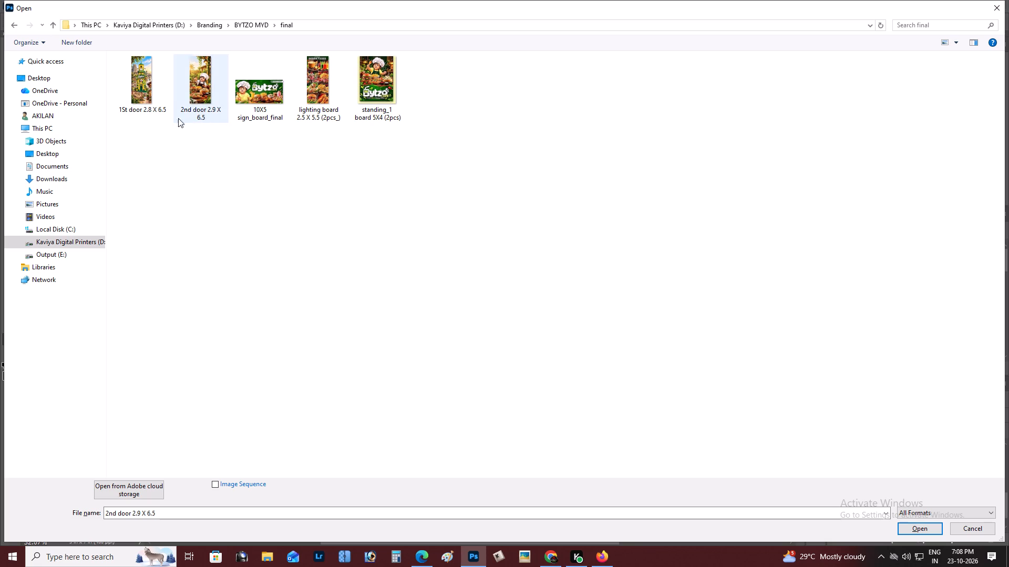
pyautogui.click(976, 527)
# Open the "3rd door 3.9 X 6.5" image from the BYTZO MYD folder, inspect its details and full layout, and close it.
pyautogui.hotkey('ctrl', 'o')
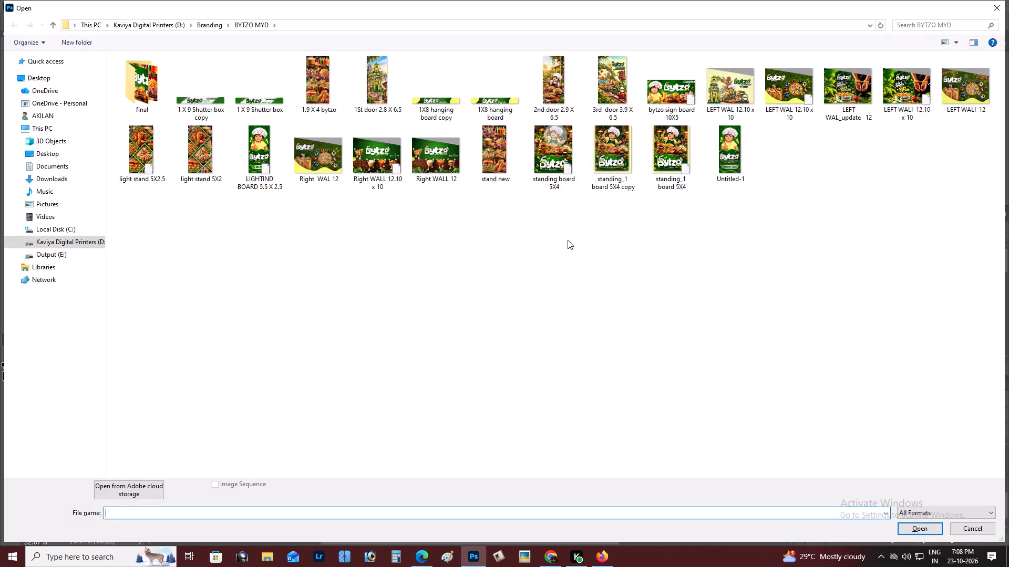
pyautogui.doubleClick(599, 108)
pyautogui.doubleClick(454, 190)
pyautogui.press('space')
pyautogui.moveTo(479, 178); pyautogui.dragTo(459, 195)
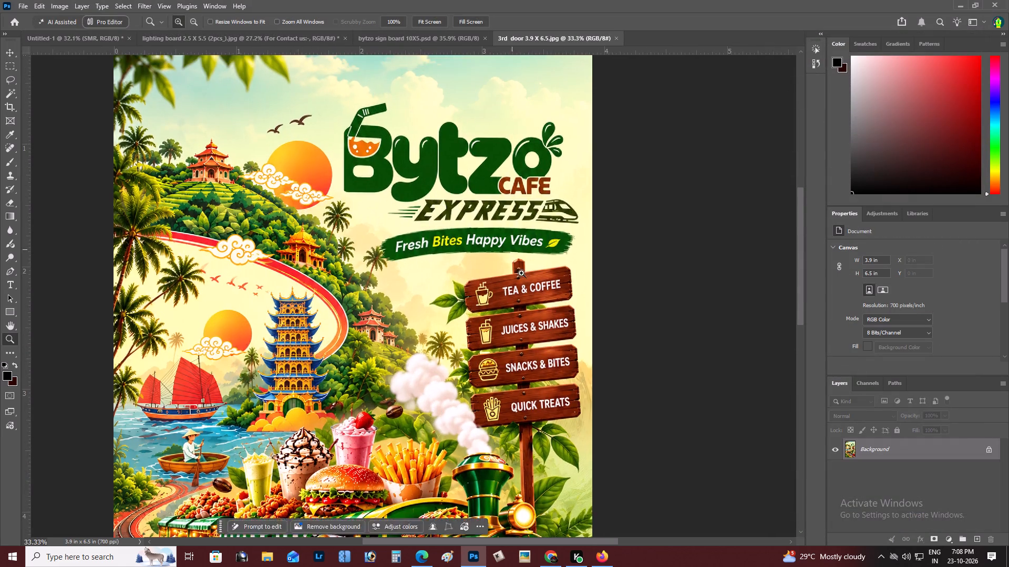
pyautogui.click(523, 276)
pyautogui.press('space')
pyautogui.moveTo(528, 282); pyautogui.dragTo(526, 310)
pyautogui.keyDown('alt'); pyautogui.click(305, 251); pyautogui.keyUp('alt')
pyautogui.rightClick(317, 243)
pyautogui.click(341, 253)
pyautogui.press('space')
pyautogui.moveTo(341, 253); pyautogui.dragTo(352, 257)
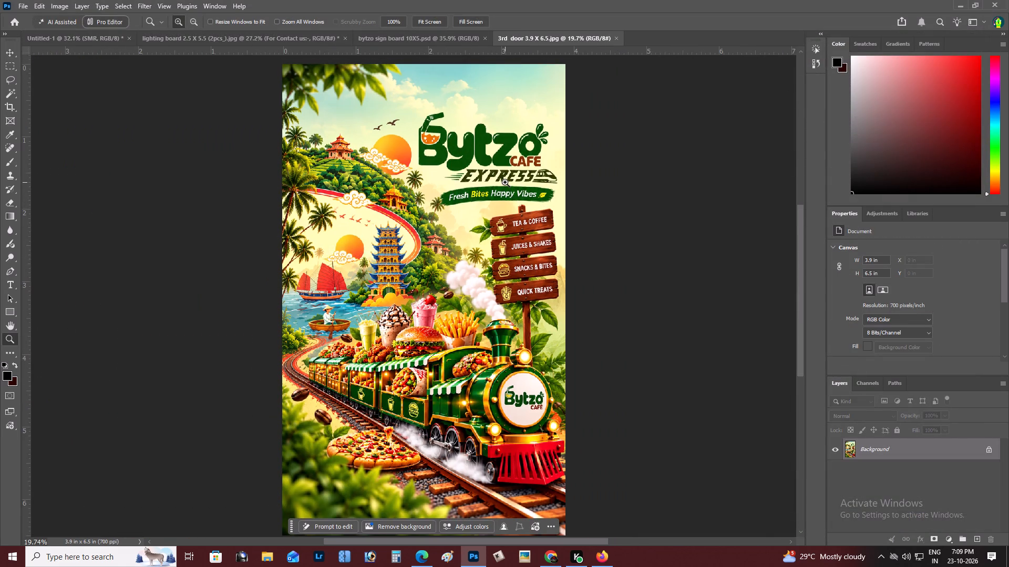
pyautogui.click(619, 37)
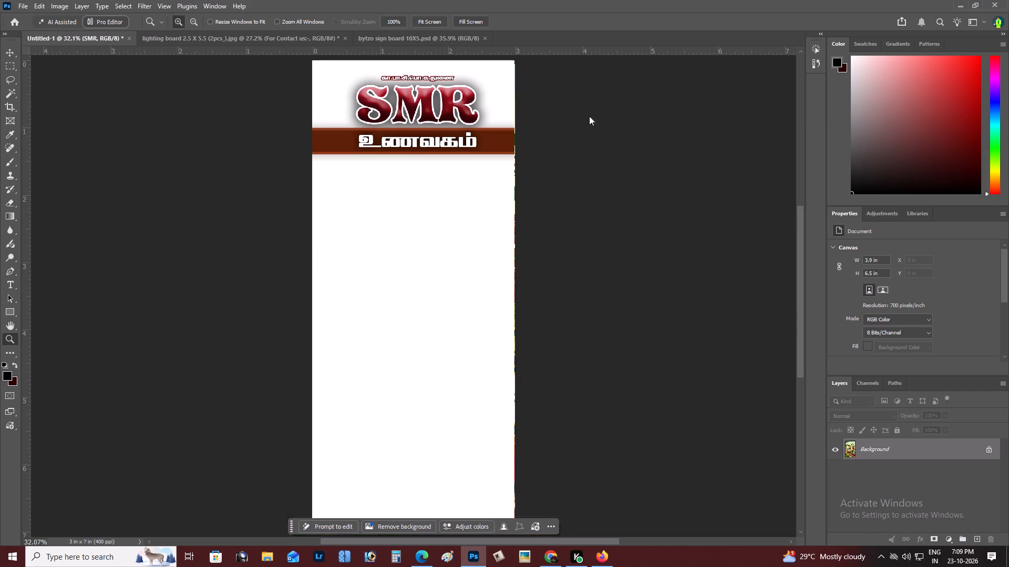
# Copy the image "3rd door 3.9 X 6.5" from the BYTZO MYD folder into its final subfolder.
pyautogui.hotkey('ctrl', 'o')
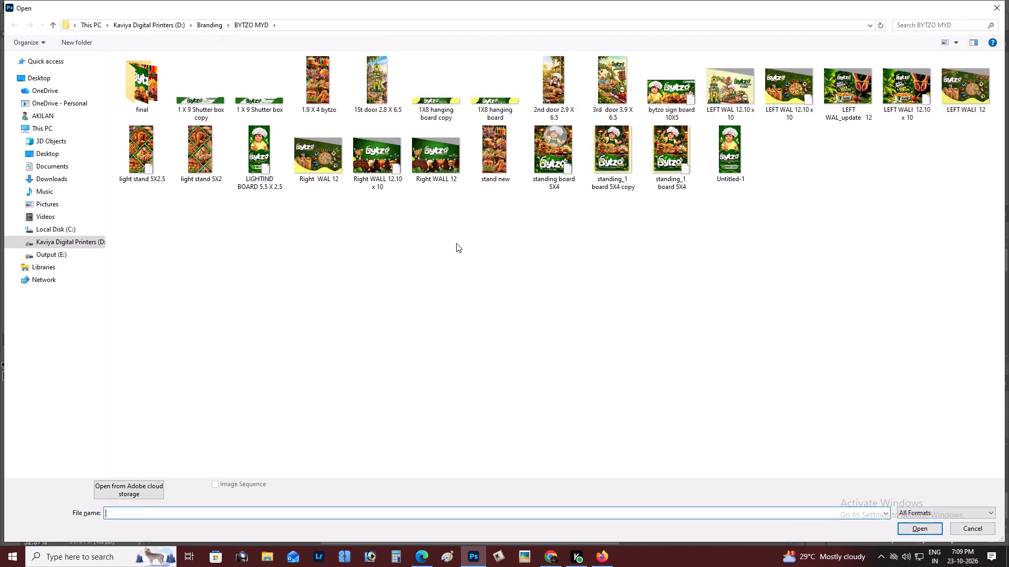
pyautogui.click(606, 94)
pyautogui.rightClick(606, 85)
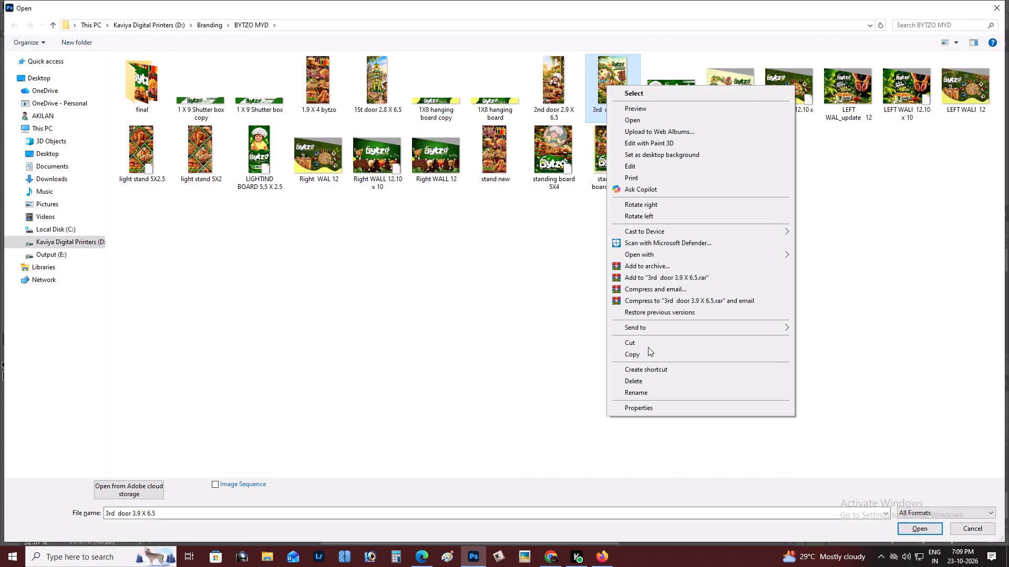
pyautogui.click(652, 350)
pyautogui.doubleClick(147, 108)
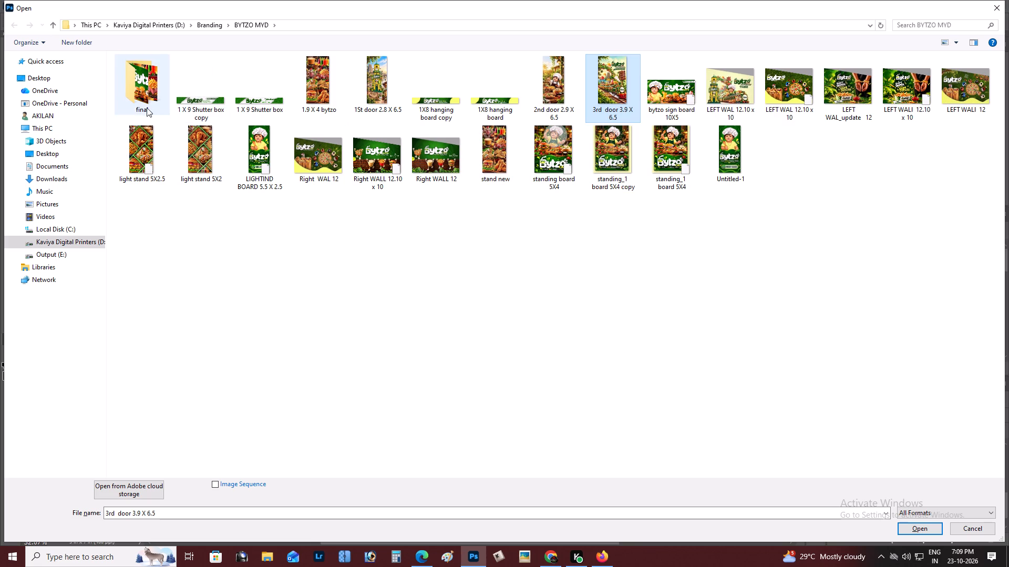
pyautogui.hotkey('ctrl', 'v')
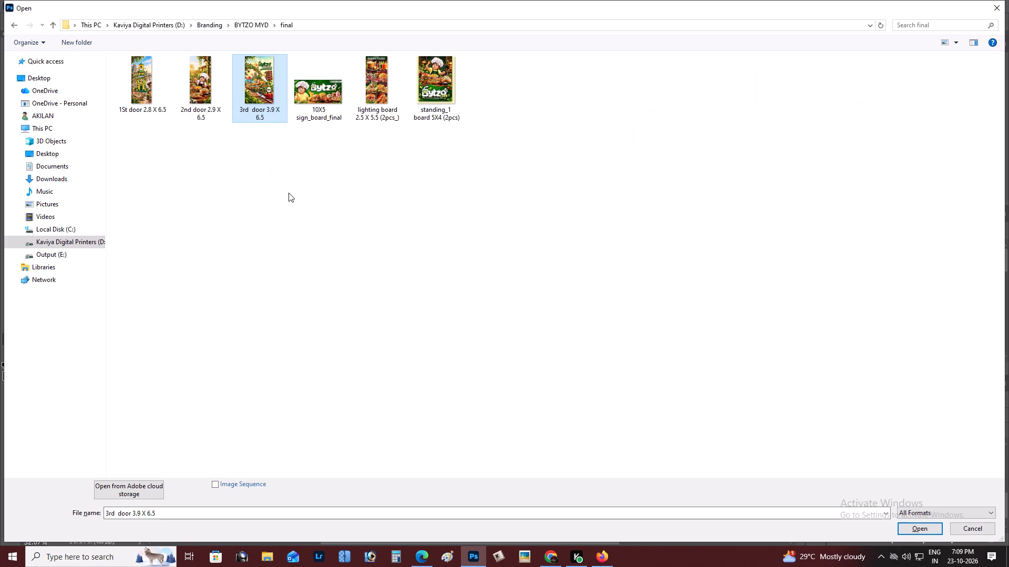
pyautogui.click(289, 193)
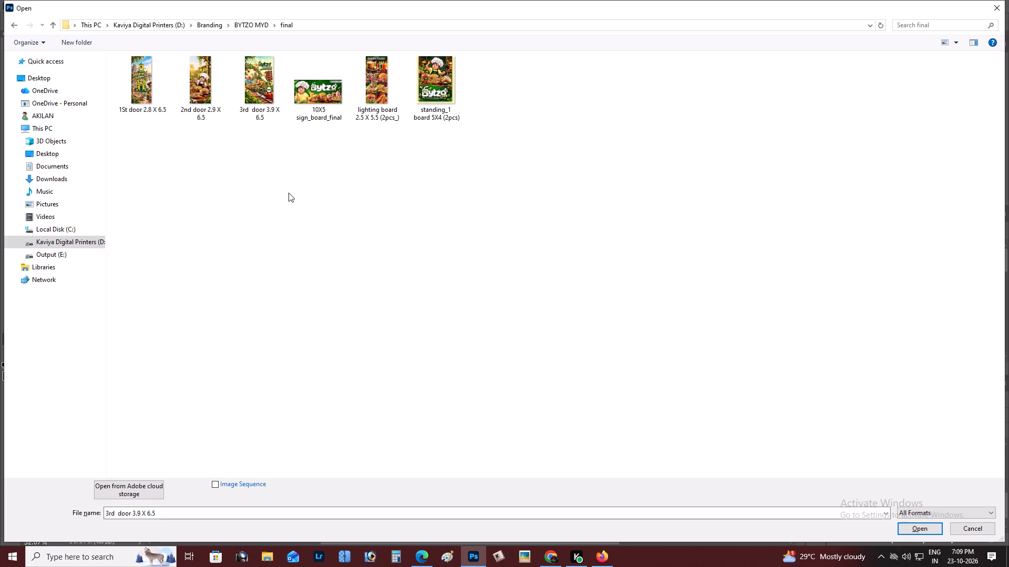
pyautogui.click(976, 530)
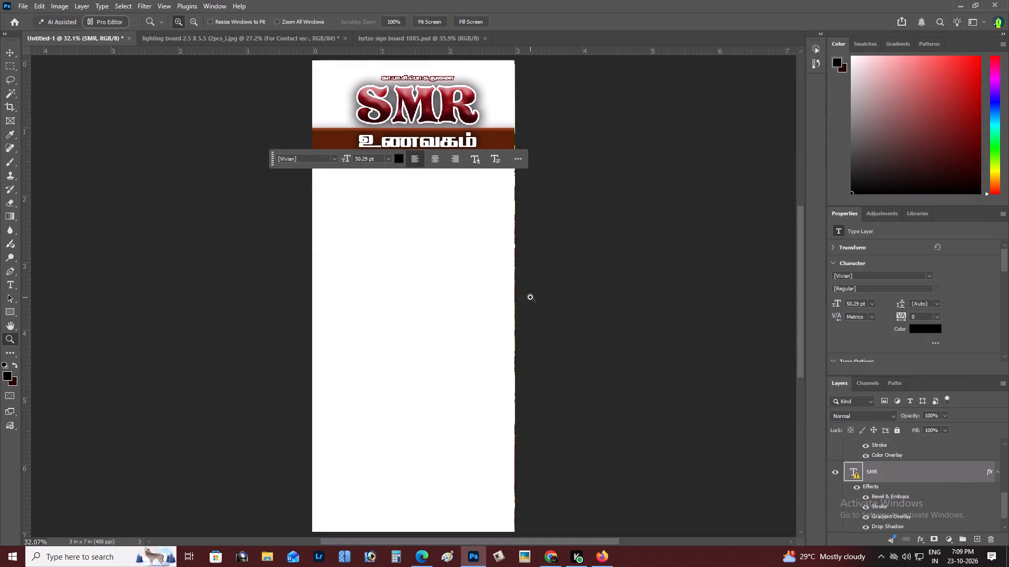
# Look through the remaining artwork in the BYTZO MYD folder, from "1.9 X 4 bytzo" to "1X8 hanging board".
pyautogui.hotkey('ctrl', 'o')
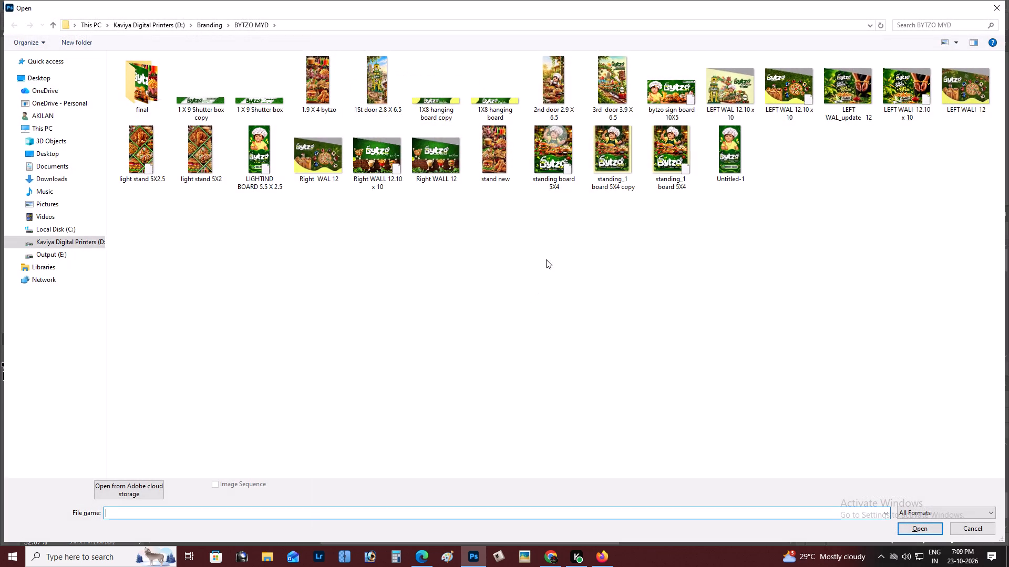
pyautogui.click(562, 100)
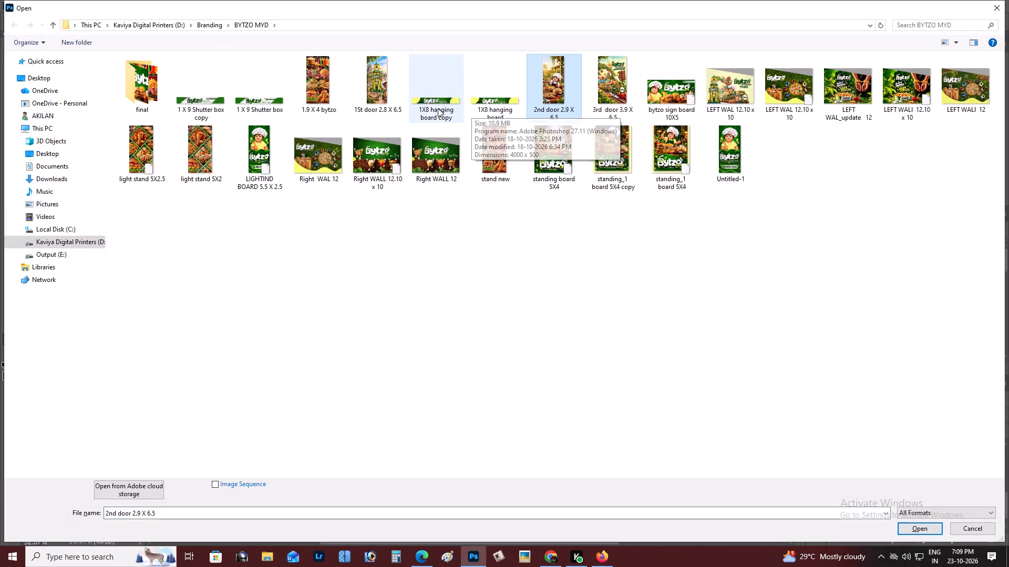
pyautogui.click(344, 99)
pyautogui.click(316, 98)
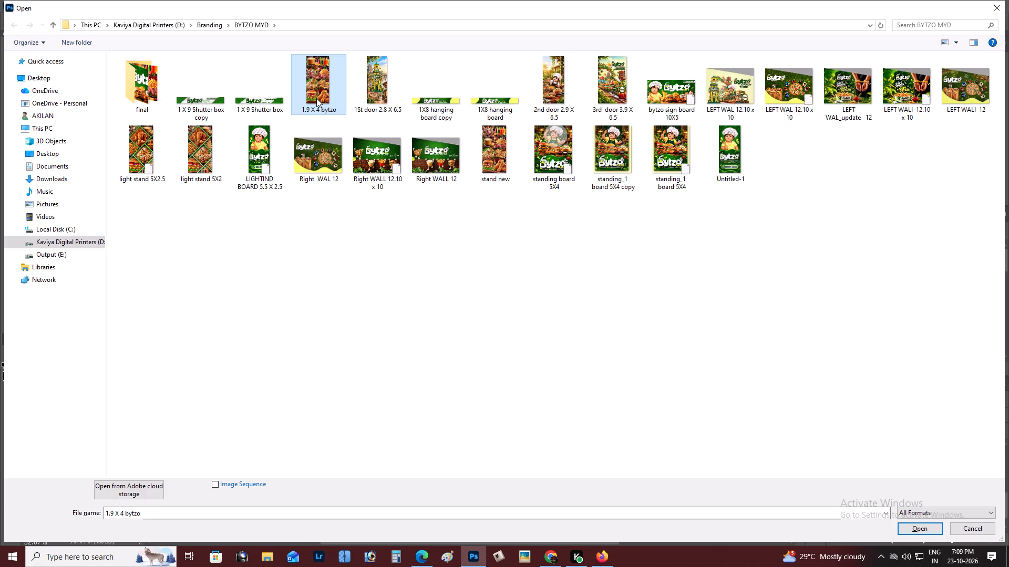
pyautogui.press('Right')
pyautogui.press('Right')
pyautogui.press('Right')
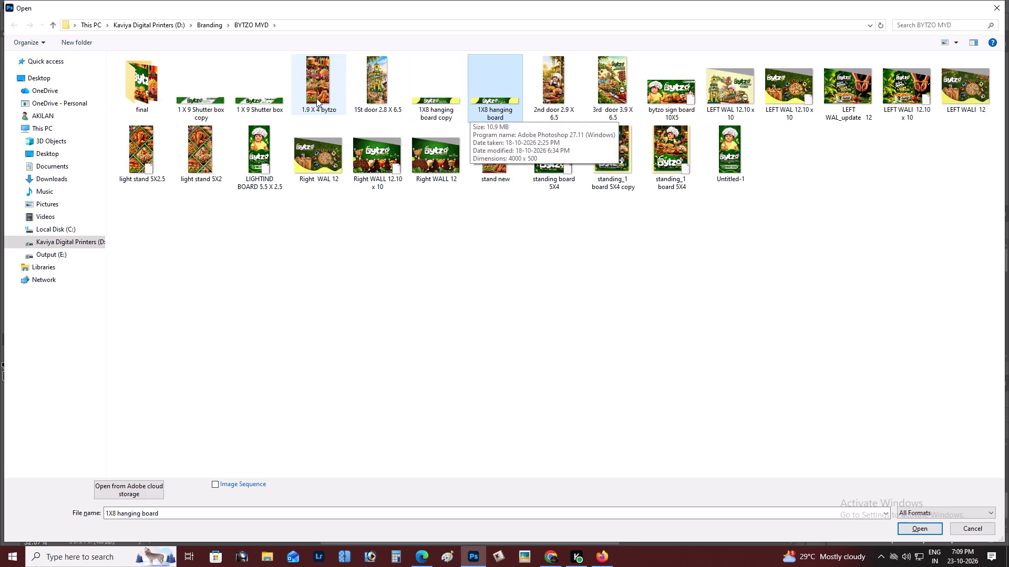
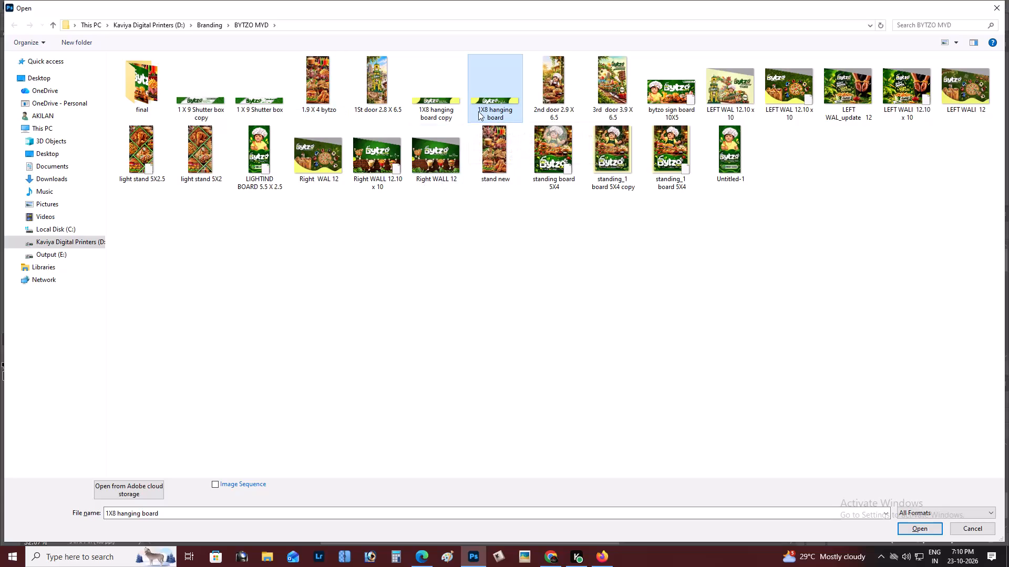
# Look through the remaining wall, sign board, shutter box and hanging board artwork in the BYTZO MYD folder.
pyautogui.press('Right')
pyautogui.press('Right')
pyautogui.press('Right')
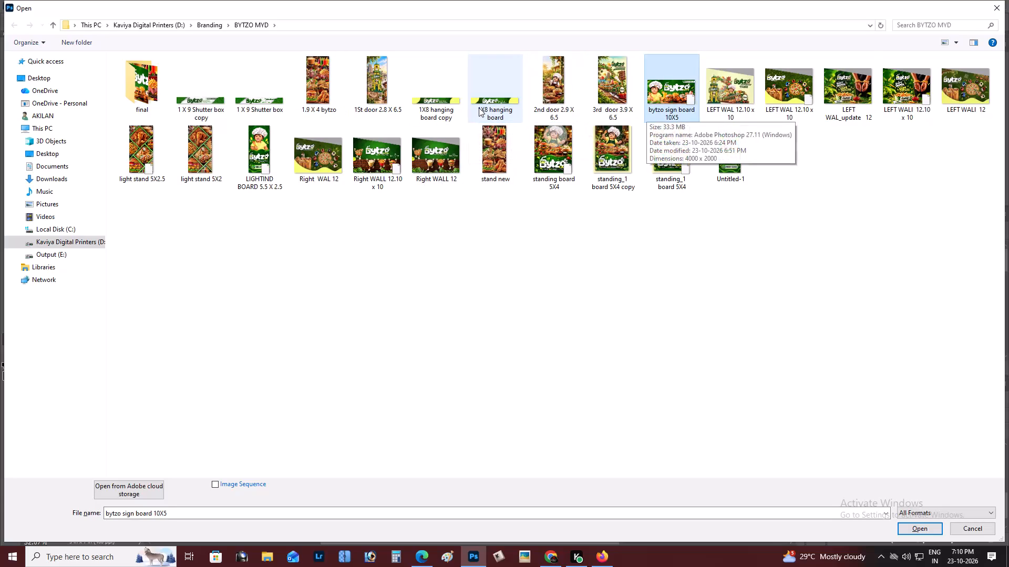
pyautogui.press('Right')
pyautogui.press('Right')
pyautogui.press('Right')
pyautogui.press('Right')
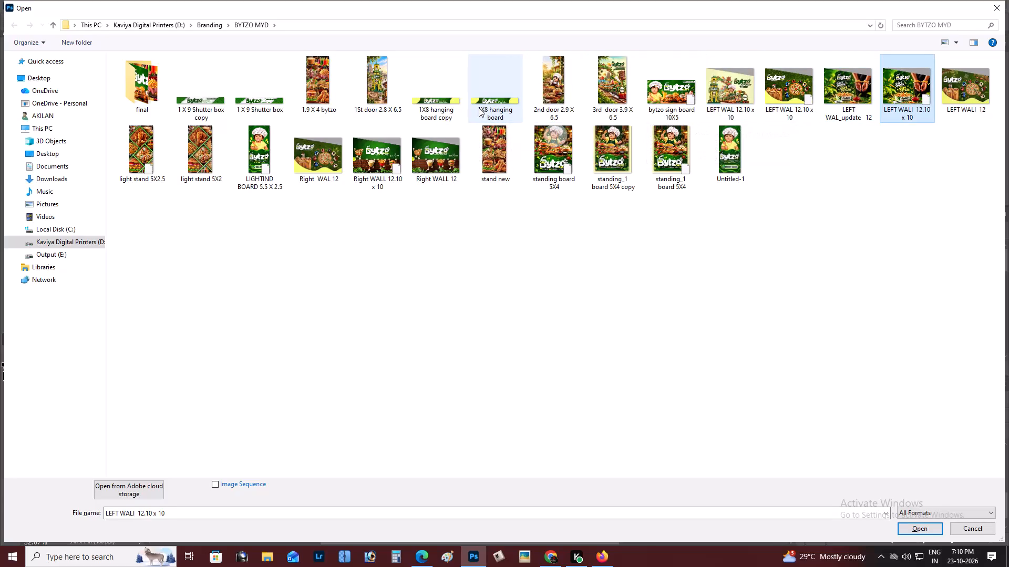
pyautogui.press('Left')
pyautogui.press('Left')
pyautogui.press('Left')
pyautogui.press('Left')
pyautogui.press('Left')
pyautogui.press('Left')
pyautogui.press('Left')
pyautogui.press('Left')
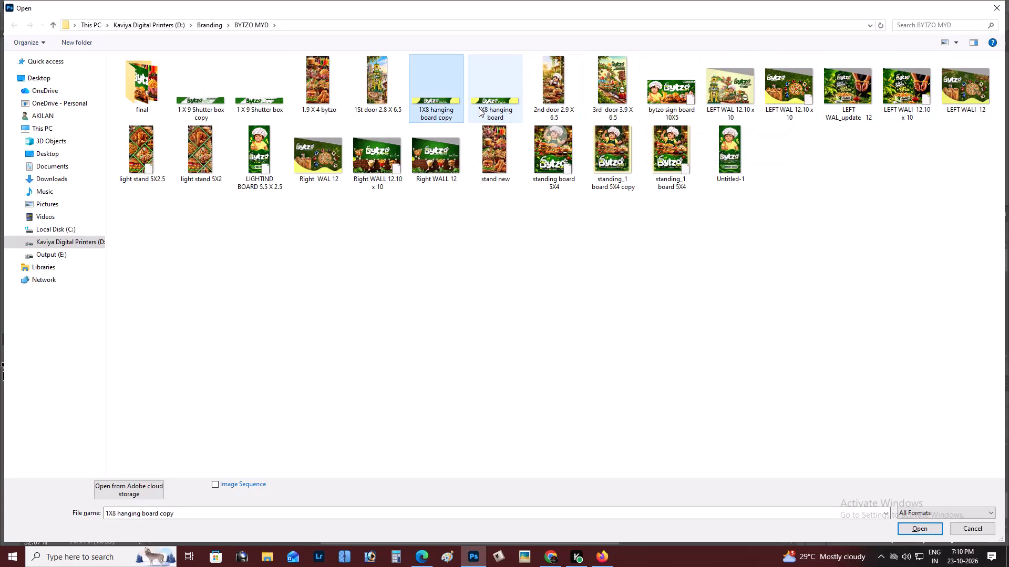
pyautogui.press('Left')
pyautogui.press('Right')
pyautogui.press('Down')
pyautogui.press('Left')
pyautogui.press('Left')
pyautogui.press('Left')
pyautogui.press('Up')
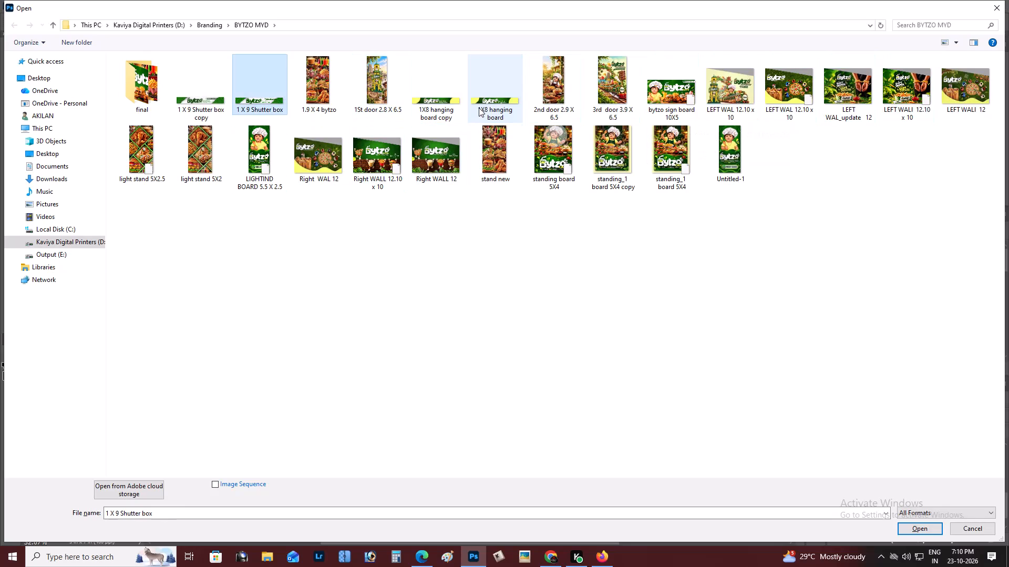
pyautogui.press('Left')
pyautogui.press('Down')
pyautogui.press('Right')
pyautogui.press('Right')
pyautogui.press('Right')
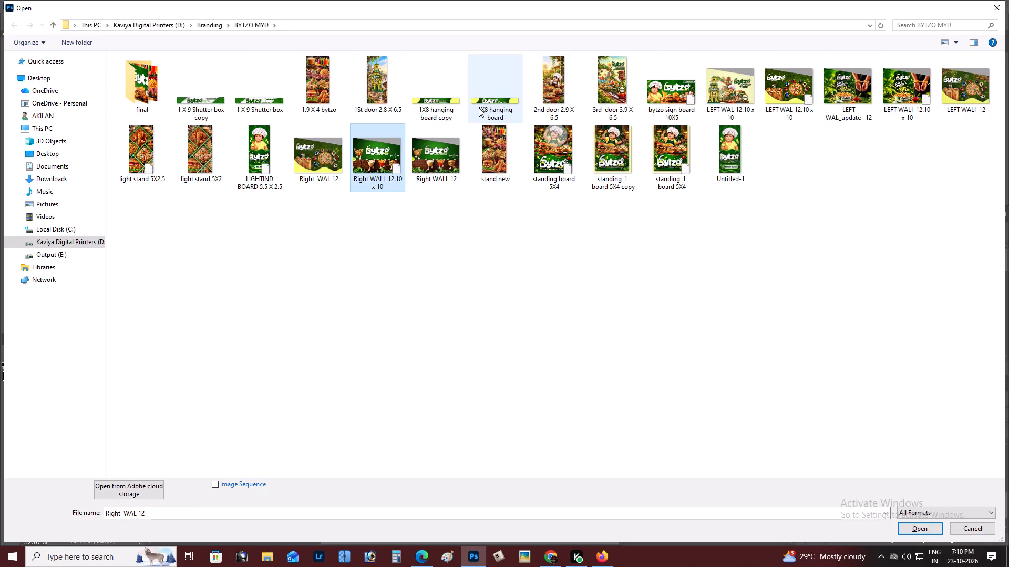
pyautogui.press('Left')
pyautogui.press('Right')
pyautogui.press('Right')
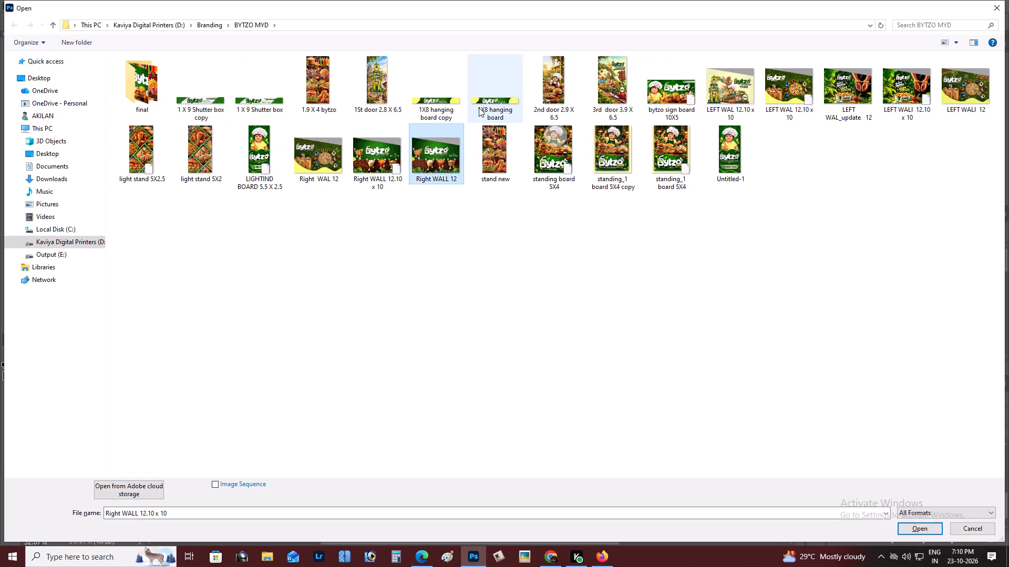
pyautogui.press('Up')
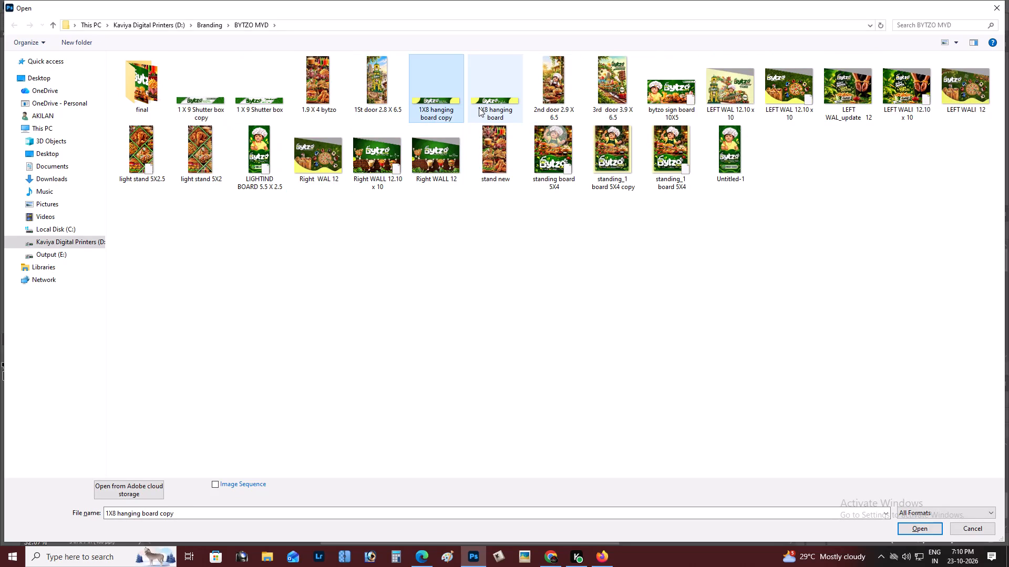
pyautogui.press('Right')
pyautogui.press('Left')
pyautogui.press('Return')
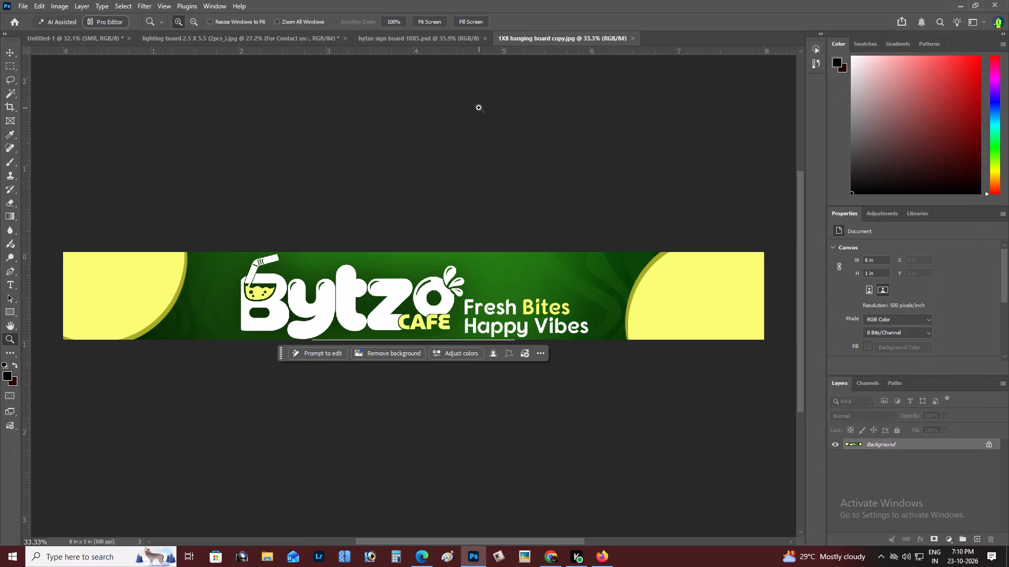
pyautogui.click(506, 252)
pyautogui.click(506, 276)
pyautogui.keyDown('alt'); pyautogui.moveTo(576, 343); pyautogui.dragTo(576, 338); pyautogui.keyUp('alt')
pyautogui.rightClick(581, 304)
pyautogui.click(595, 311)
pyautogui.press('space')
pyautogui.press('space')
pyautogui.press('space')
pyautogui.press('space')
pyautogui.press('space')
pyautogui.press('space')
pyautogui.press('space')
pyautogui.press('space')
pyautogui.press('space')
pyautogui.press('space')
pyautogui.press('space')
pyautogui.press('space')
pyautogui.press('space')
pyautogui.press('space')
pyautogui.press('space')
pyautogui.press('space')
pyautogui.press('space')
pyautogui.press('space')
pyautogui.press('space')
pyautogui.press('space')
pyautogui.moveTo(595, 311); pyautogui.dragTo(620, 317)
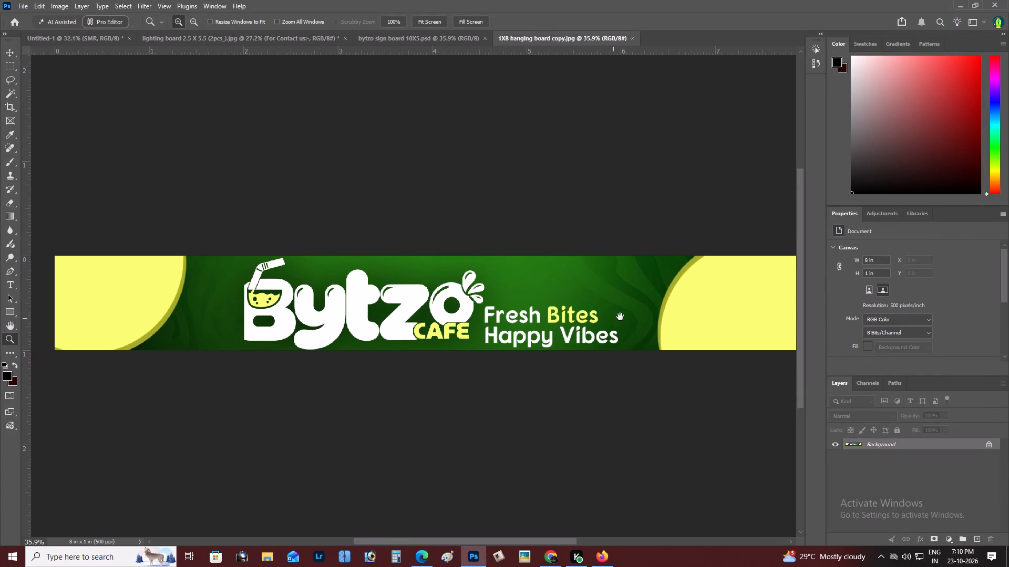
pyautogui.moveTo(620, 317); pyautogui.dragTo(621, 316)
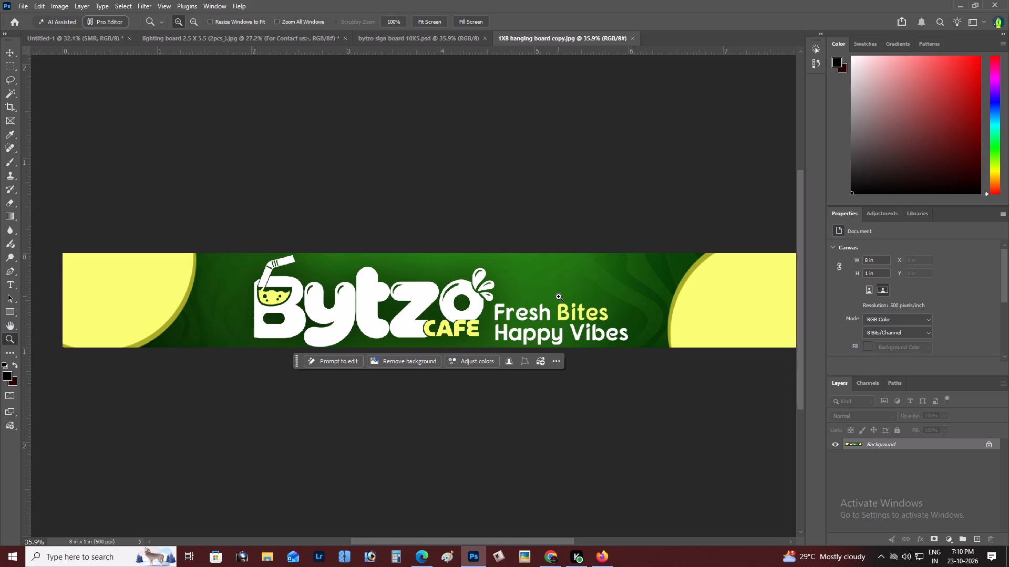
pyautogui.keyDown('alt'); pyautogui.click(559, 297); pyautogui.keyUp('alt')
pyautogui.press('space')
pyautogui.press('space')
pyautogui.press('space')
pyautogui.press('space')
pyautogui.press('space')
pyautogui.press('space')
pyautogui.press('space')
pyautogui.press('space')
pyautogui.press('space')
pyautogui.press('space')
pyautogui.press('space')
pyautogui.press('space')
pyautogui.press('space')
pyautogui.press('space')
pyautogui.press('space')
pyautogui.press('space')
pyautogui.press('space')
pyautogui.press('space')
pyautogui.press('space')
pyautogui.press('space')
pyautogui.moveTo(559, 297); pyautogui.dragTo(486, 298)
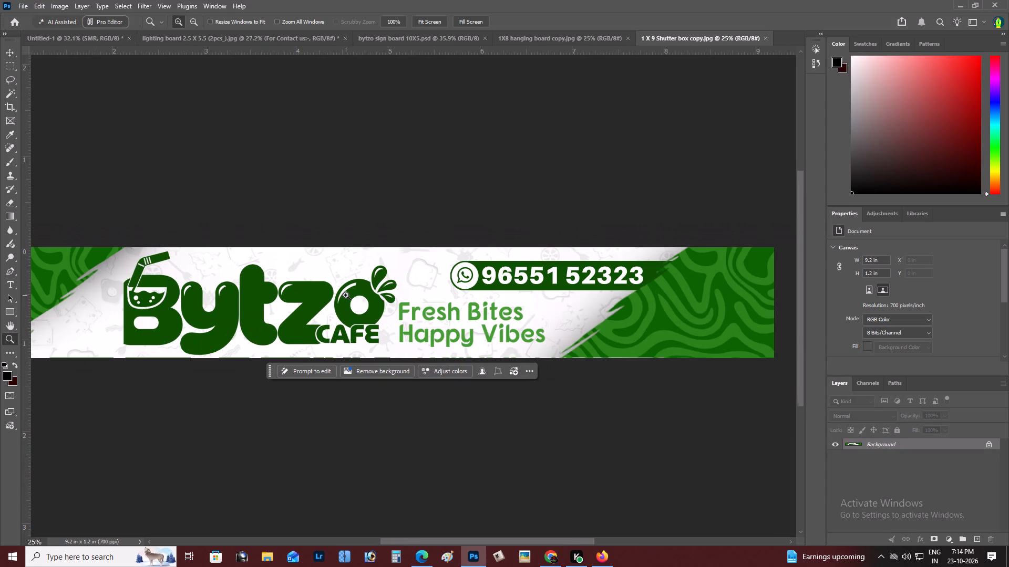
pyautogui.rightClick(346, 295)
pyautogui.doubleClick(361, 301)
pyautogui.press('space')
pyautogui.moveTo(361, 301); pyautogui.dragTo(369, 304)
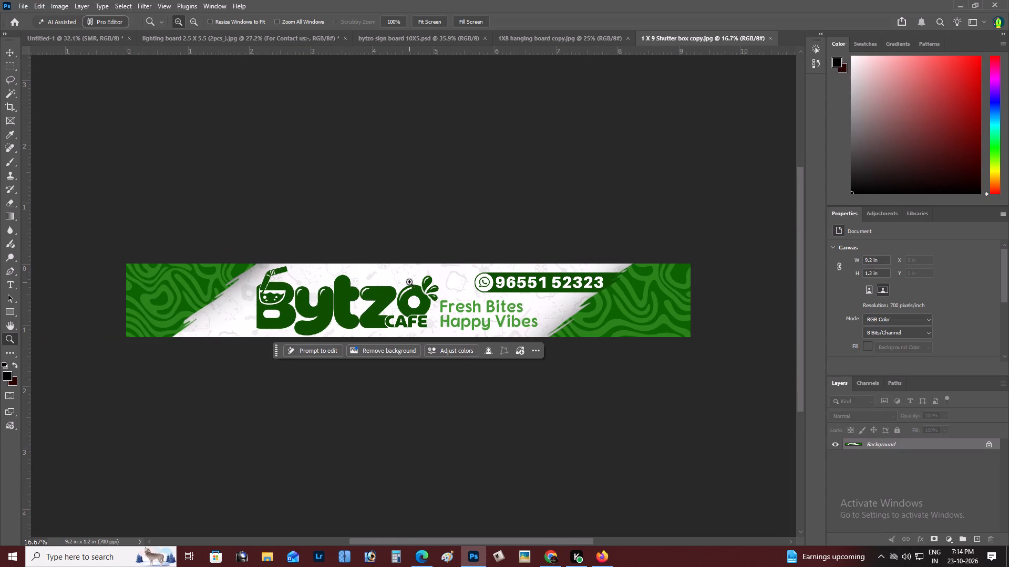
# Switch to Chrome and check the progress of ChatGPT's image generation.
pyautogui.hotkey('alt', 'Tab')
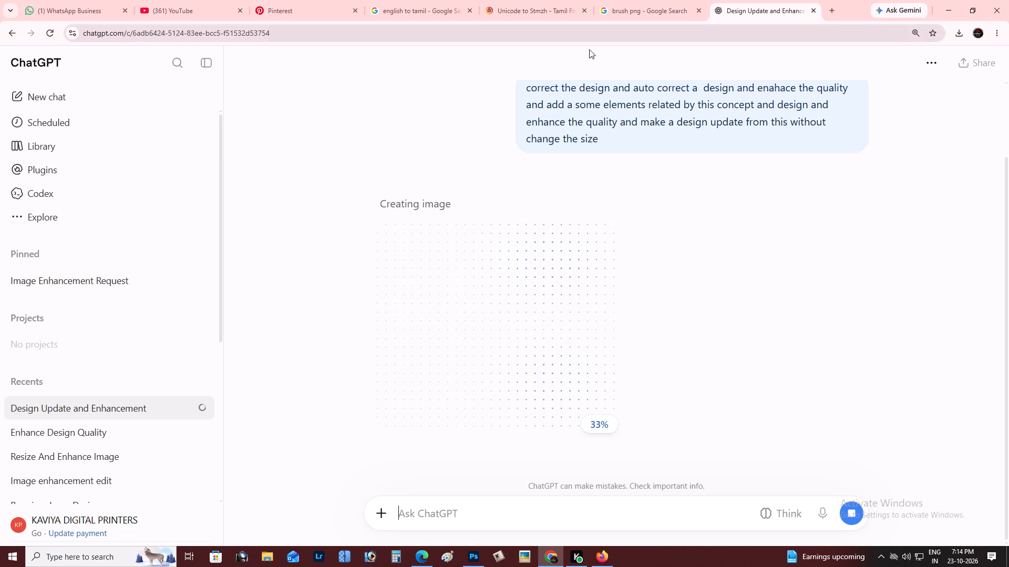
pyautogui.scroll(-4, 569, 316)
# Return to Photoshop and examine the "1 X 9 Shutter box copy" banner's logo and patterned edges up close and as a whole.
pyautogui.hotkey('alt', 'Tab')
pyautogui.click(373, 294)
pyautogui.press('space')
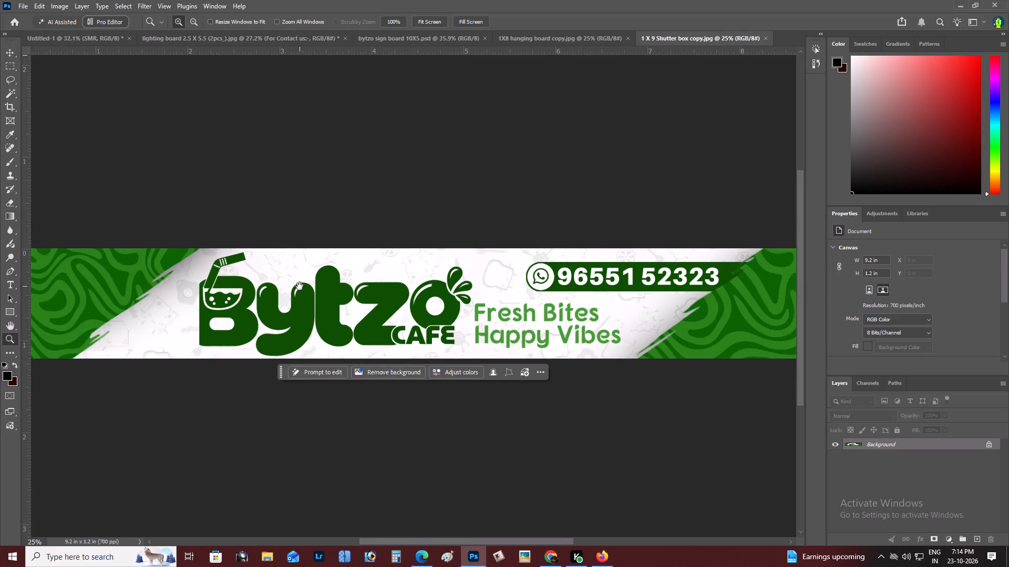
pyautogui.moveTo(300, 286); pyautogui.dragTo(350, 292)
pyautogui.keyDown('alt'); pyautogui.click(226, 292); pyautogui.keyUp('alt')
pyautogui.rightClick(226, 292)
pyautogui.click(234, 297)
pyautogui.press('space')
pyautogui.press('space')
pyautogui.press('space')
pyautogui.press('space')
pyautogui.press('space')
pyautogui.press('space')
pyautogui.press('space')
pyautogui.press('space')
pyautogui.press('space')
pyautogui.press('space')
pyautogui.press('space')
pyautogui.press('space')
pyautogui.press('space')
pyautogui.press('space')
pyautogui.press('space')
pyautogui.press('space')
pyautogui.press('space')
pyautogui.press('space')
pyautogui.press('space')
pyautogui.press('space')
pyautogui.moveTo(234, 297); pyautogui.dragTo(312, 299)
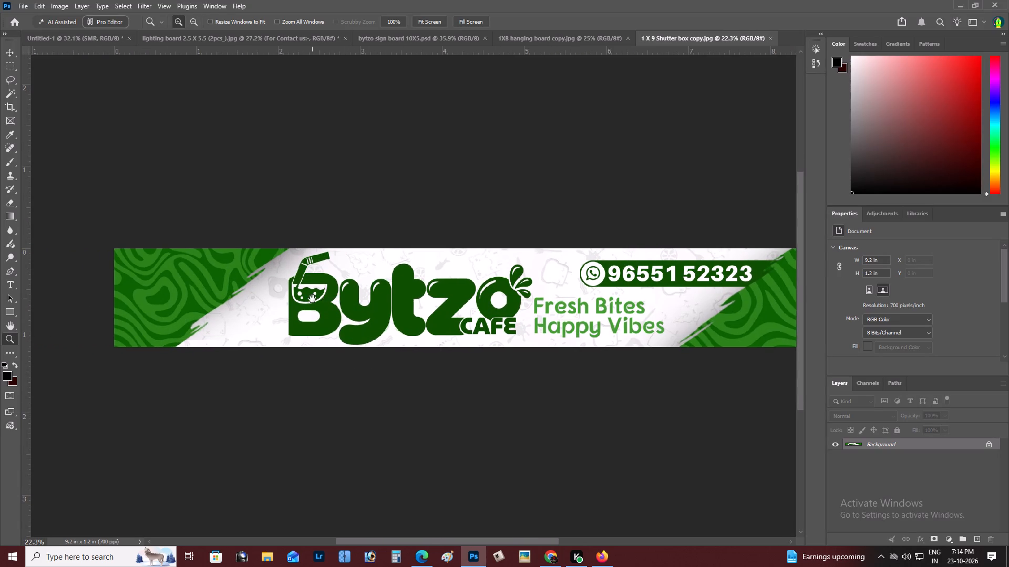
pyautogui.moveTo(312, 299); pyautogui.dragTo(335, 293)
pyautogui.press('z')
pyautogui.keyDown('alt'); pyautogui.click(285, 287); pyautogui.keyUp('alt')
pyautogui.press('space')
pyautogui.press('space')
pyautogui.press('space')
pyautogui.click(285, 287)
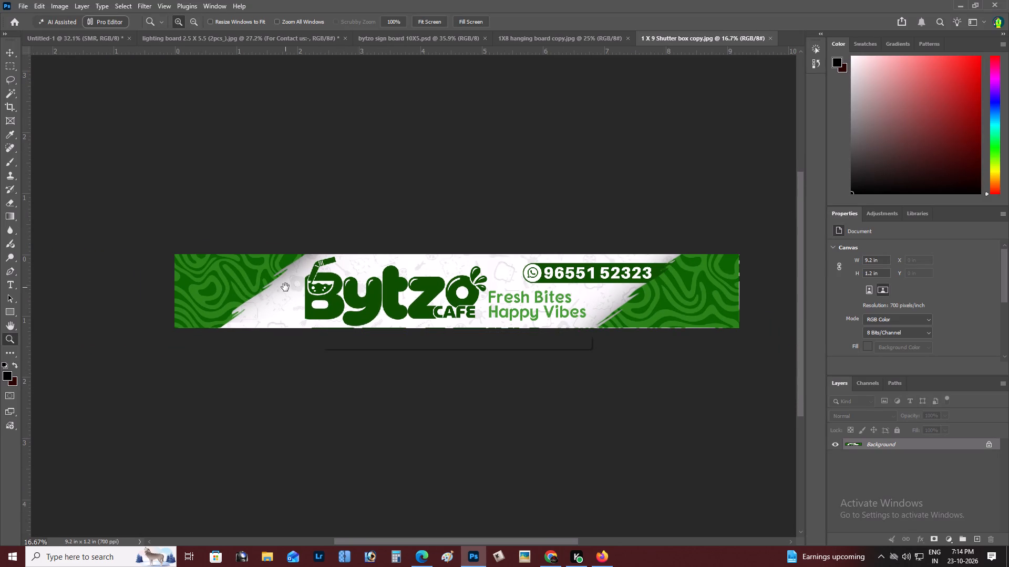
pyautogui.press('v')
pyautogui.rightClick(645, 303)
pyautogui.click(655, 310)
pyautogui.rightClick(692, 295)
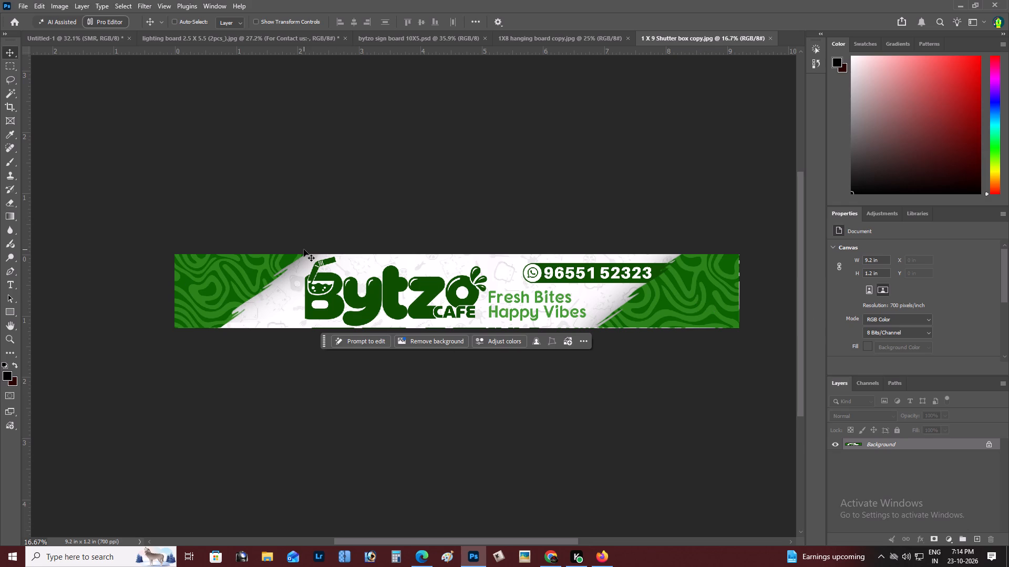
# Convert the locked background of "1 X 9 Shutter box copy" into a regular layer with the default settings.
pyautogui.doubleClick(982, 443)
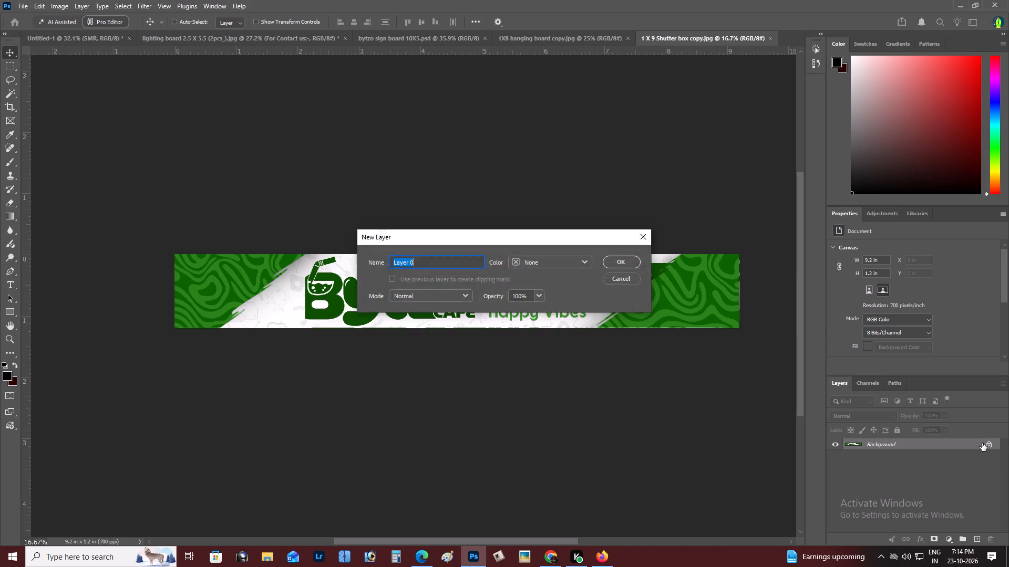
pyautogui.press('Return')
# Open "stand new" from the BYTZO MYD folder and cut out its ice cream sundae picture.
pyautogui.hotkey('ctrl', 'o')
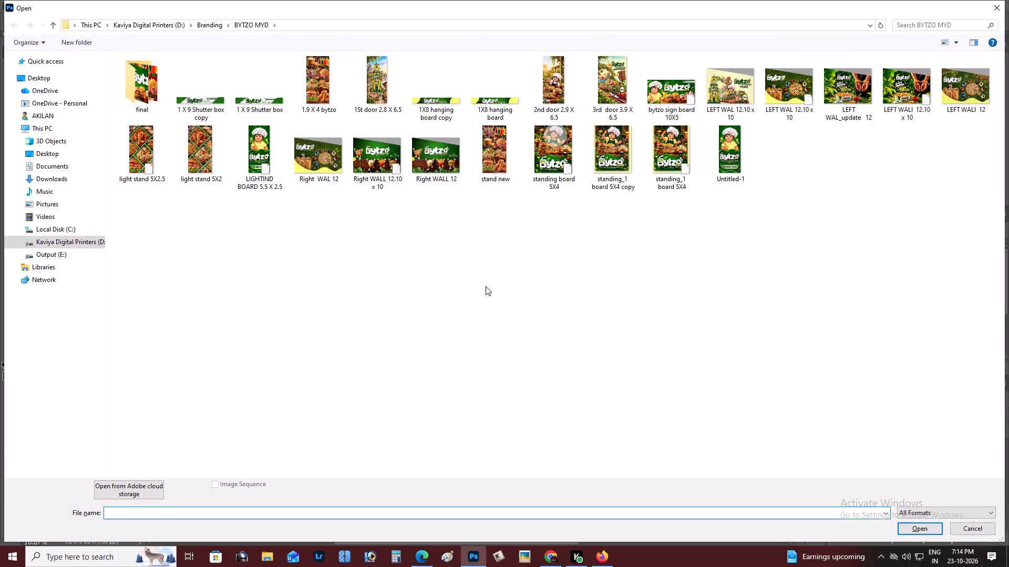
pyautogui.doubleClick(485, 168)
pyautogui.press('z')
pyautogui.click(384, 173)
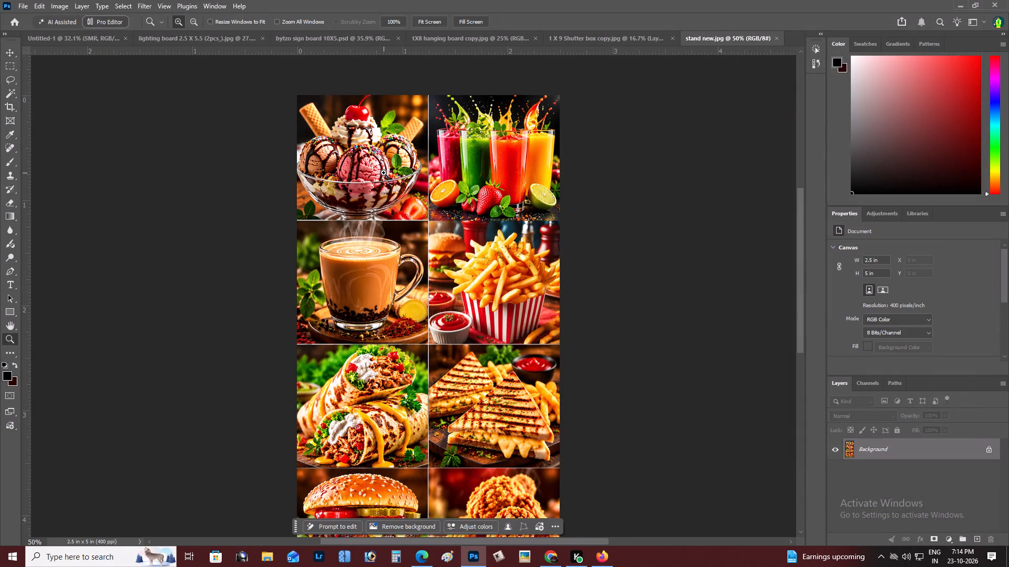
pyautogui.keyDown('alt'); pyautogui.click(384, 173); pyautogui.keyUp('alt')
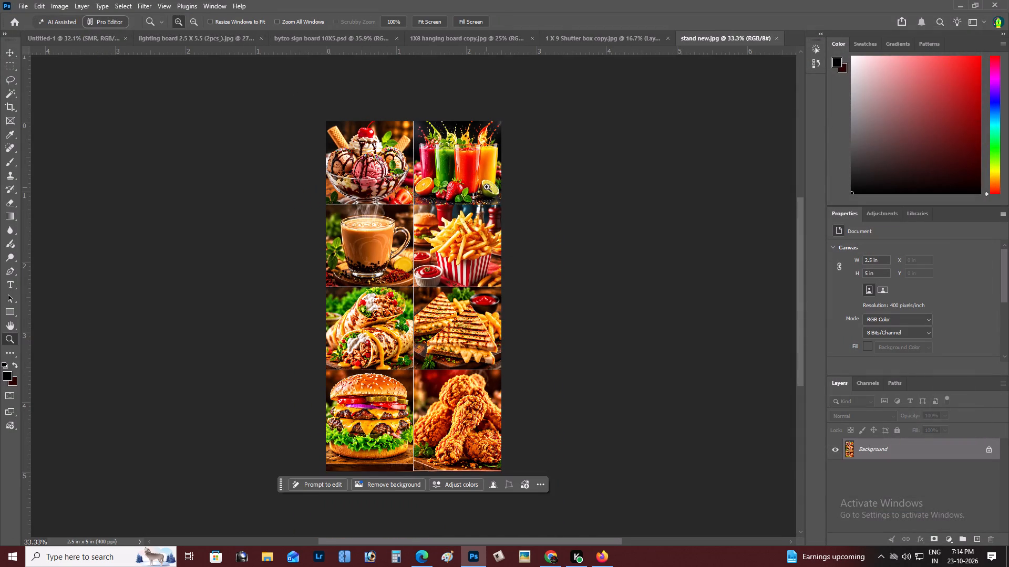
pyautogui.press('m')
pyautogui.moveTo(318, 122); pyautogui.dragTo(405, 203)
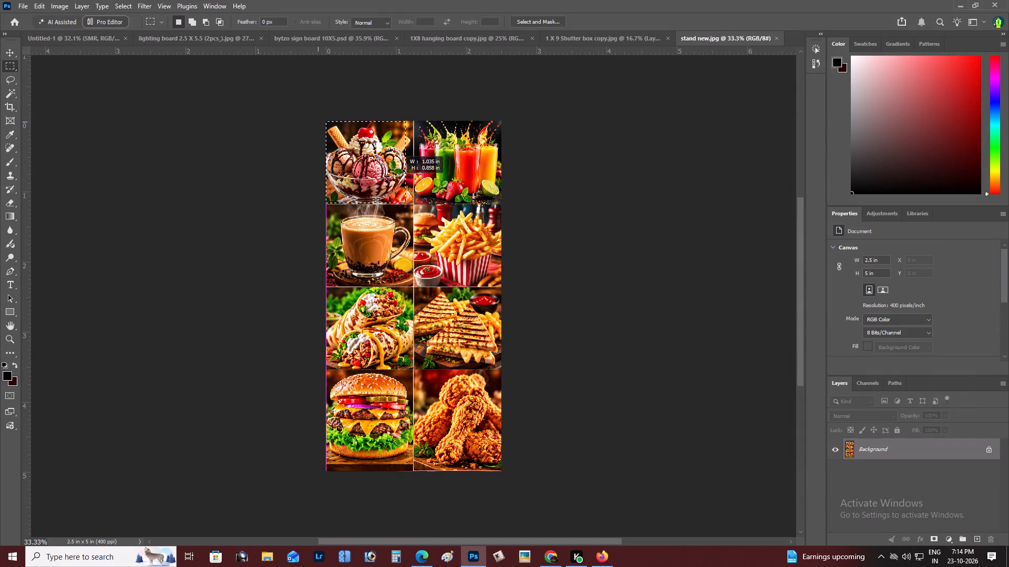
pyautogui.moveTo(405, 203); pyautogui.dragTo(414, 204)
pyautogui.hotkey('ctrl', 'x')
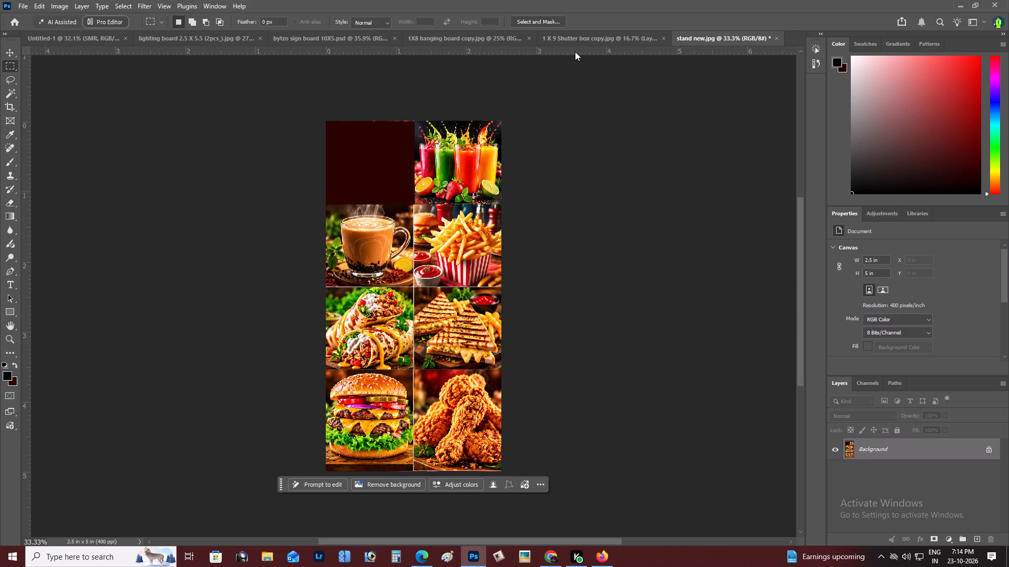
# Paste the ice cream picture into the shutter box banner, scaled to about 1.28 × 1.21 in and filling its far right end.
pyautogui.click(575, 40)
pyautogui.hotkey('ctrl', 'v')
pyautogui.press('v')
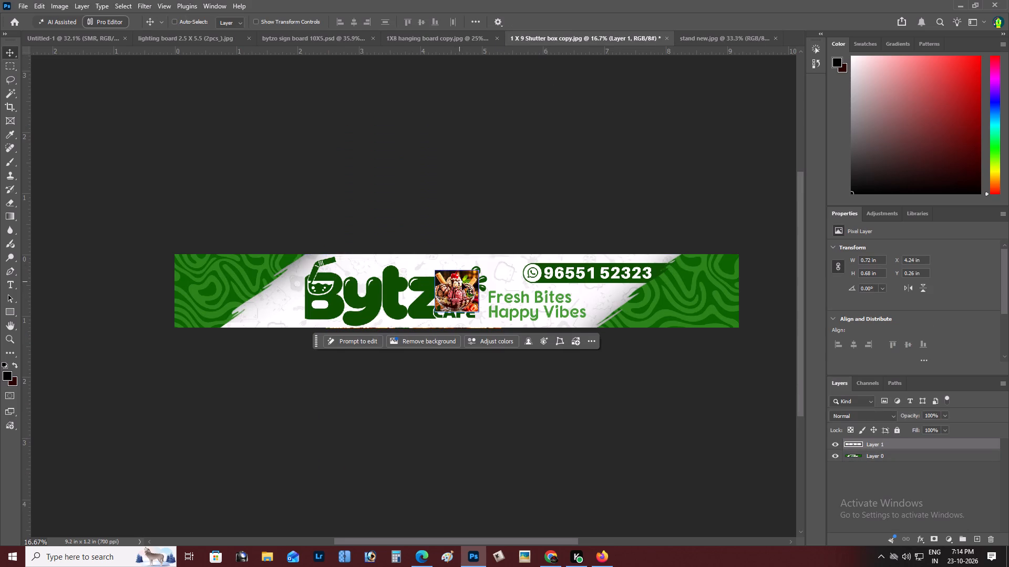
pyautogui.moveTo(464, 283); pyautogui.dragTo(276, 277)
pyautogui.hotkey('ctrl', 't')
pyautogui.keyDown('alt'); pyautogui.moveTo(293, 262); pyautogui.dragTo(319, 251); pyautogui.keyUp('alt')
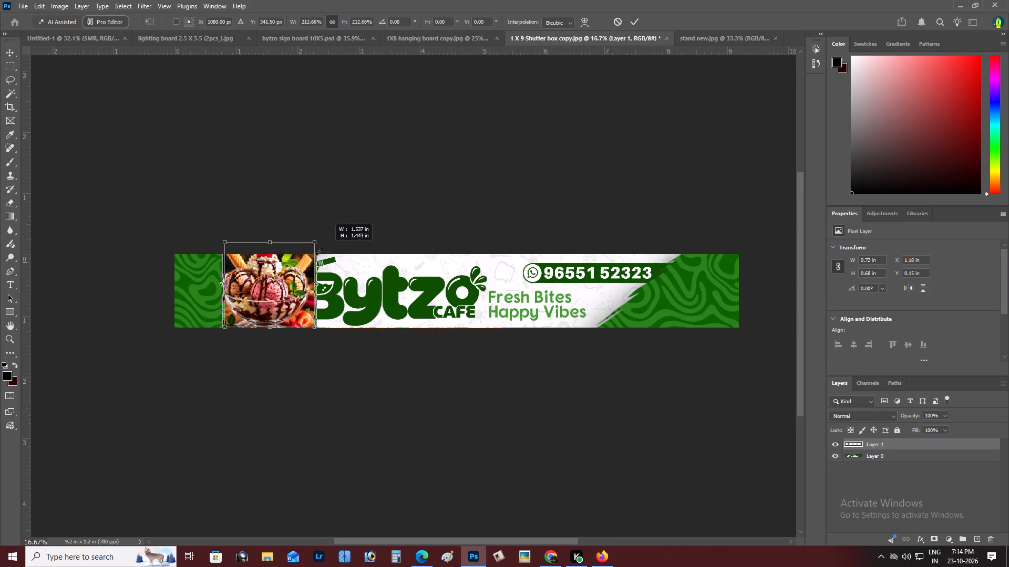
pyautogui.keyDown('alt'); pyautogui.moveTo(319, 251); pyautogui.dragTo(310, 255); pyautogui.keyUp('alt')
pyautogui.moveTo(271, 279); pyautogui.dragTo(709, 281)
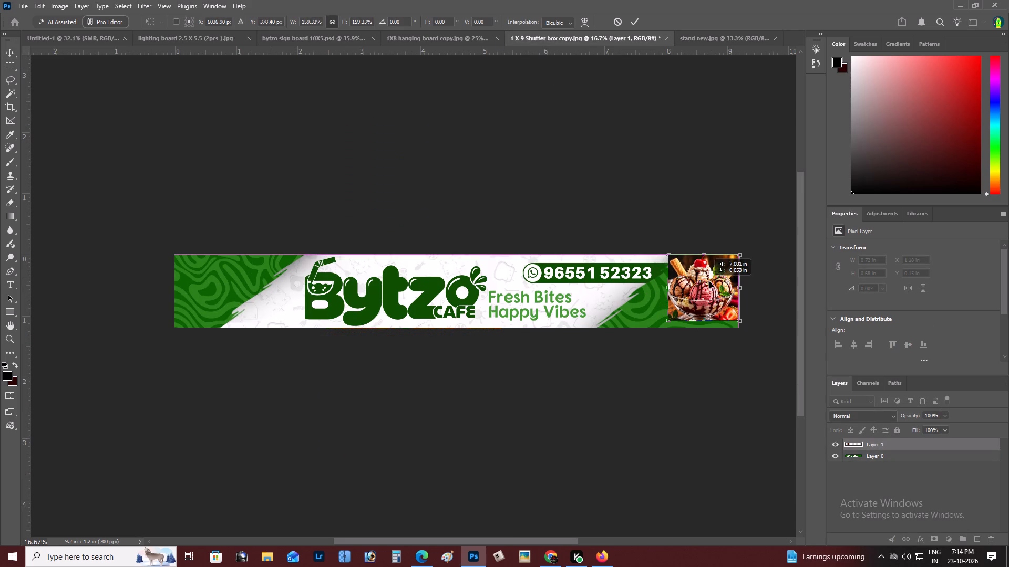
pyautogui.moveTo(709, 281); pyautogui.dragTo(705, 282)
pyautogui.moveTo(669, 316); pyautogui.dragTo(661, 323)
pyautogui.hotkey('ctrl', 'Return')
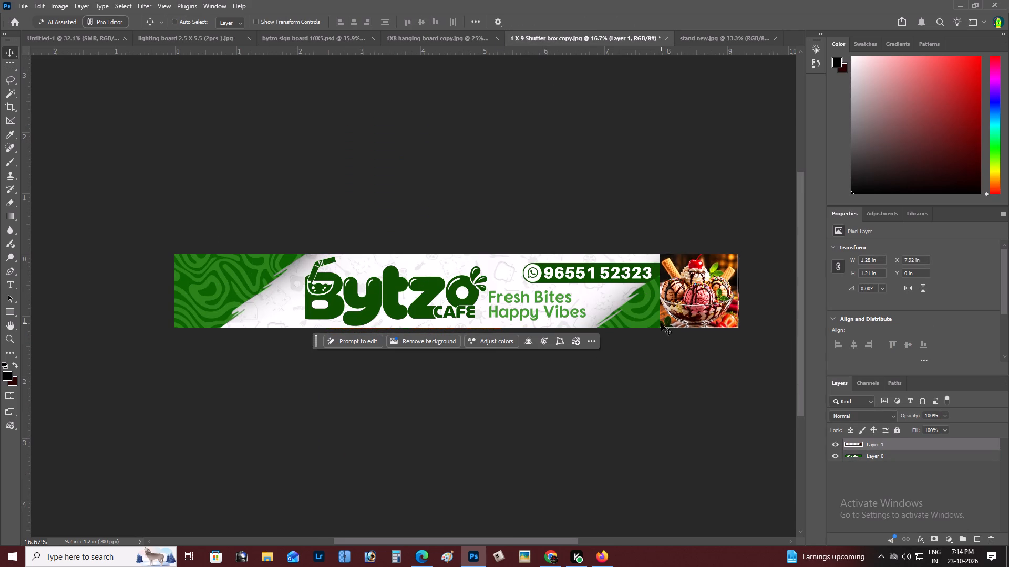
# Cut the picture of the colourful juice glasses out of "stand new".
pyautogui.click(686, 40)
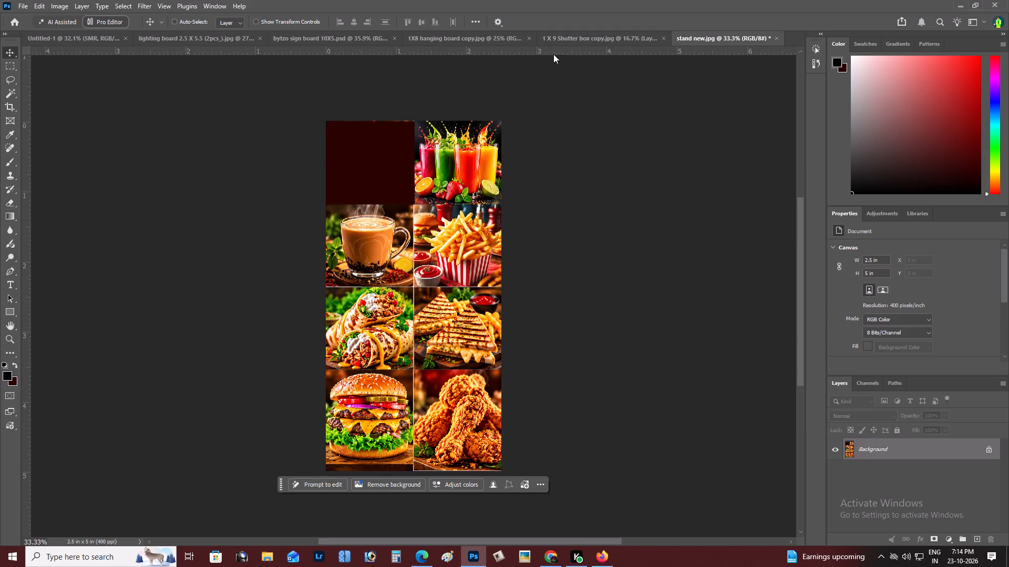
pyautogui.press('m')
pyautogui.moveTo(408, 81); pyautogui.dragTo(521, 204)
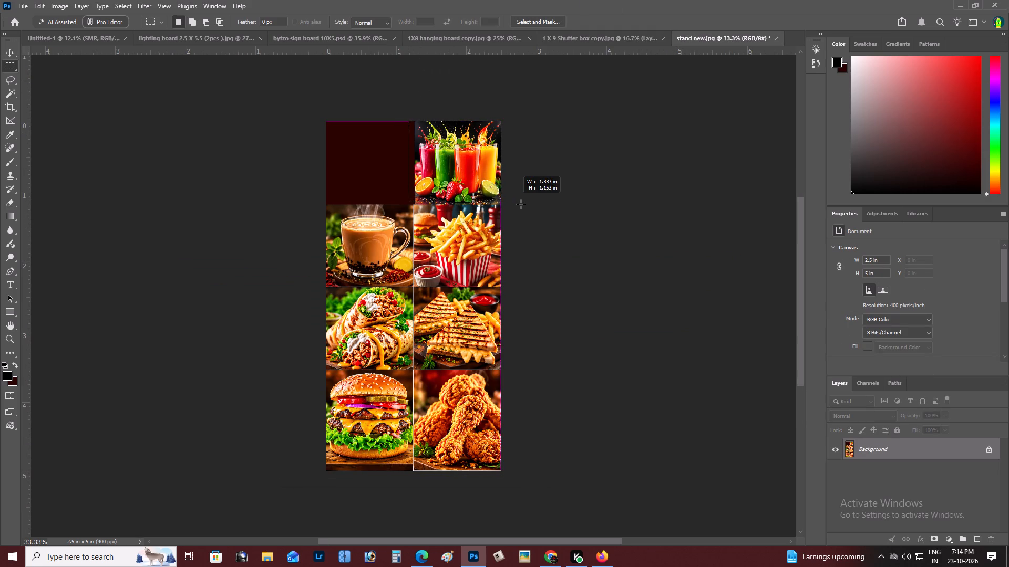
pyautogui.moveTo(521, 204); pyautogui.dragTo(521, 204)
pyautogui.hotkey('ctrl', 'x')
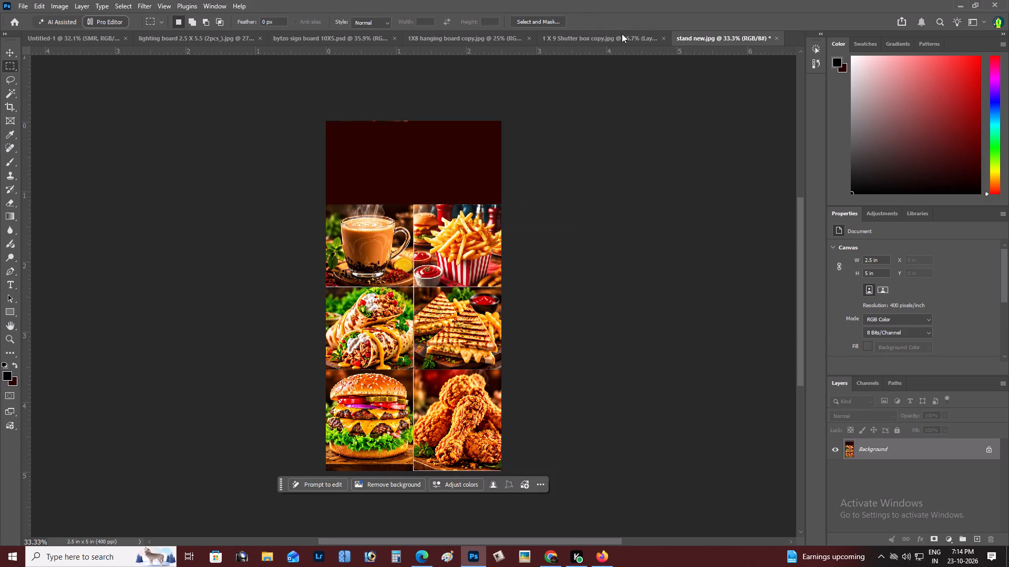
# Paste the juice picture into the shutter box banner, enlarge it to about 178%, and place it directly left of the ice cream.
pyautogui.click(622, 35)
pyautogui.hotkey('ctrl', 'v')
pyautogui.hotkey('ctrl', 't')
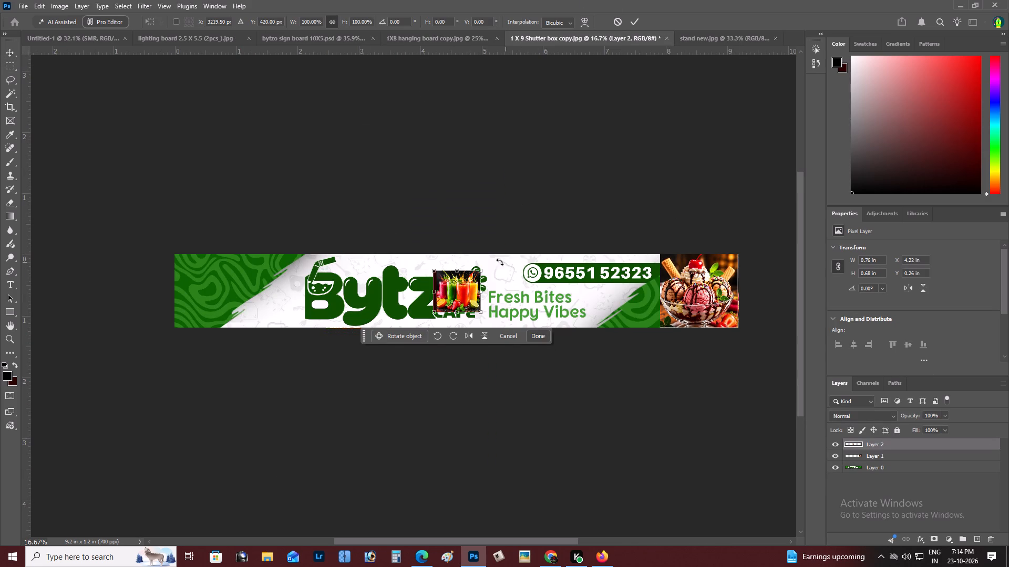
pyautogui.keyDown('alt'); pyautogui.moveTo(477, 267); pyautogui.dragTo(507, 264); pyautogui.keyUp('alt')
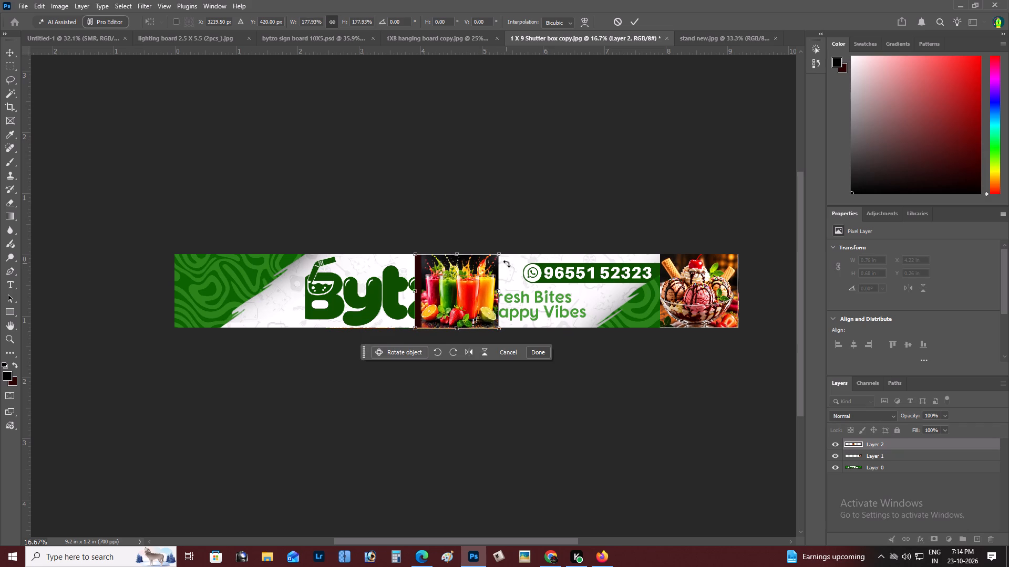
pyautogui.hotkey('ctrl', 'shift', 'Return')
pyautogui.press('v')
pyautogui.moveTo(455, 275); pyautogui.dragTo(615, 275)
# Cut the French fries picture out of "stand new".
pyautogui.click(703, 35)
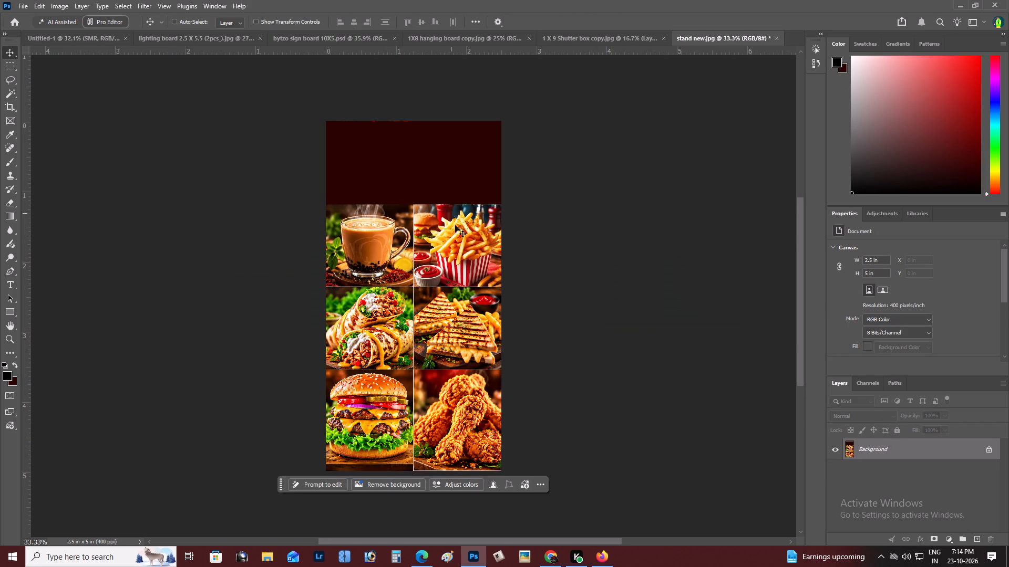
pyautogui.rightClick(458, 230)
pyautogui.click(389, 219)
pyautogui.press('m')
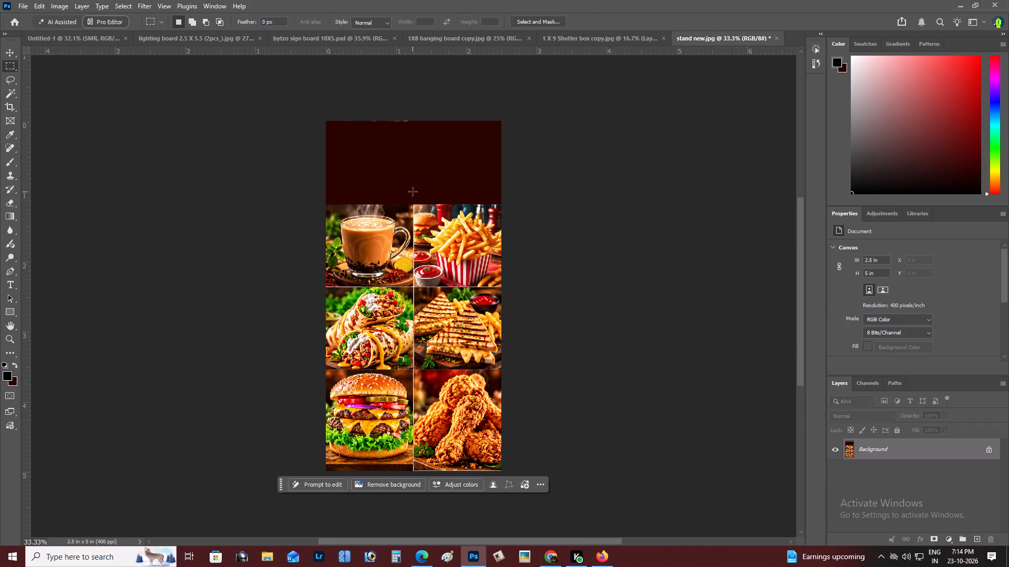
pyautogui.moveTo(413, 191); pyautogui.dragTo(538, 285)
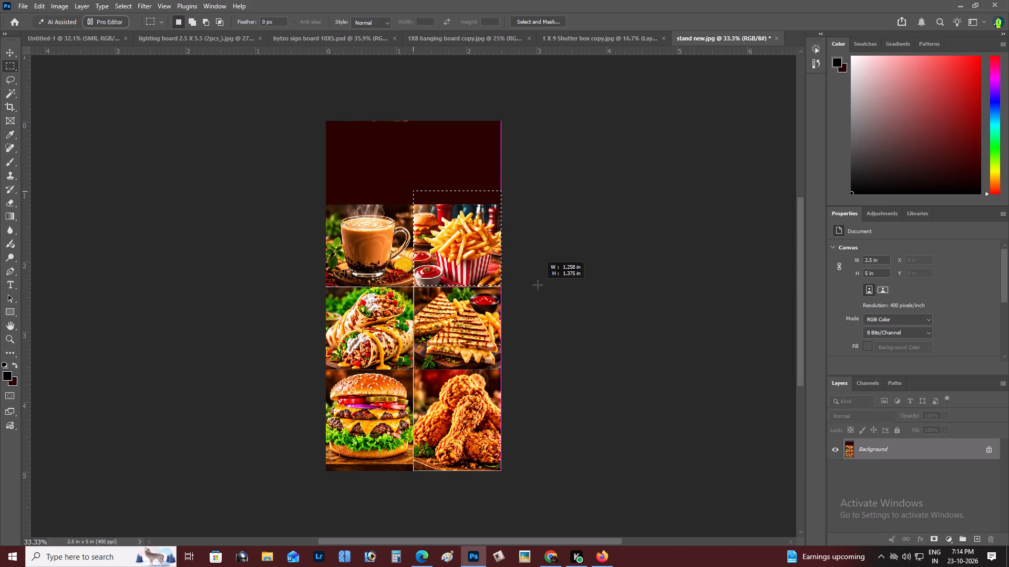
pyautogui.moveTo(538, 285); pyautogui.dragTo(540, 287)
pyautogui.hotkey('ctrl', 'x')
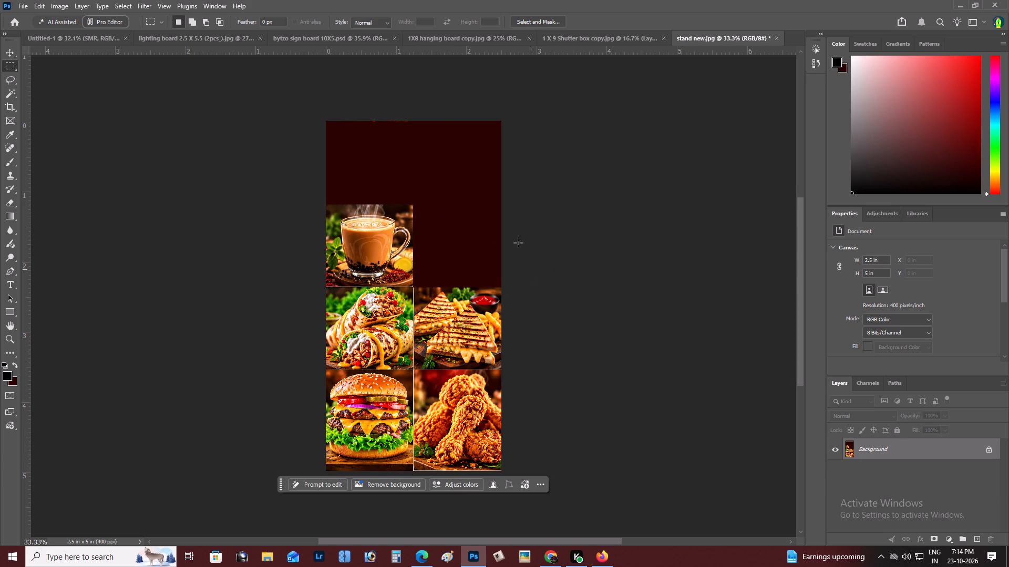
# Paste the fries picture into the shutter box banner, scaled to about 1.27 × 1.39 in and nudged against the juice picture's left edge.
pyautogui.click(613, 38)
pyautogui.hotkey('ctrl', 'v')
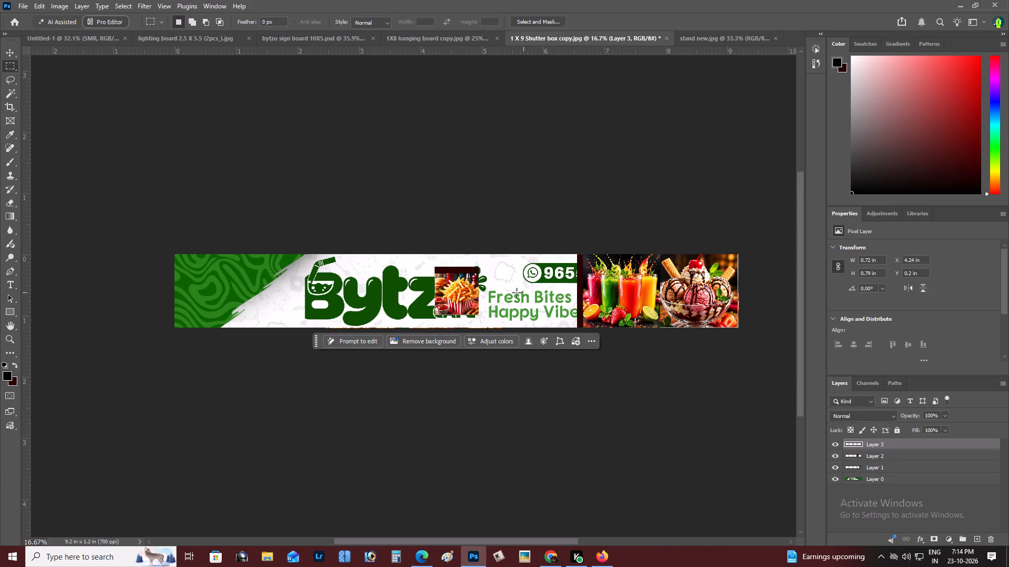
pyautogui.press('v')
pyautogui.moveTo(462, 282); pyautogui.dragTo(522, 275)
pyautogui.hotkey('ctrl', 't')
pyautogui.keyDown('alt'); pyautogui.moveTo(541, 258); pyautogui.dragTo(553, 256); pyautogui.keyUp('alt')
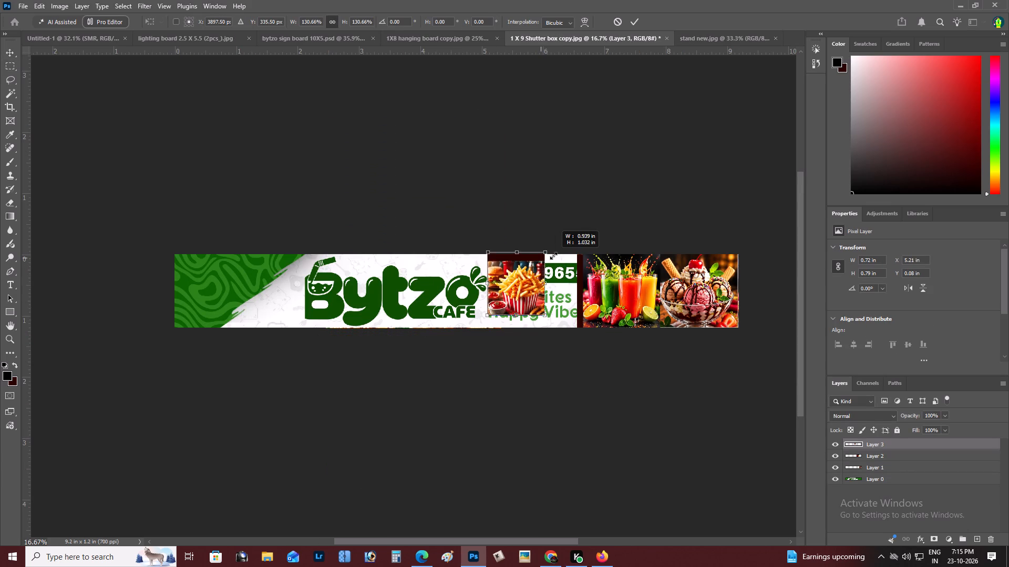
pyautogui.keyDown('alt'); pyautogui.moveTo(553, 256); pyautogui.dragTo(568, 252); pyautogui.keyUp('alt')
pyautogui.moveTo(520, 301); pyautogui.dragTo(544, 301)
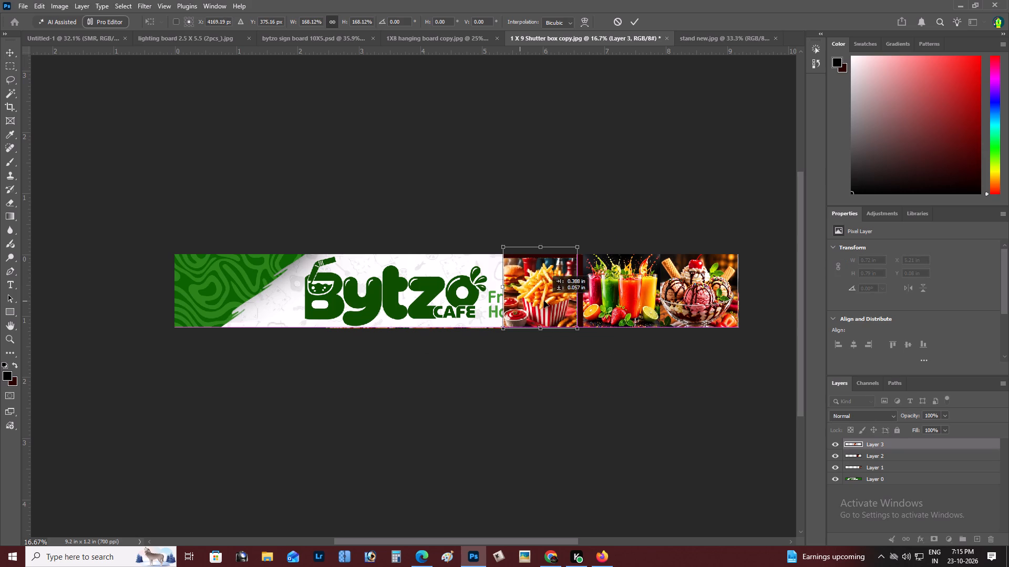
pyautogui.moveTo(544, 301); pyautogui.dragTo(545, 301)
pyautogui.moveTo(574, 246); pyautogui.dragTo(580, 244)
pyautogui.hotkey('ctrl', 'Return')
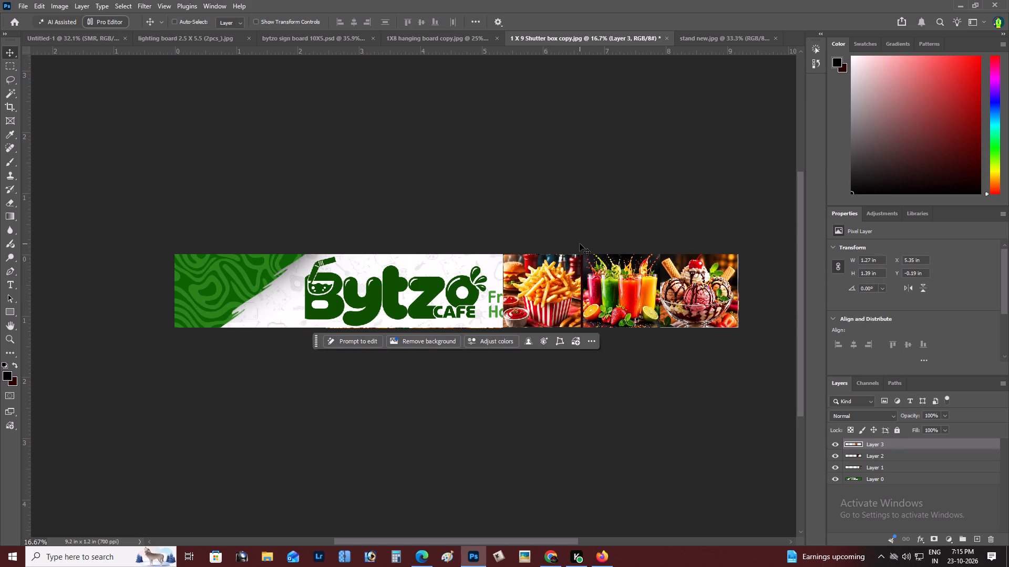
pyautogui.press('v')
pyautogui.press('Right')
pyautogui.press('Right')
pyautogui.press('Right')
pyautogui.press('Right')
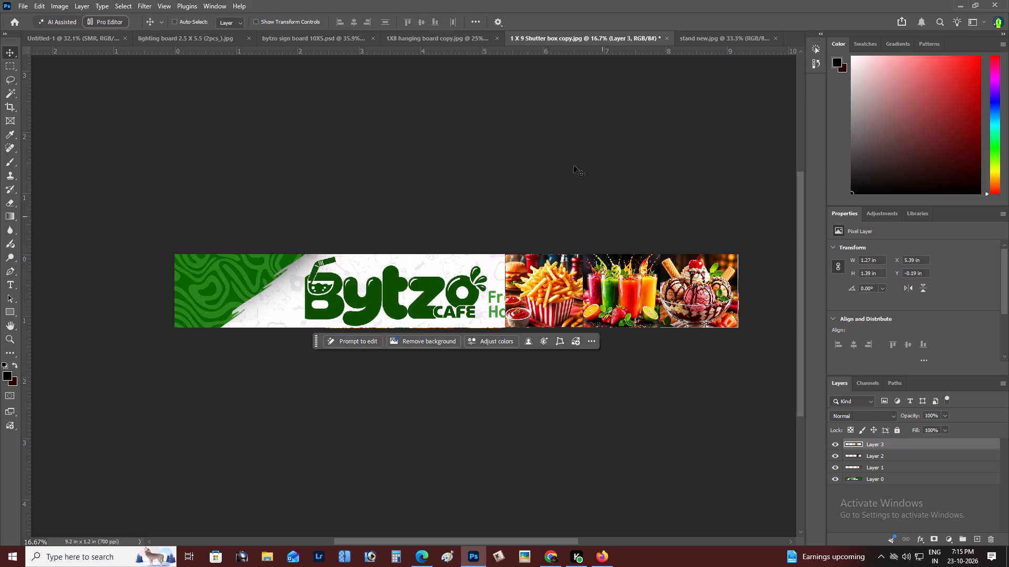
# Cut the grilled sandwich picture out of "stand new".
pyautogui.click(720, 41)
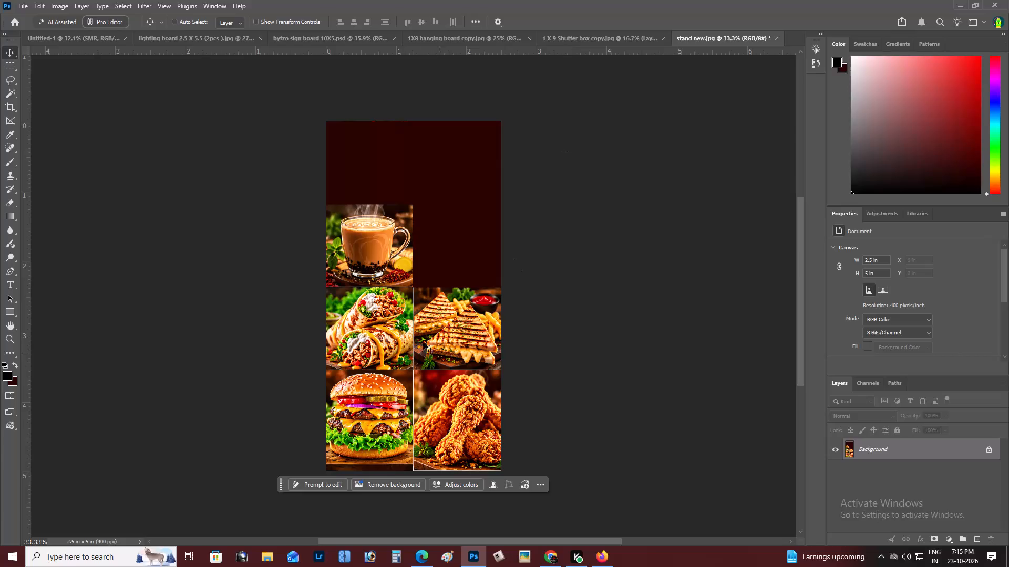
pyautogui.press('m')
pyautogui.press('m')
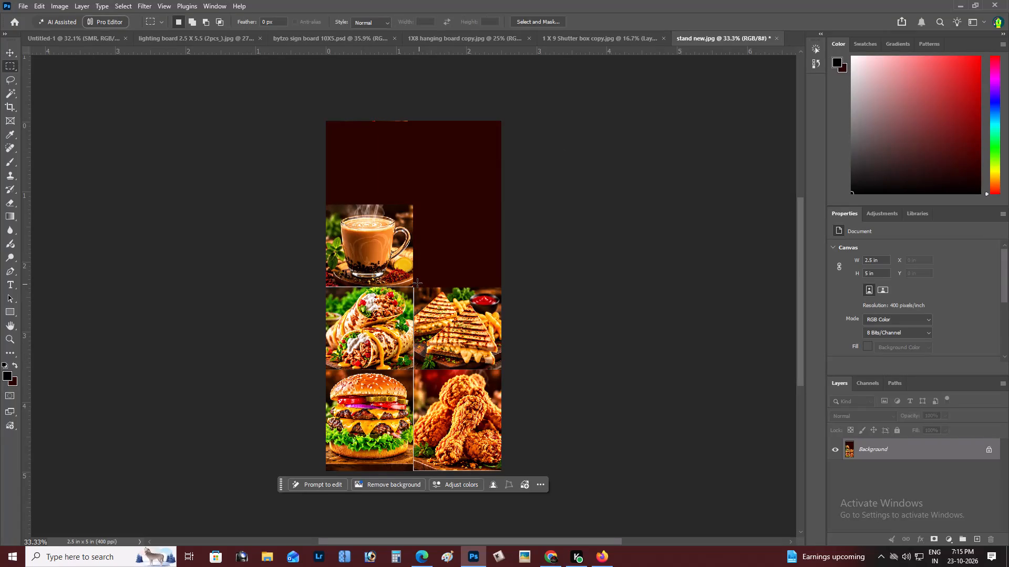
pyautogui.moveTo(414, 280); pyautogui.dragTo(535, 373)
pyautogui.hotkey('ctrl', 'x')
# Paste the sandwich picture into the shutter box banner, scaled to about 1.14 × 1.21 in and fitted directly left of the fries.
pyautogui.click(580, 32)
pyautogui.hotkey('ctrl', 'v')
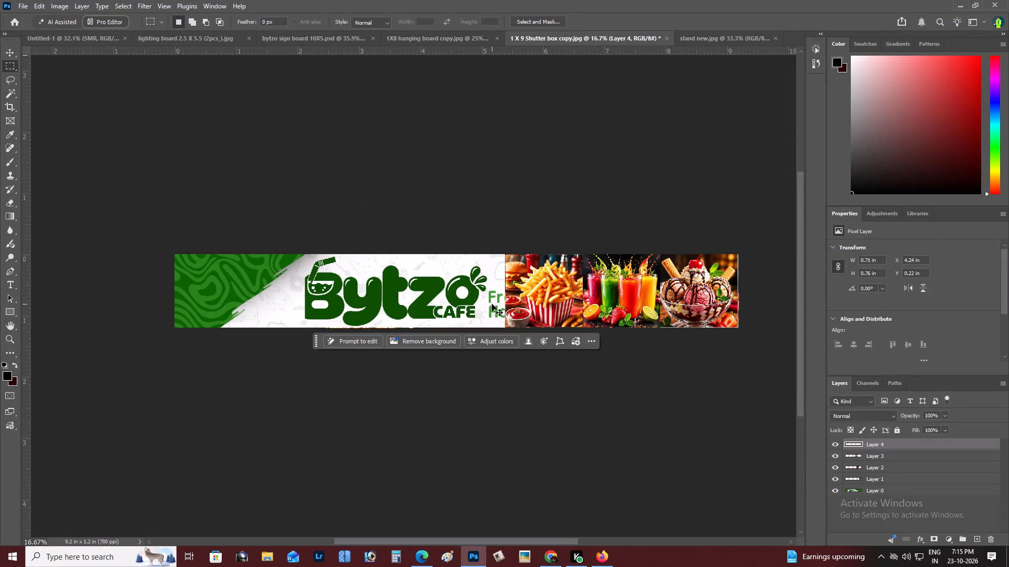
pyautogui.hotkey('ctrl', 't')
pyautogui.moveTo(483, 265); pyautogui.dragTo(521, 258)
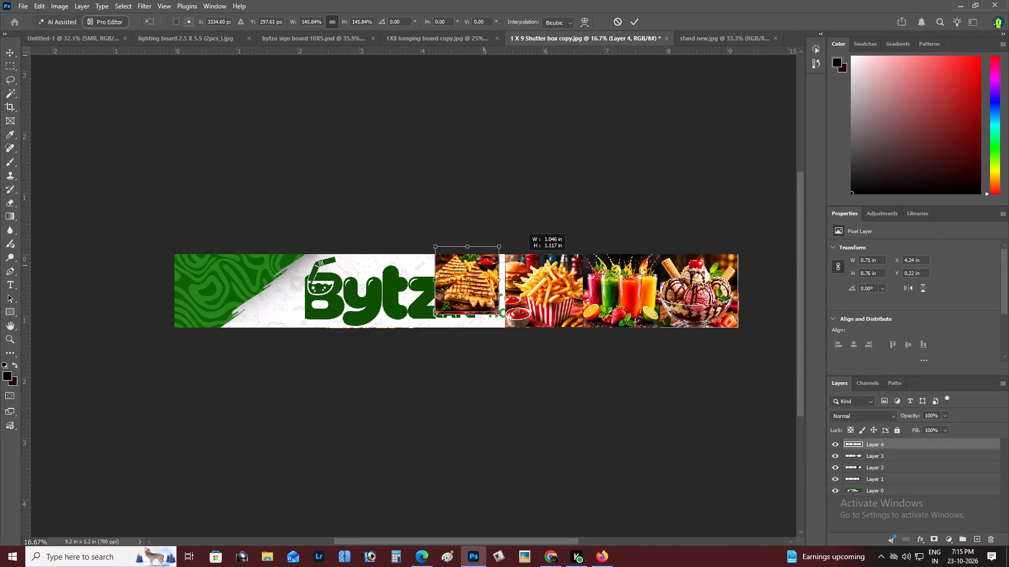
pyautogui.moveTo(521, 258); pyautogui.dragTo(524, 258)
pyautogui.moveTo(457, 281); pyautogui.dragTo(457, 294)
pyautogui.click(438, 259)
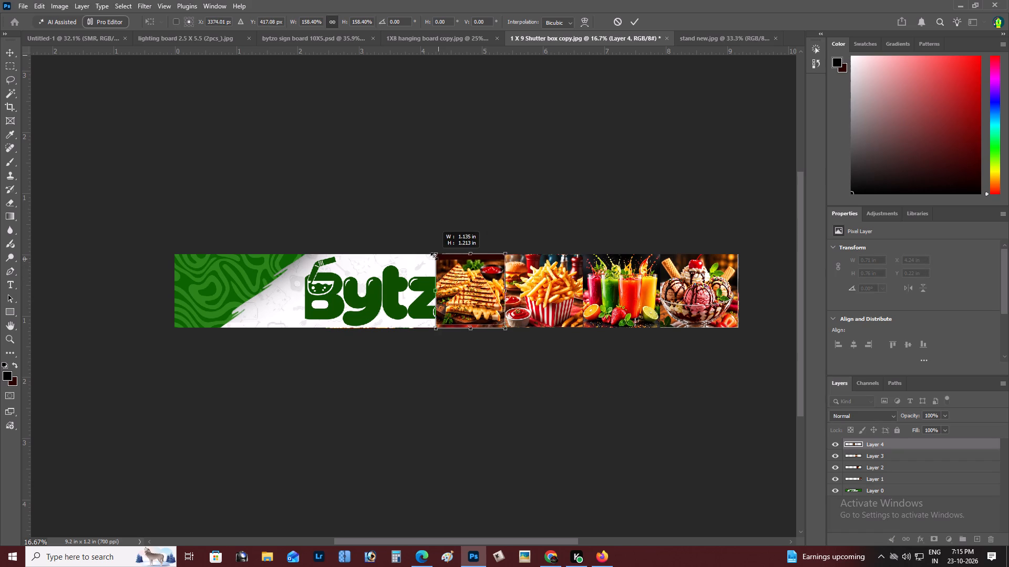
pyautogui.hotkey('ctrl', 'Return')
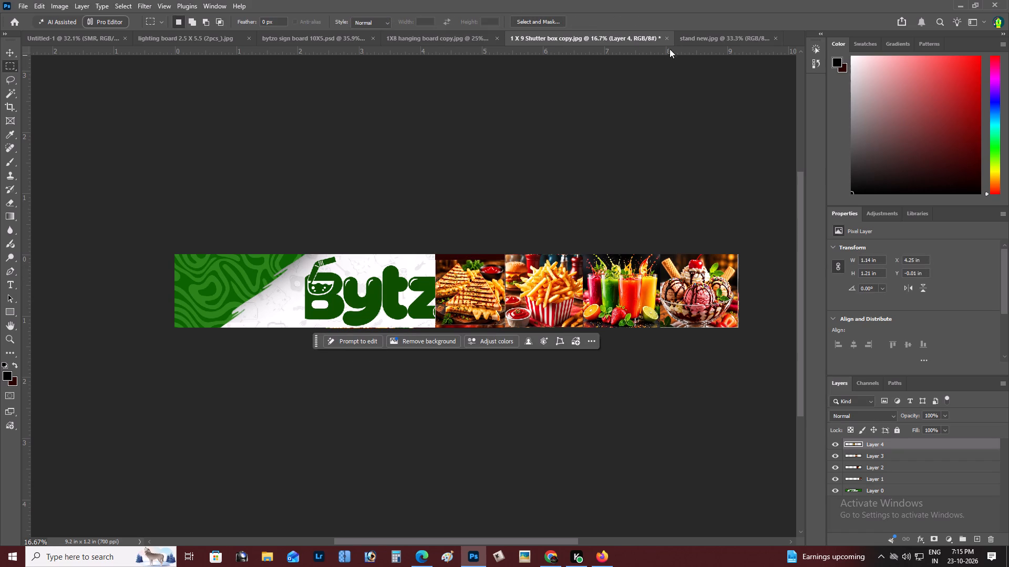
# Cut the fried chicken picture out of "stand new".
pyautogui.click(684, 43)
pyautogui.press('m')
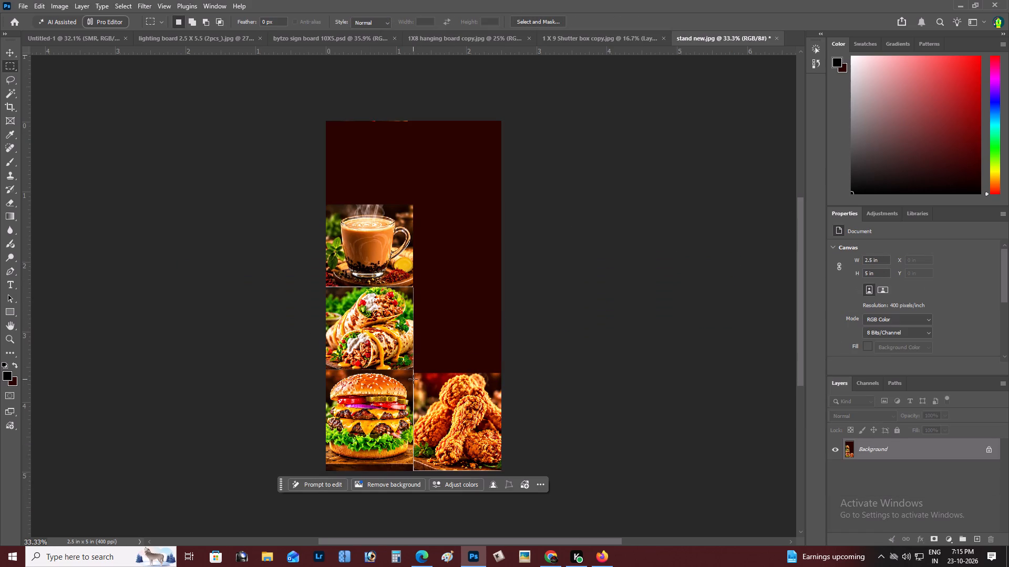
pyautogui.moveTo(411, 367); pyautogui.dragTo(524, 477)
pyautogui.hotkey('ctrl', 'x')
# Paste the fried chicken picture into the shutter box banner, scaled to about 1.23 × 1.43 in and fitted directly left of the sandwich.
pyautogui.click(458, 38)
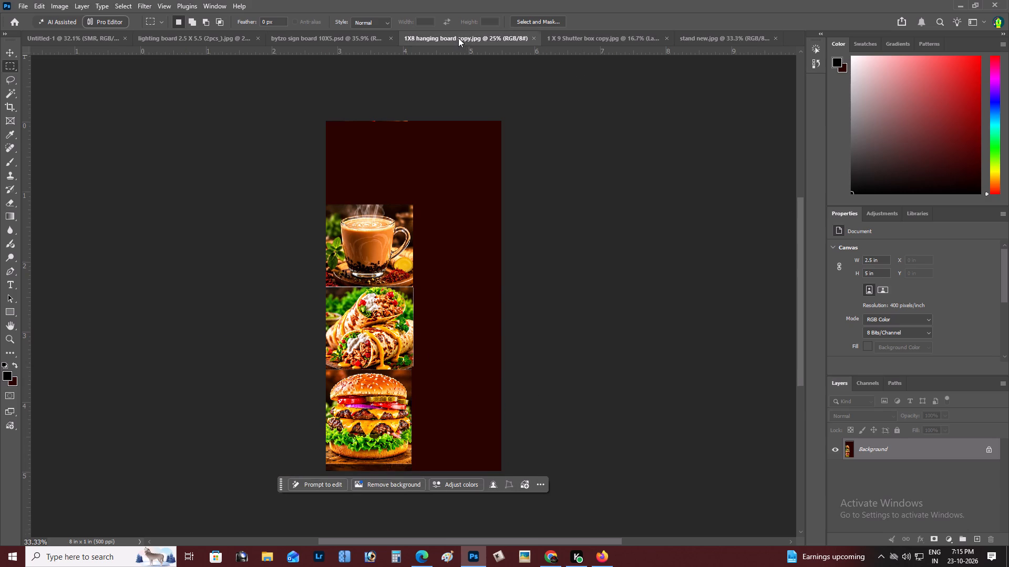
pyautogui.click(580, 39)
pyautogui.hotkey('ctrl', 'v')
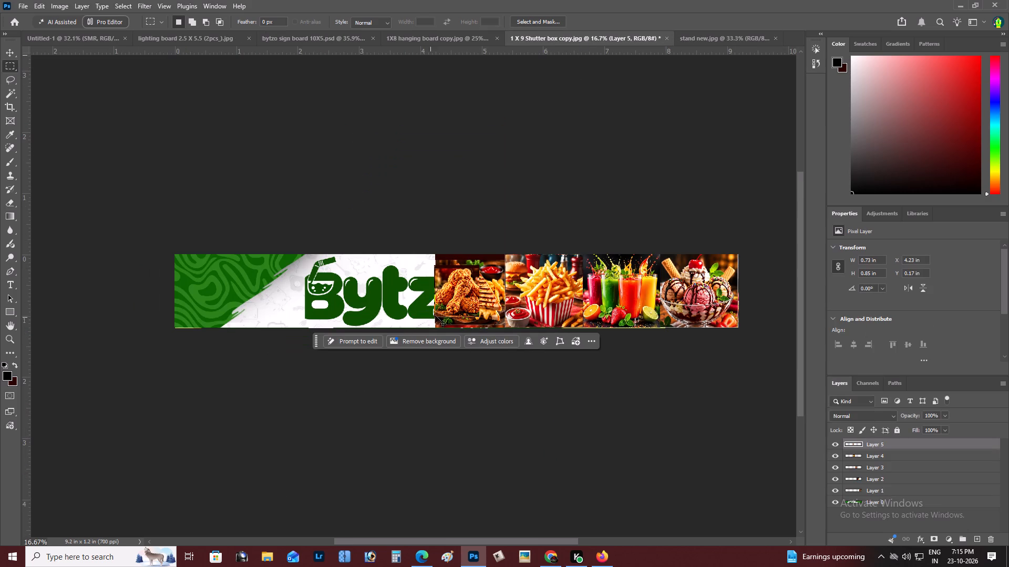
pyautogui.hotkey('ctrl', 't')
pyautogui.keyDown('alt'); pyautogui.moveTo(479, 266); pyautogui.dragTo(510, 256); pyautogui.keyUp('alt')
pyautogui.keyDown('alt'); pyautogui.moveTo(510, 256); pyautogui.dragTo(502, 257); pyautogui.keyUp('alt')
pyautogui.moveTo(462, 287); pyautogui.dragTo(387, 287)
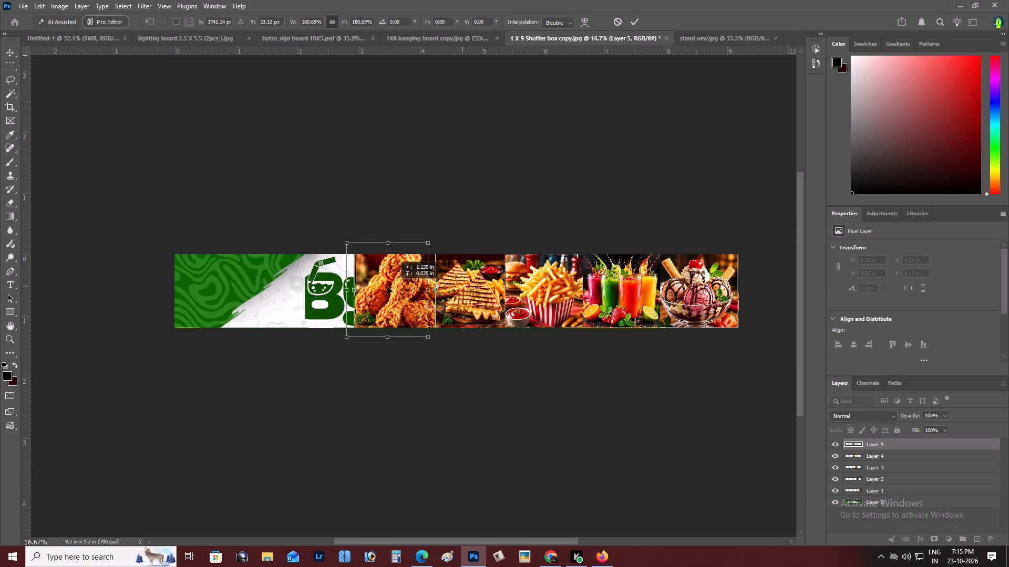
pyautogui.moveTo(387, 287); pyautogui.dragTo(404, 290)
pyautogui.keyDown('alt'); pyautogui.click(438, 244); pyautogui.keyUp('alt')
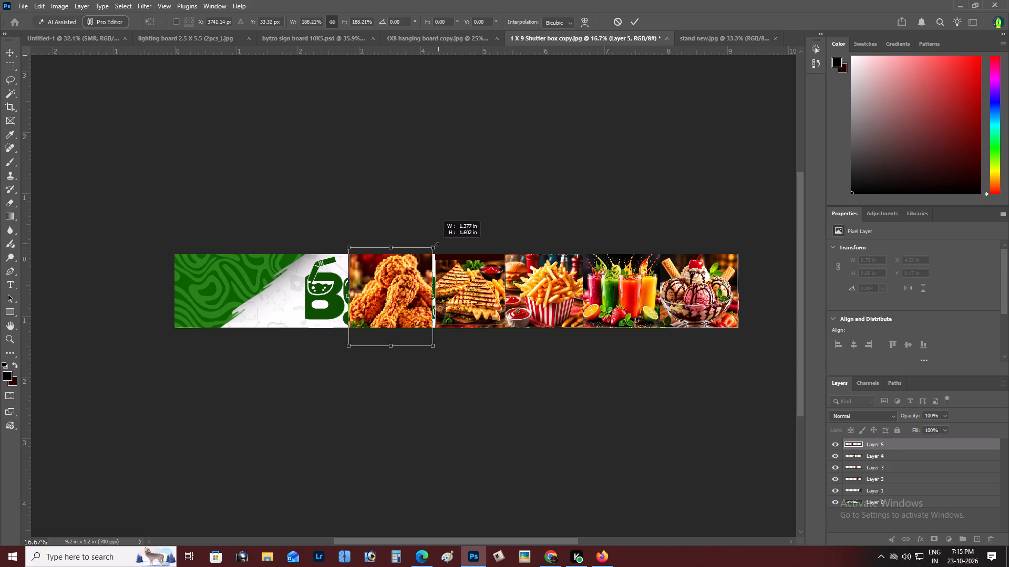
pyautogui.hotkey('ctrl', 'z')
pyautogui.moveTo(436, 246); pyautogui.dragTo(427, 249)
pyautogui.moveTo(398, 280); pyautogui.dragTo(405, 273)
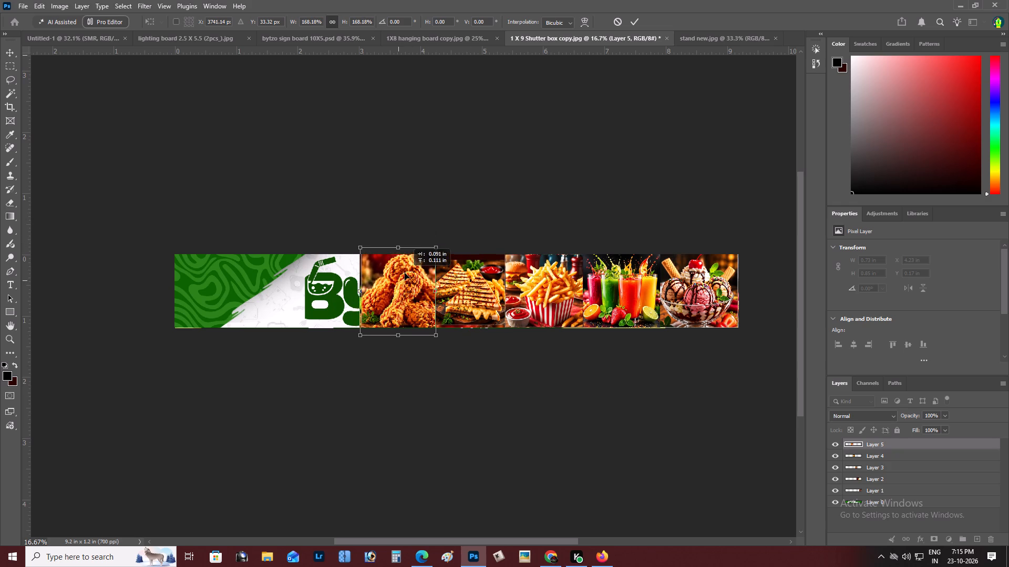
pyautogui.moveTo(405, 273); pyautogui.dragTo(404, 272)
pyautogui.hotkey('ctrl', 'Return')
pyautogui.press('v')
pyautogui.hotkey('shift', 'Down')
pyautogui.hotkey('shift', 'Down')
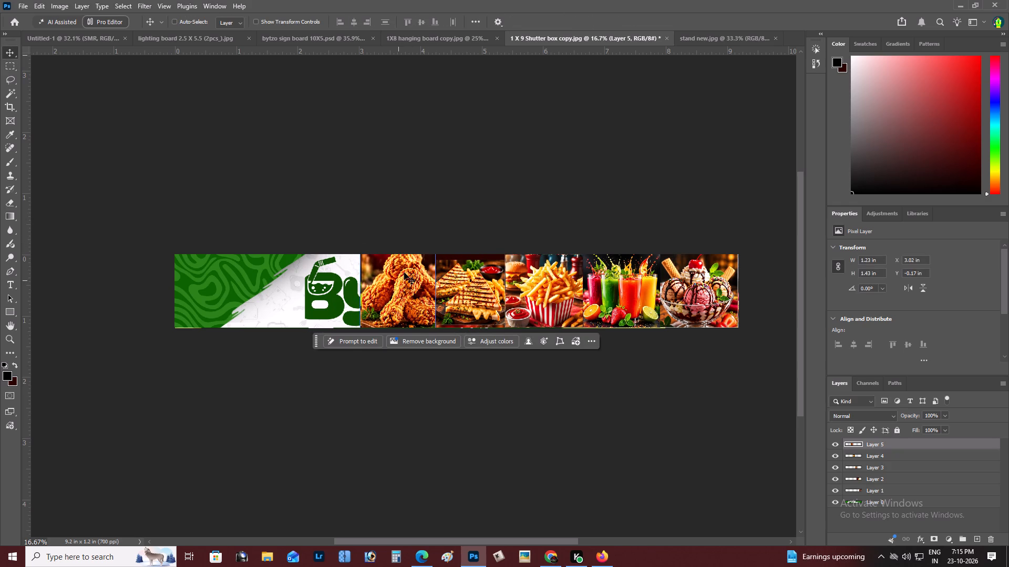
# Cut the burger picture out of "stand new".
pyautogui.click(447, 39)
pyautogui.click(725, 34)
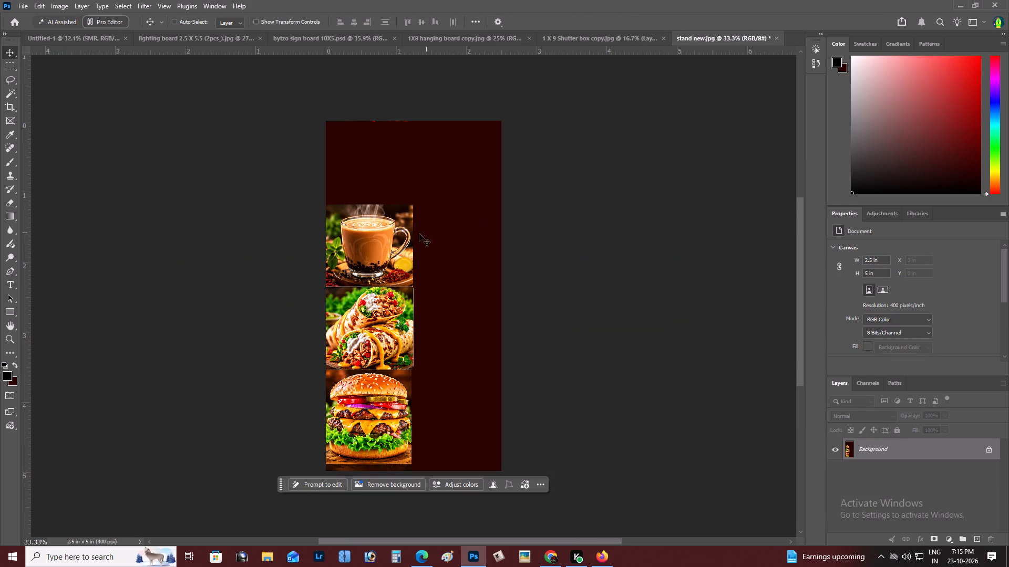
pyautogui.scroll(-3, 361, 233)
pyautogui.press('m')
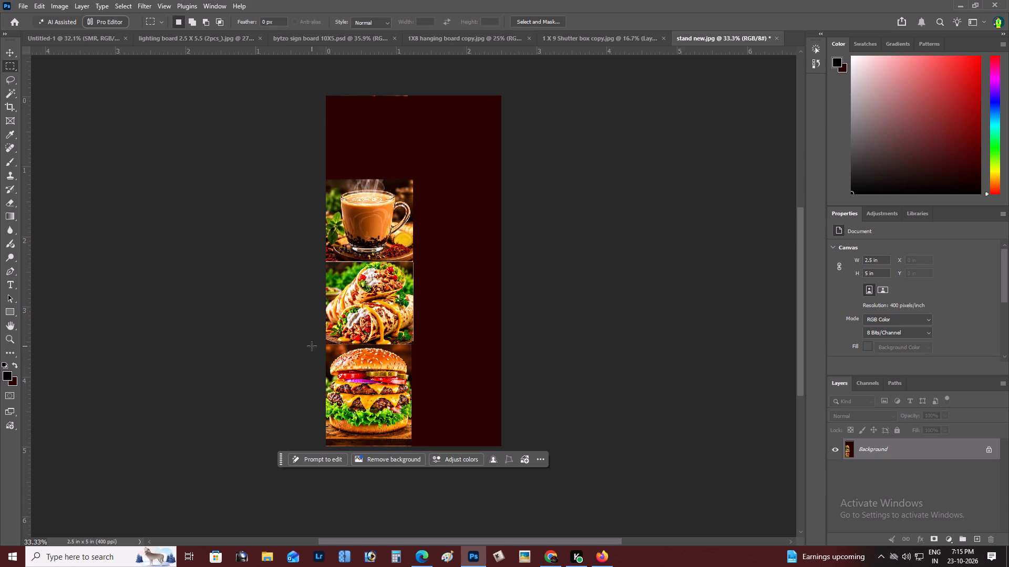
pyautogui.moveTo(311, 345); pyautogui.dragTo(434, 484)
pyautogui.hotkey('ctrl', 'x')
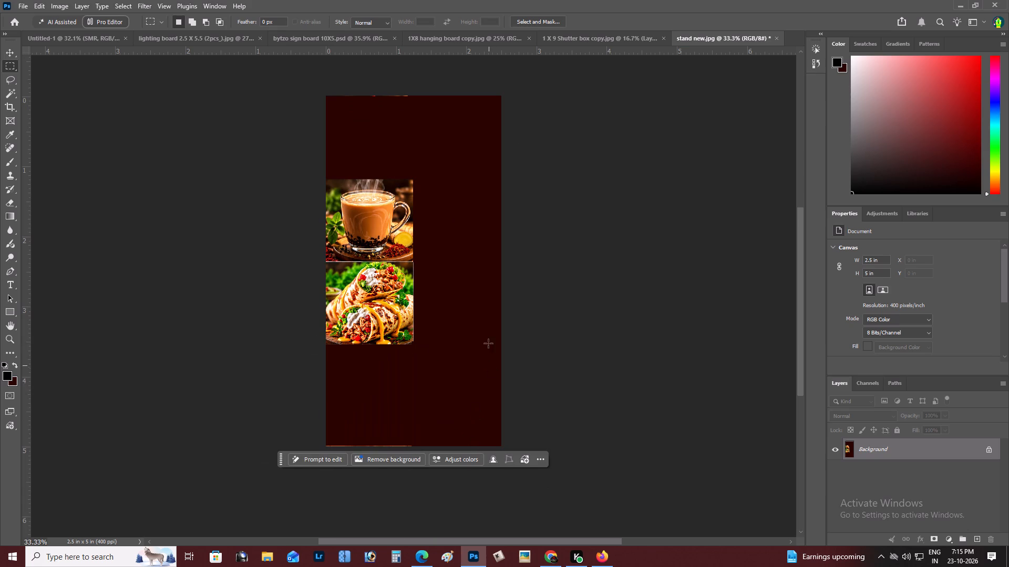
# Paste the burger into the shutter box banner, scaled to about 1.43 × 1.33 in, left of the fried chicken and one layer beneath it.
pyautogui.click(576, 40)
pyautogui.hotkey('ctrl', 'v')
pyautogui.press('v')
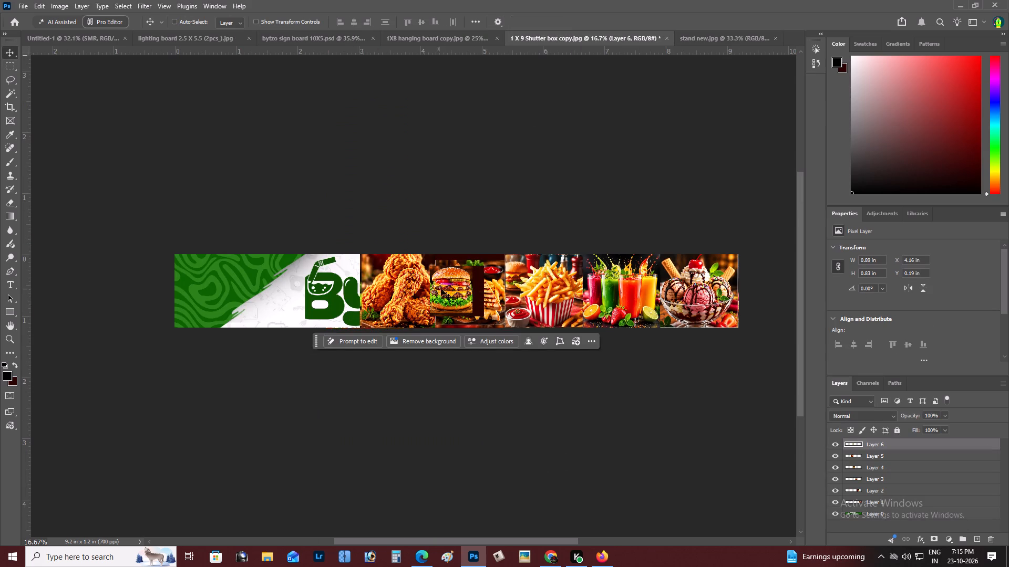
pyautogui.moveTo(448, 289); pyautogui.dragTo(327, 293)
pyautogui.hotkey('ctrl', 't')
pyautogui.keyDown('alt'); pyautogui.moveTo(366, 270); pyautogui.dragTo(385, 262); pyautogui.keyUp('alt')
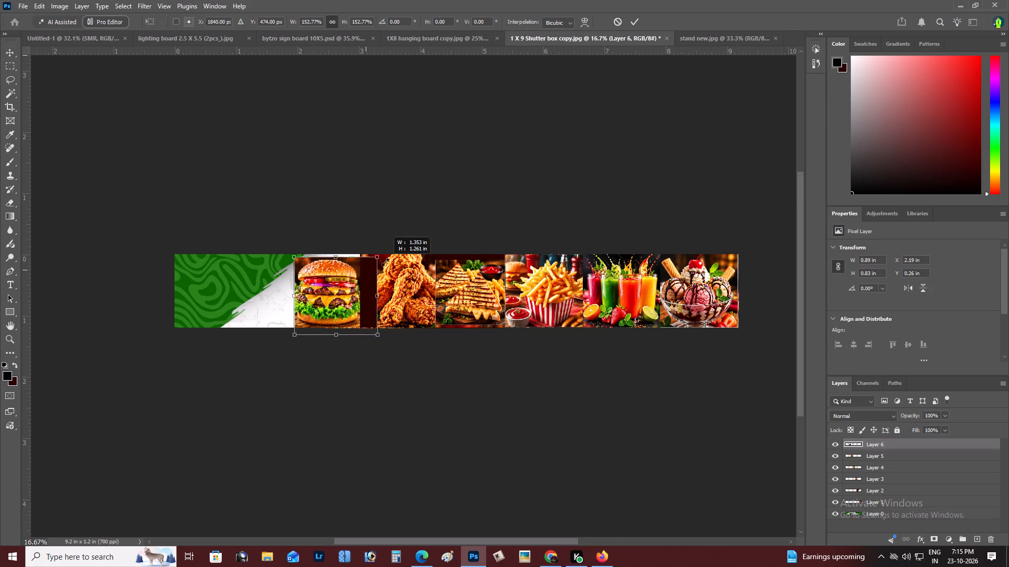
pyautogui.keyDown('alt'); pyautogui.moveTo(385, 262); pyautogui.dragTo(388, 260); pyautogui.keyUp('alt')
pyautogui.hotkey('ctrl', 'Return')
pyautogui.hotkey('ctrl', '[')
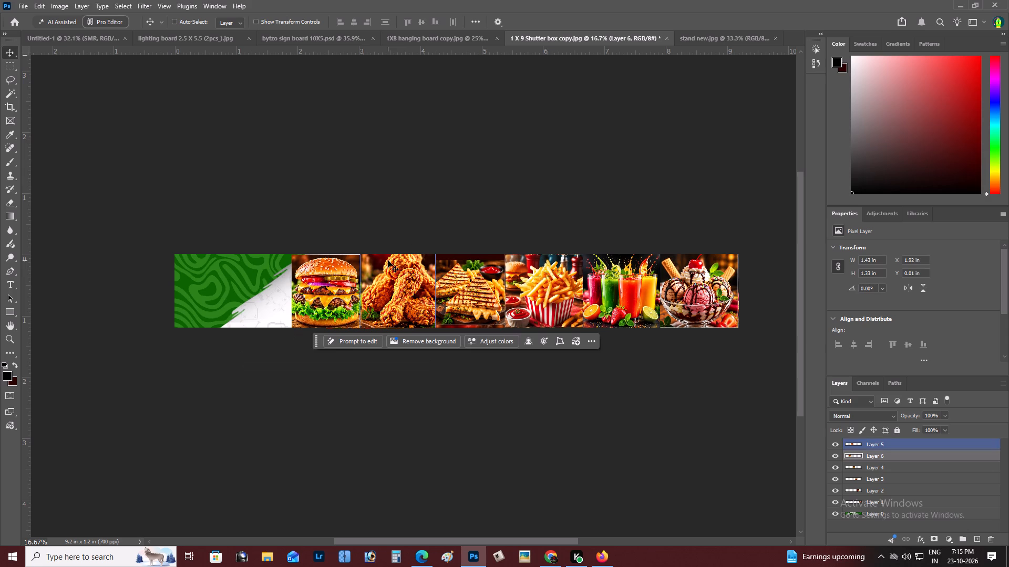
# Cut the wraps picture out of "stand new".
pyautogui.click(717, 41)
pyautogui.press('m')
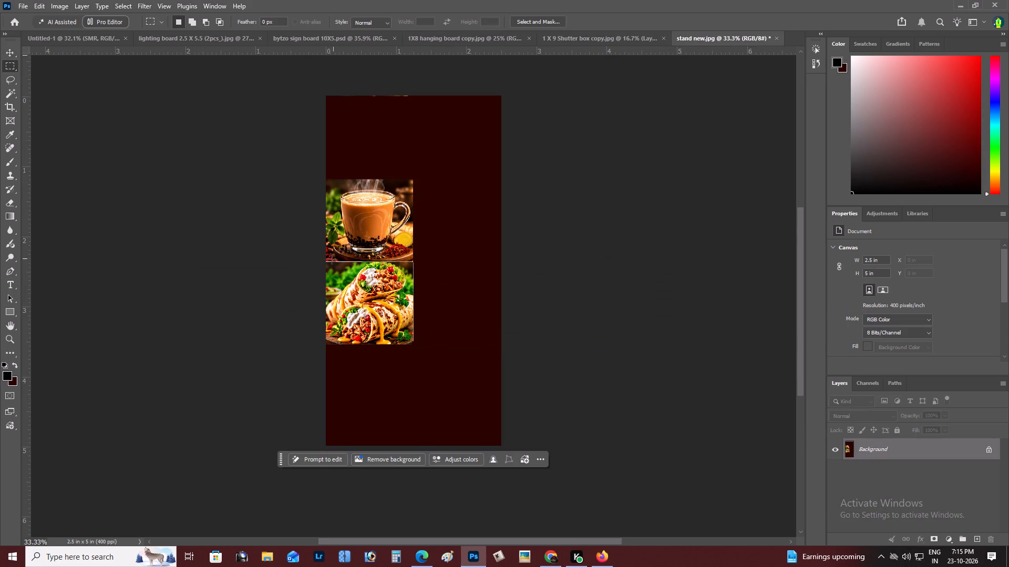
pyautogui.moveTo(322, 260); pyautogui.dragTo(429, 344)
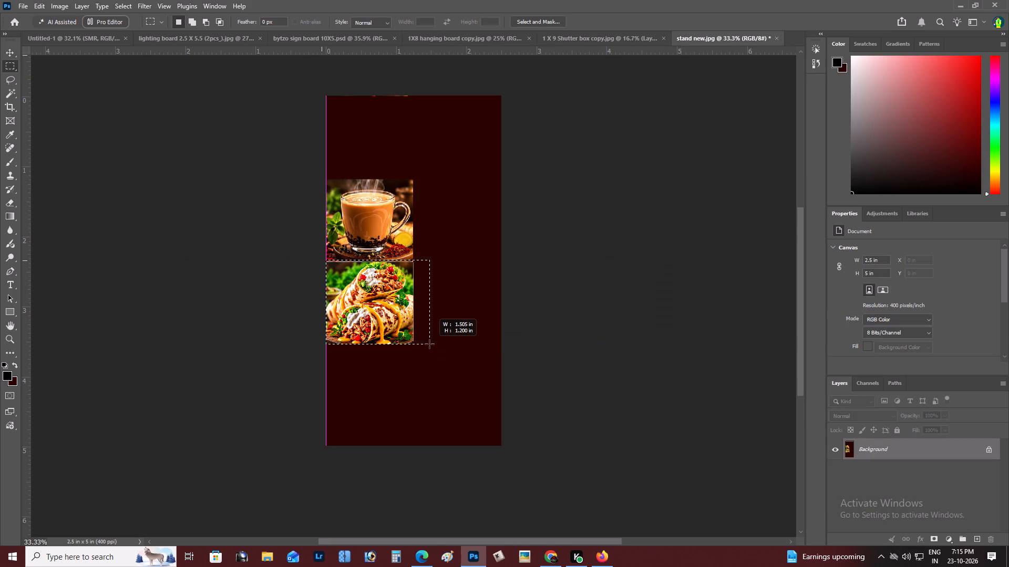
pyautogui.moveTo(429, 344); pyautogui.dragTo(414, 344)
pyautogui.hotkey('ctrl', 'x')
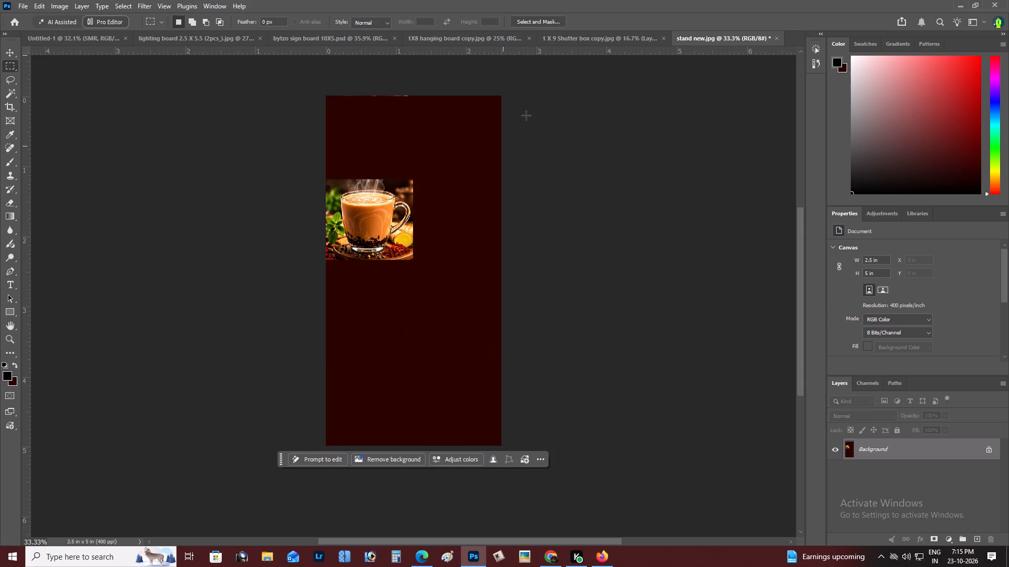
# Paste the wraps into the shutter box banner, scaled to about 1.27 × 1.21 in, tucked against the burger's left side and one layer beneath it.
pyautogui.click(605, 36)
pyautogui.hotkey('ctrl', 'v')
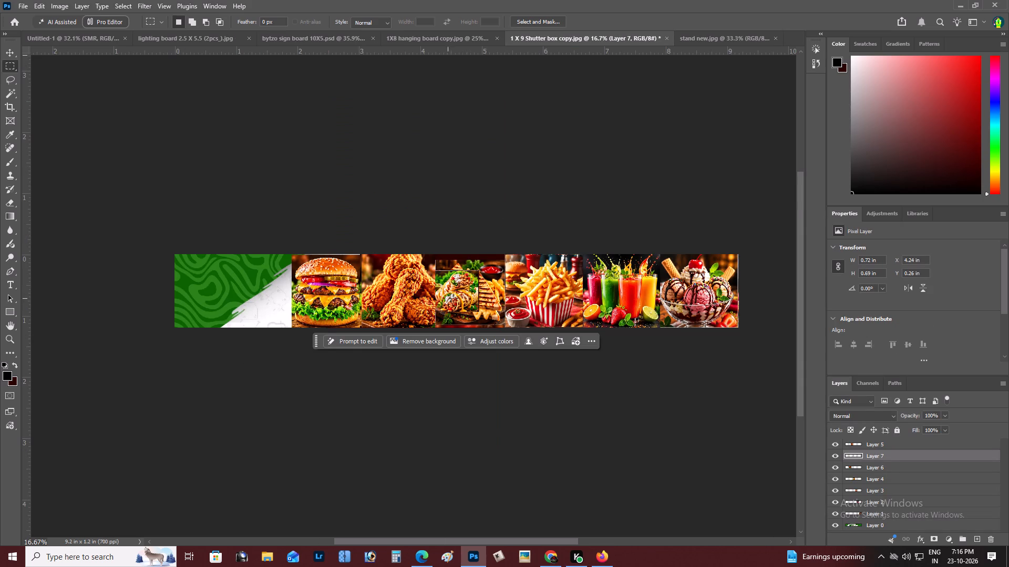
pyautogui.moveTo(471, 300); pyautogui.dragTo(351, 306)
pyautogui.hotkey('ctrl', 'd')
pyautogui.press('v')
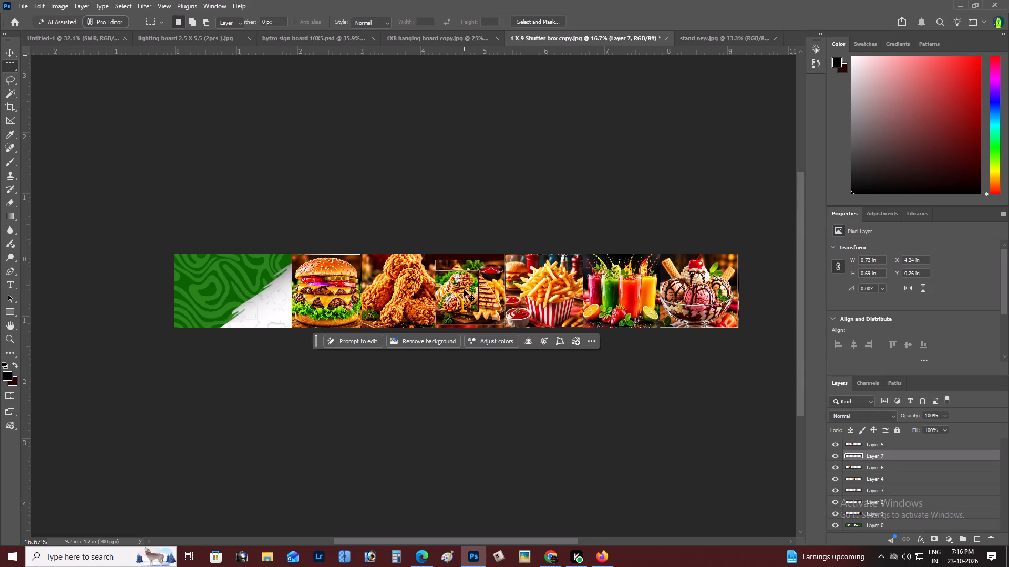
pyautogui.rightClick(464, 290)
pyautogui.click(483, 298)
pyautogui.moveTo(484, 298); pyautogui.dragTo(339, 310)
pyautogui.hotkey('ctrl', 't')
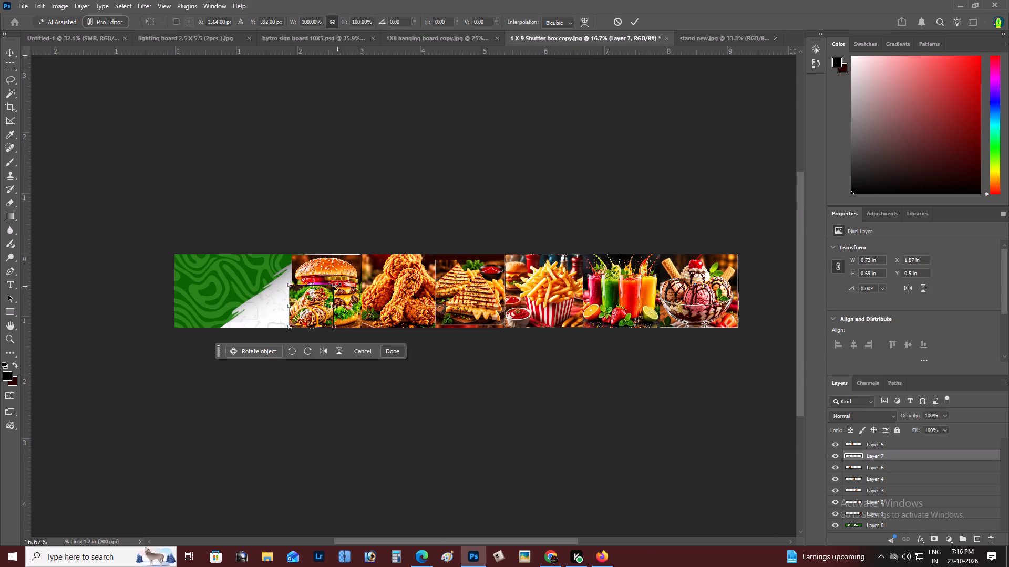
pyautogui.keyDown('alt'); pyautogui.moveTo(337, 286); pyautogui.dragTo(352, 280); pyautogui.keyUp('alt')
pyautogui.moveTo(318, 314); pyautogui.dragTo(265, 295)
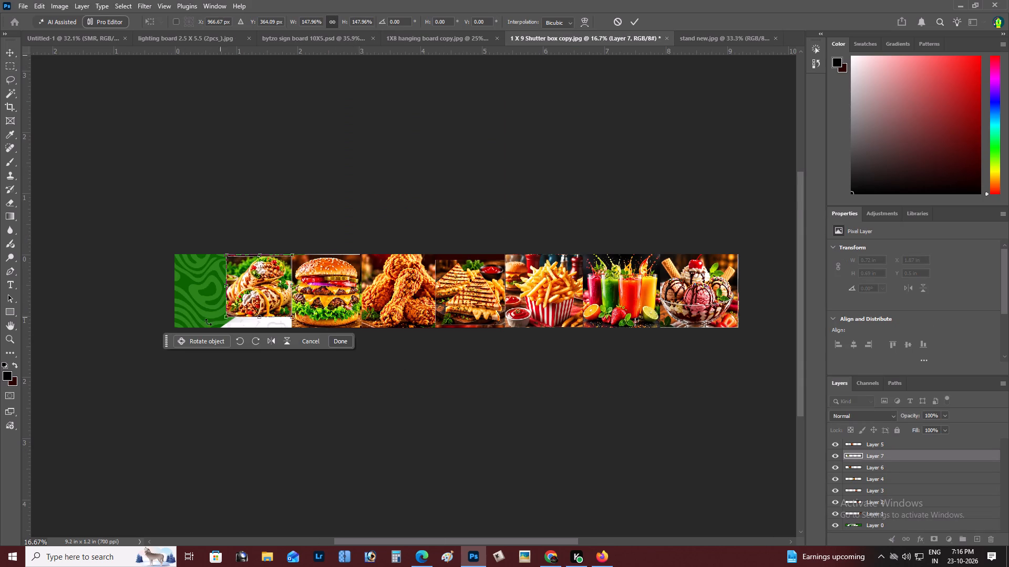
pyautogui.moveTo(230, 316); pyautogui.dragTo(217, 327)
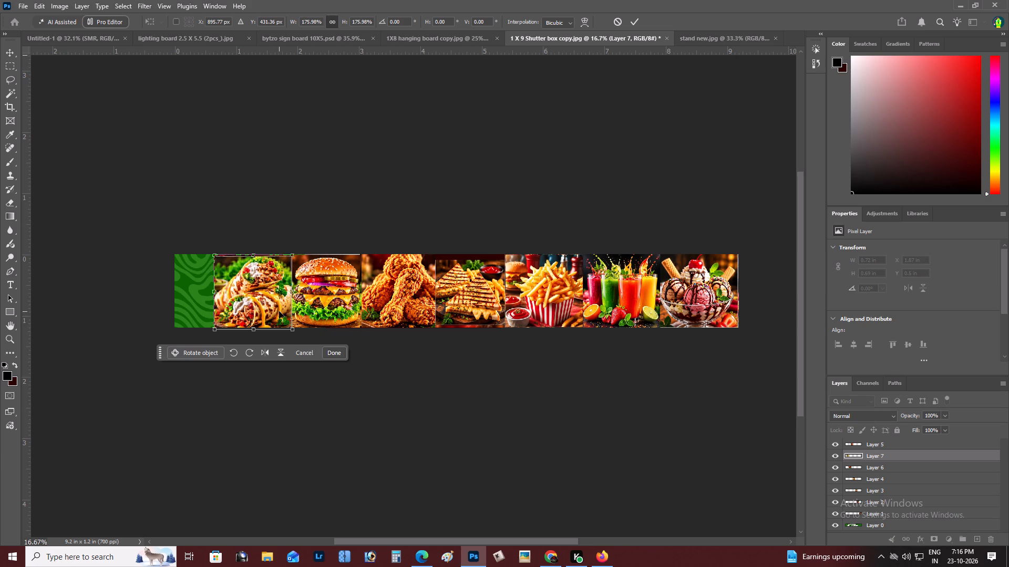
pyautogui.hotkey('ctrl', 'Return')
pyautogui.hotkey('ctrl', '[')
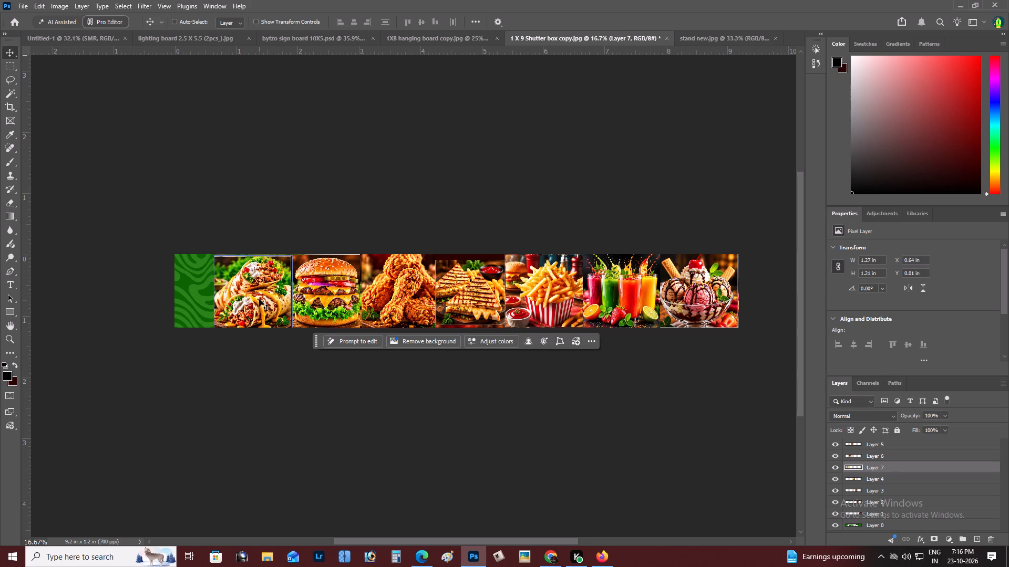
pyautogui.moveTo(259, 299); pyautogui.dragTo(265, 298)
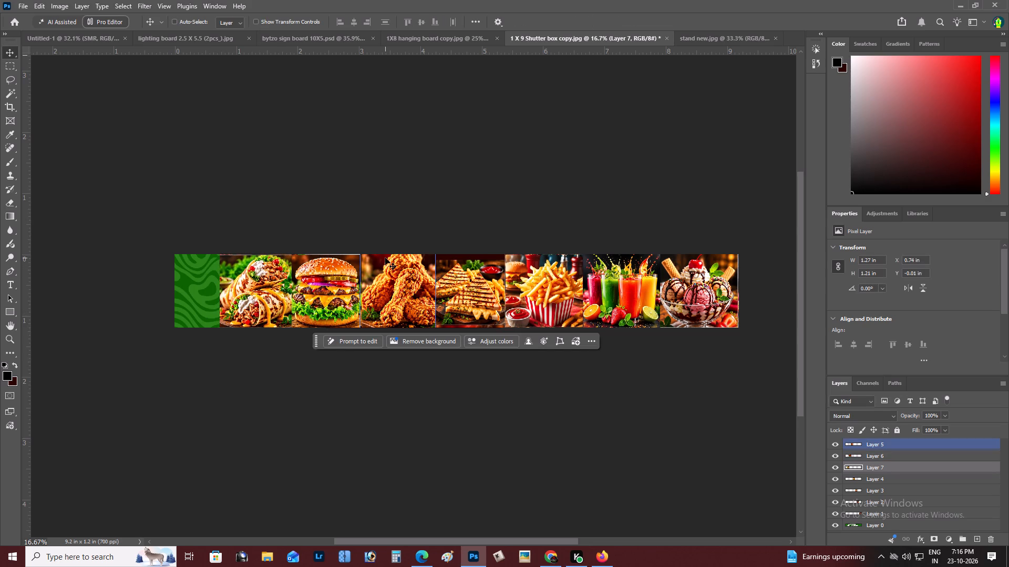
# Switch to ChatGPT in Chrome, open the generated green Bytzo Cafe banner and download it.
pyautogui.hotkey('alt', 'Tab')
pyautogui.click(600, 337)
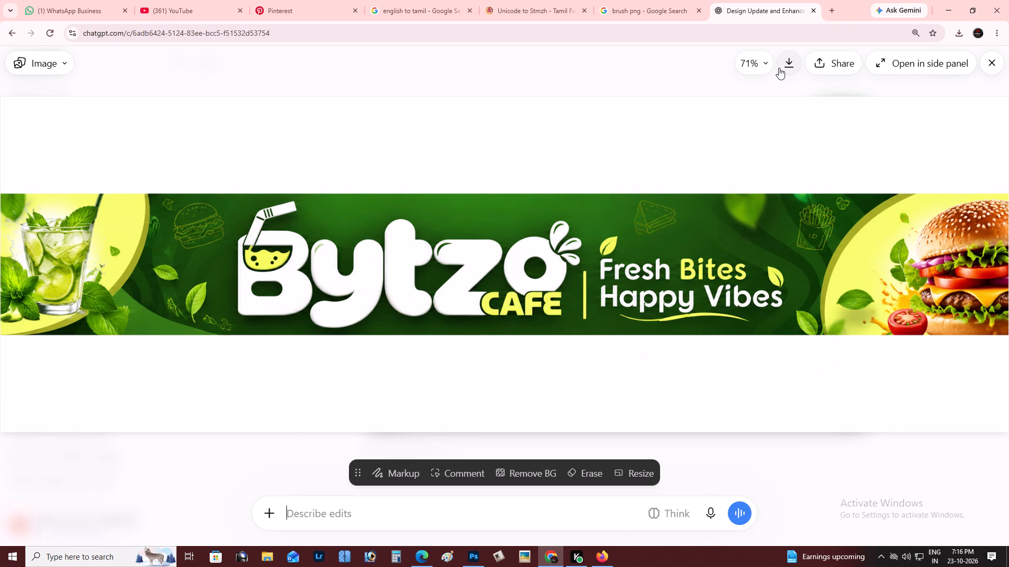
pyautogui.click(791, 65)
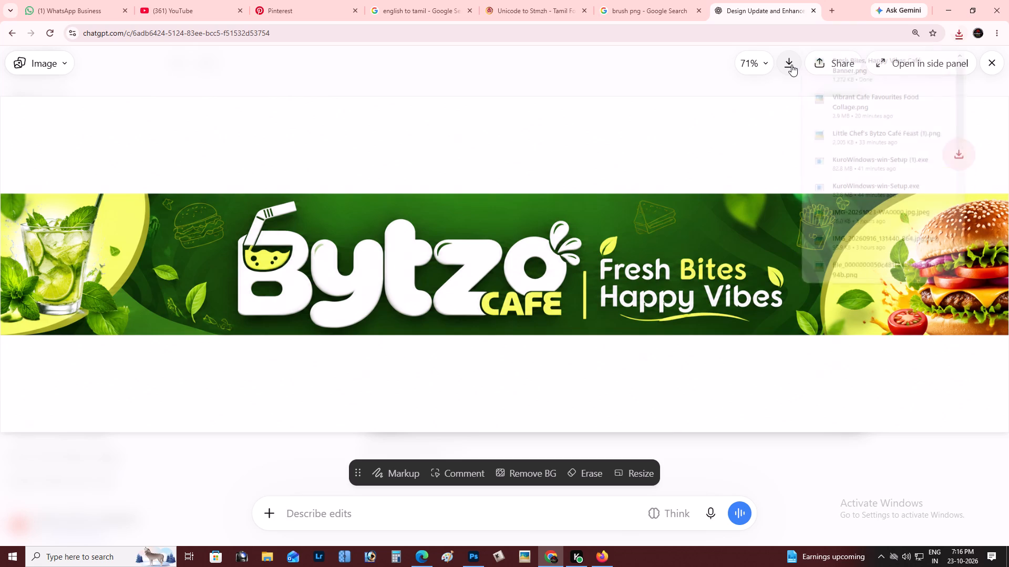
# Upscale the downloaded Bytzo Cafe banner in Upscayl with the Upscayl Standard model at 3X.
pyautogui.click(74, 551)
pyautogui.press('u')
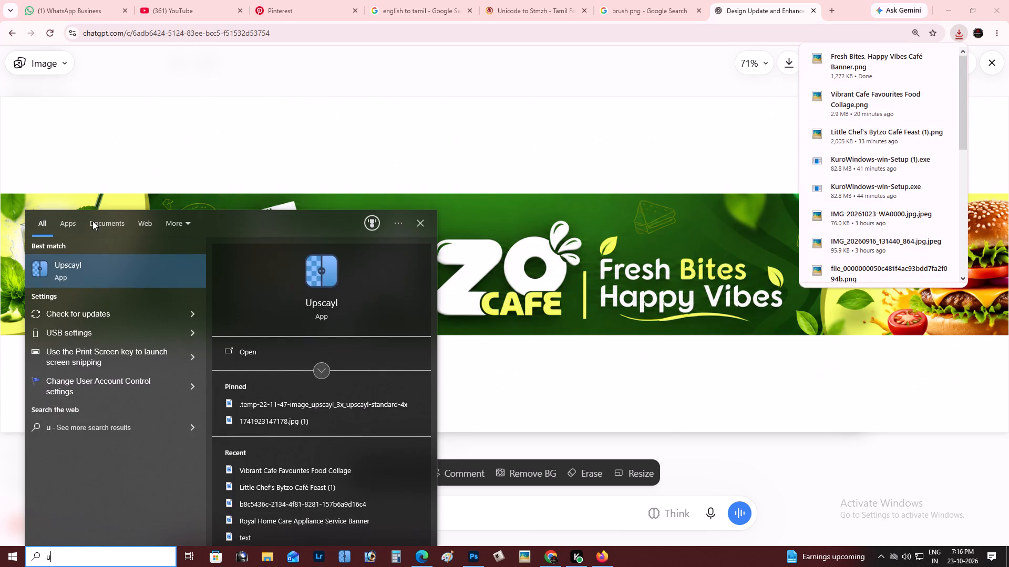
pyautogui.click(127, 274)
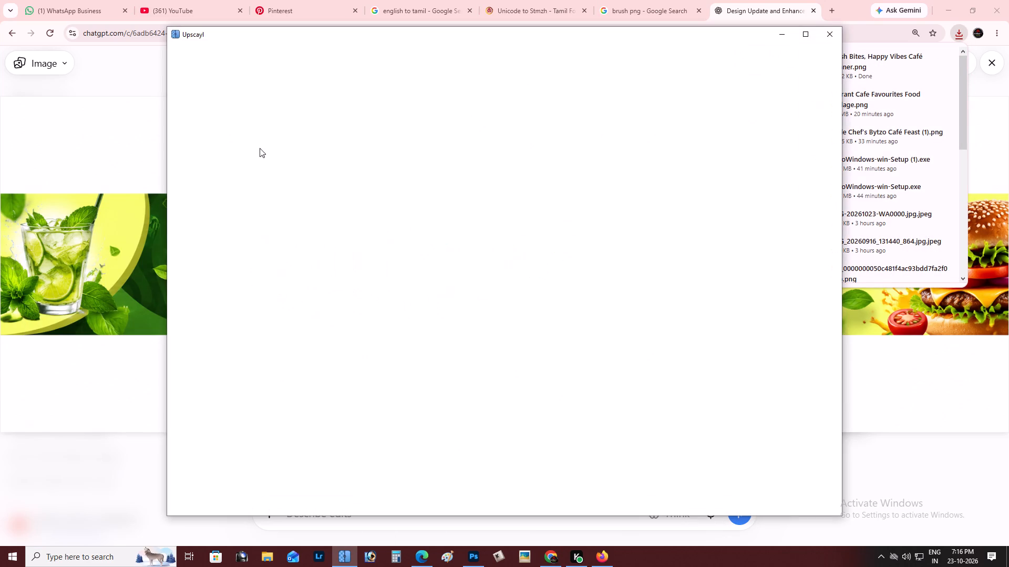
pyautogui.click(211, 172)
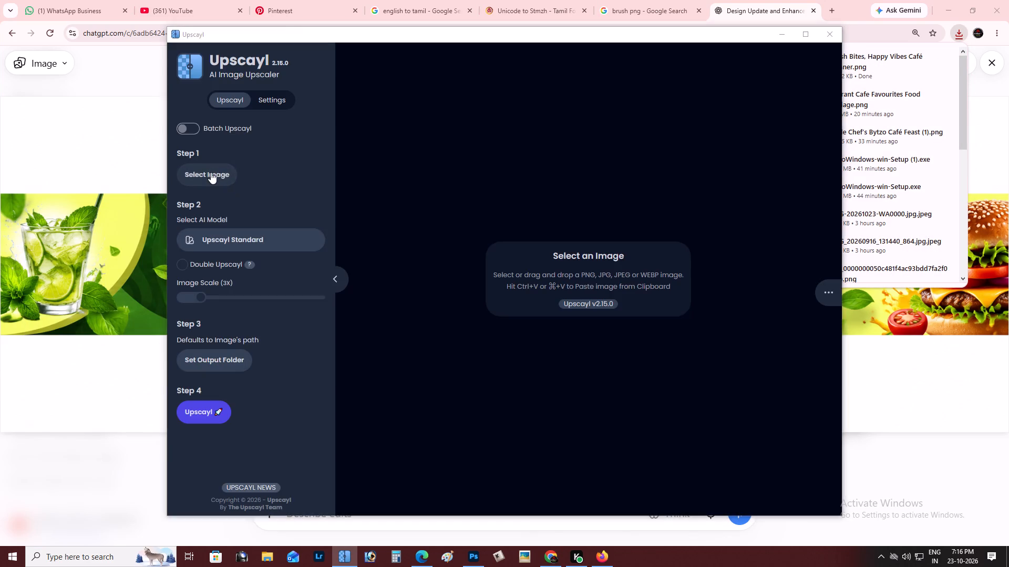
pyautogui.doubleClick(163, 182)
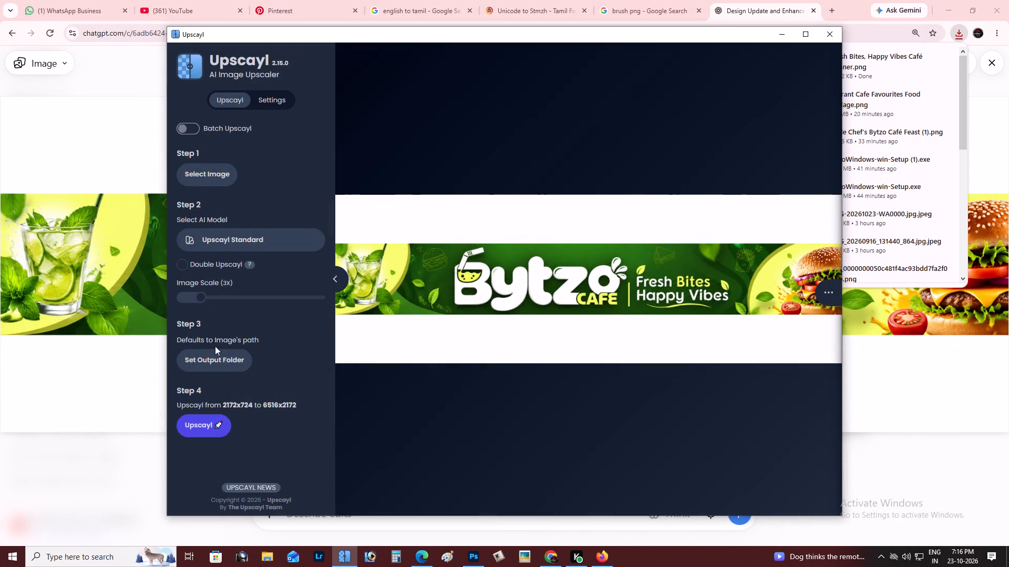
pyautogui.click(214, 425)
pyautogui.click(783, 33)
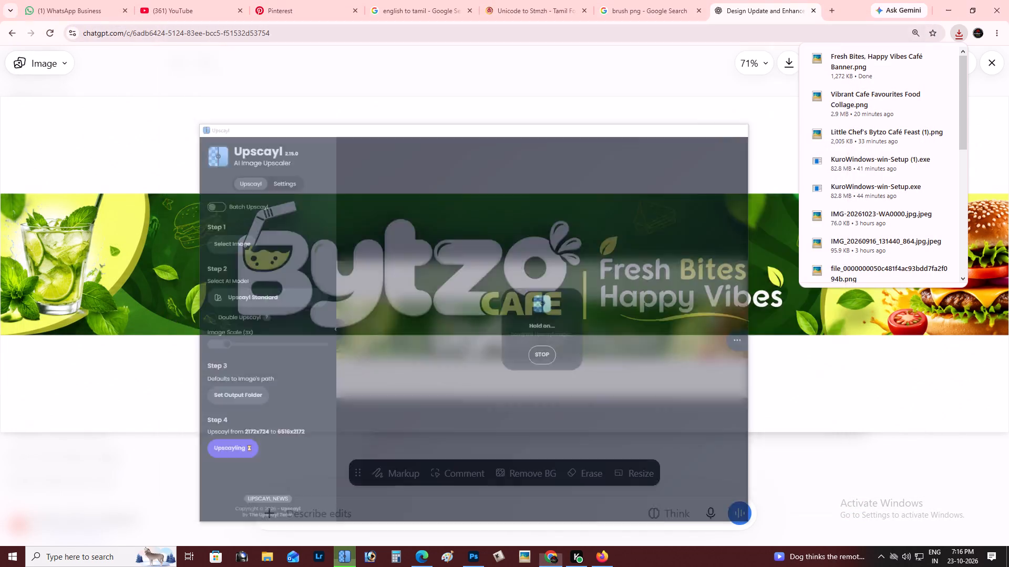
# Search Pinterest for "pizza", copy the picture from the "Delicious Pizza" pin and return to the shutter box banner in Photoshop.
pyautogui.hotkey('alt', 'Tab')
pyautogui.hotkey('alt', 'Tab')
pyautogui.hotkey('alt', 'Tab')
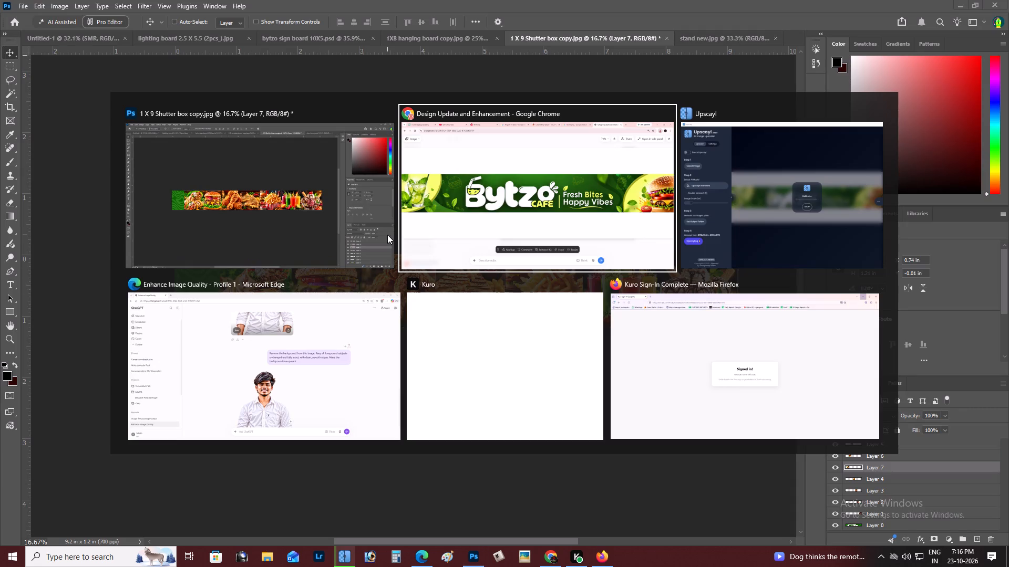
pyautogui.click(309, 0)
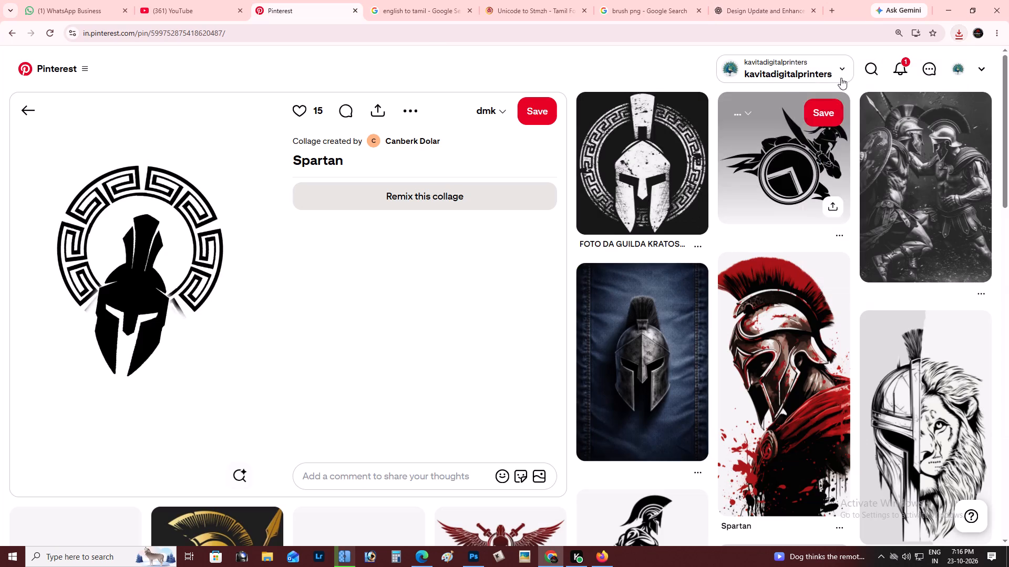
pyautogui.click(873, 66)
pyautogui.write('pizza')
pyautogui.press('Return')
pyautogui.press('\\')
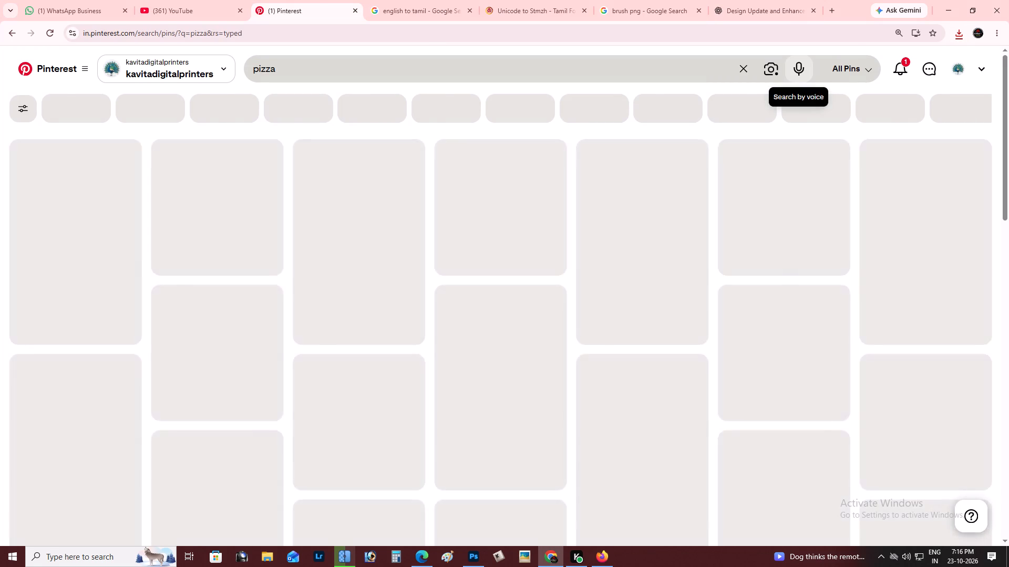
pyautogui.click(592, 214)
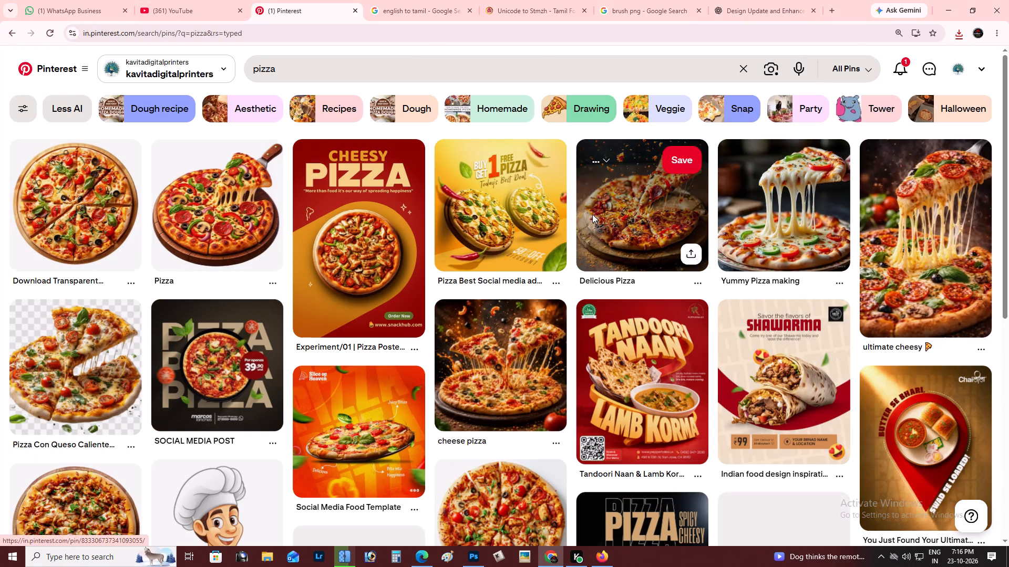
pyautogui.hotkey('alt', 'Tab')
pyautogui.hotkey('alt', 'Tab')
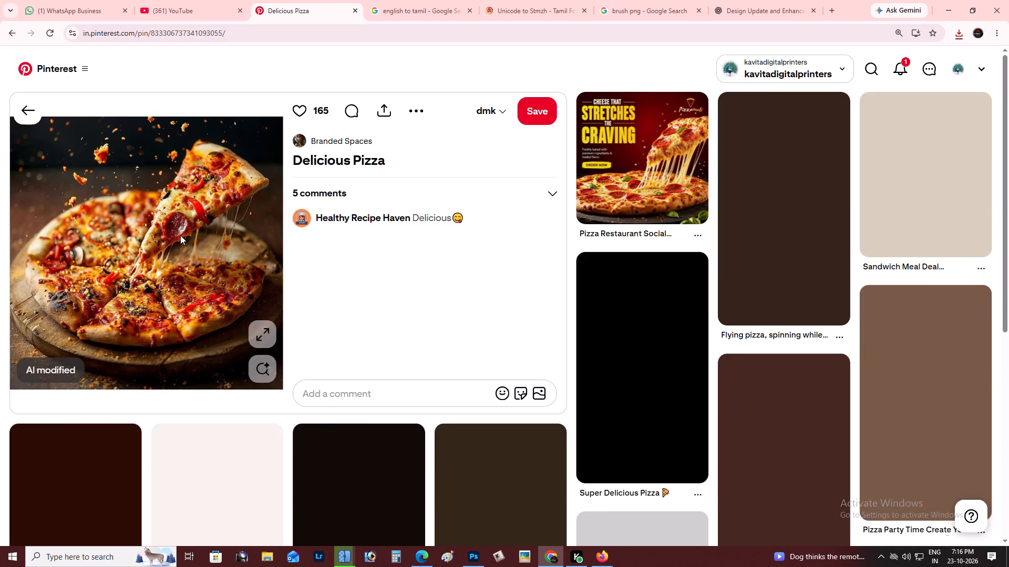
pyautogui.rightClick(169, 205)
pyautogui.click(200, 250)
pyautogui.hotkey('alt', 'Tab')
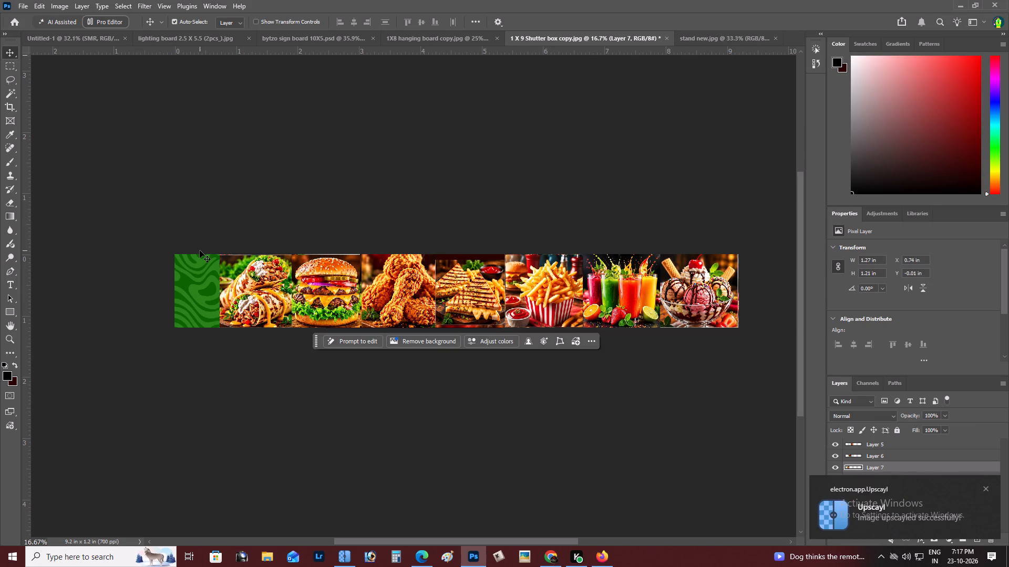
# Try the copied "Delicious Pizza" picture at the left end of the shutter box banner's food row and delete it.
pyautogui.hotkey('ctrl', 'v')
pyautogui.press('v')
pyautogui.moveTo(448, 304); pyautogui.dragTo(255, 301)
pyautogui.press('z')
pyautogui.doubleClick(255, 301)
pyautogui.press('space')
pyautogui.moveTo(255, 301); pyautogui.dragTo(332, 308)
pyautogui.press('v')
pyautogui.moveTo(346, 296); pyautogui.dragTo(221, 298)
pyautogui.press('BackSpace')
# Return to Pinterest in Chrome and browse the related pizza pins for a different pizza picture.
pyautogui.hotkey('alt', 'Tab')
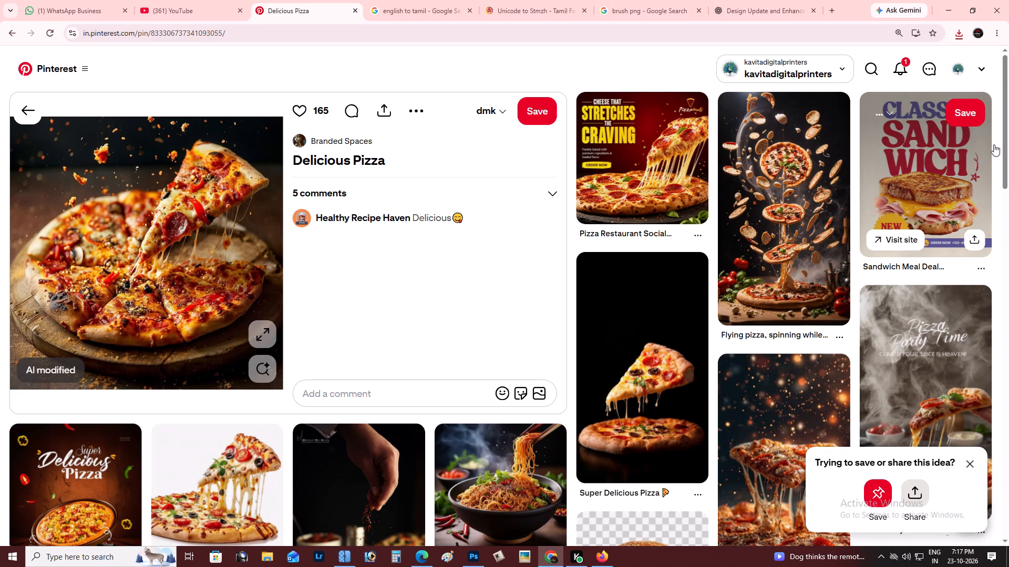
pyautogui.moveTo(1008, 140); pyautogui.dragTo(1008, 198)
pyautogui.scroll(-1, 609, 252)
pyautogui.scroll(1, 347, 257)
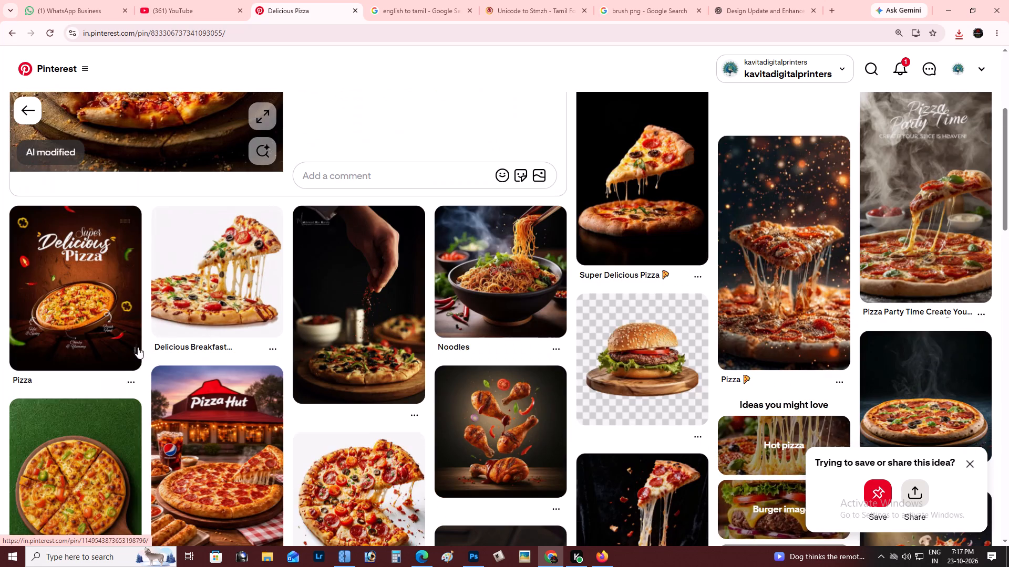
pyautogui.click(84, 328)
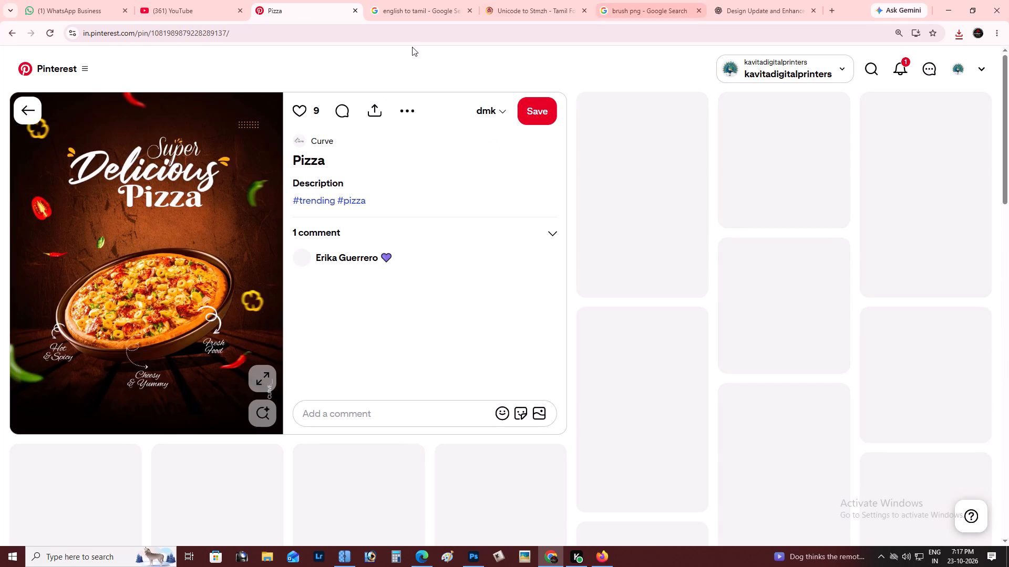
pyautogui.moveTo(1008, 155); pyautogui.dragTo(1008, 173)
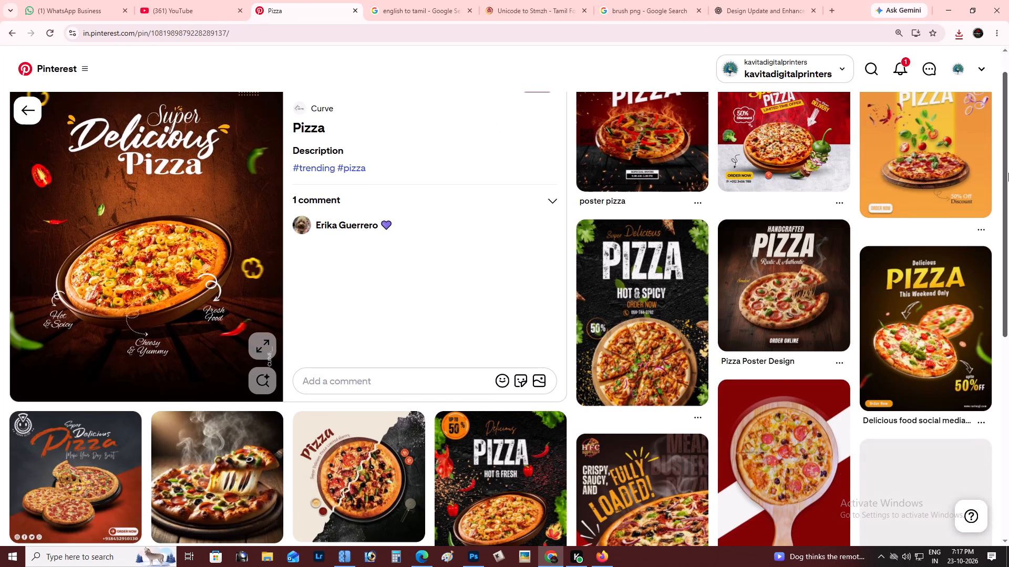
pyautogui.moveTo(1008, 173); pyautogui.dragTo(1008, 228)
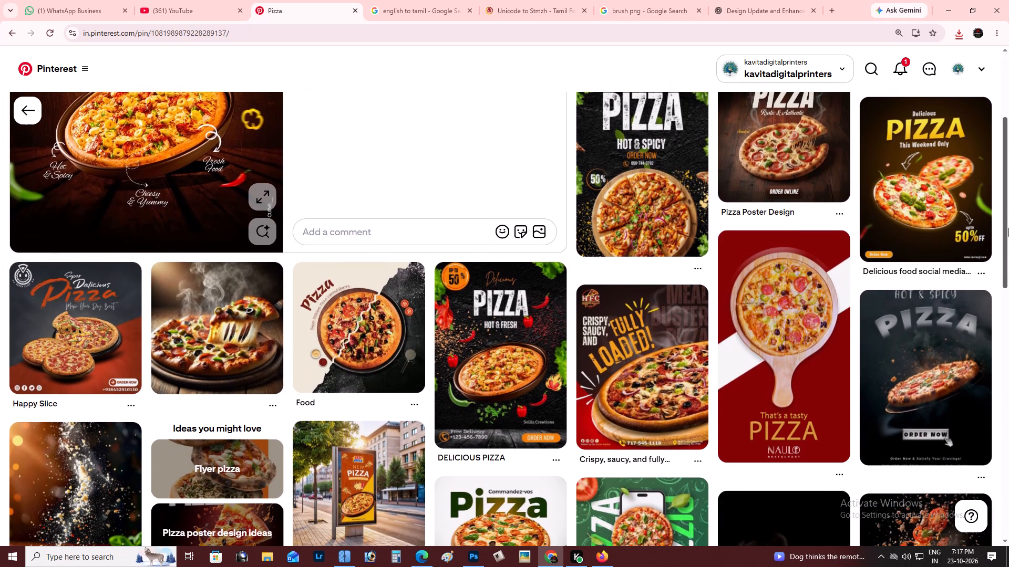
pyautogui.moveTo(1008, 228); pyautogui.dragTo(1008, 311)
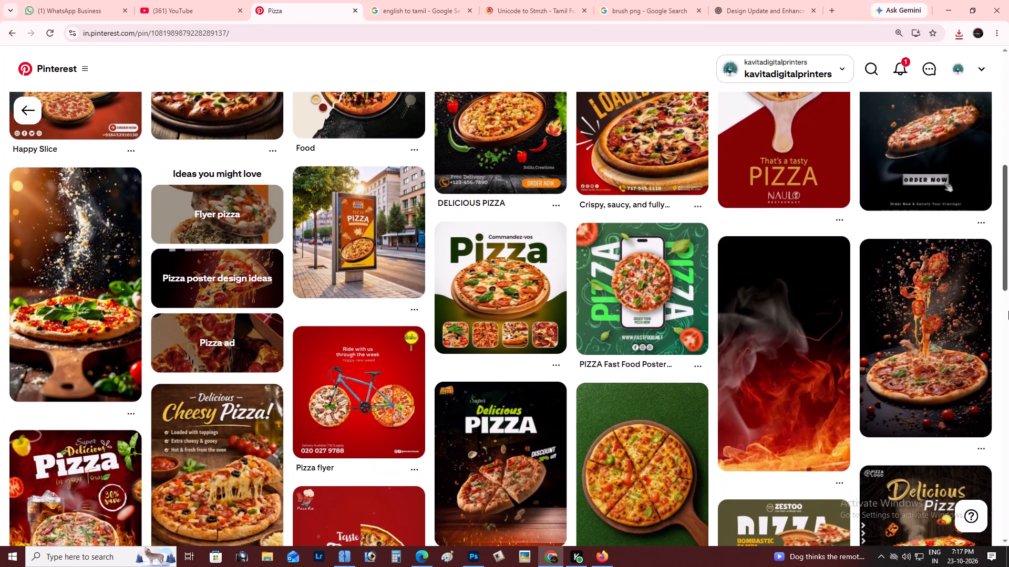
pyautogui.moveTo(1008, 311); pyautogui.dragTo(1008, 321)
pyautogui.click(952, 265)
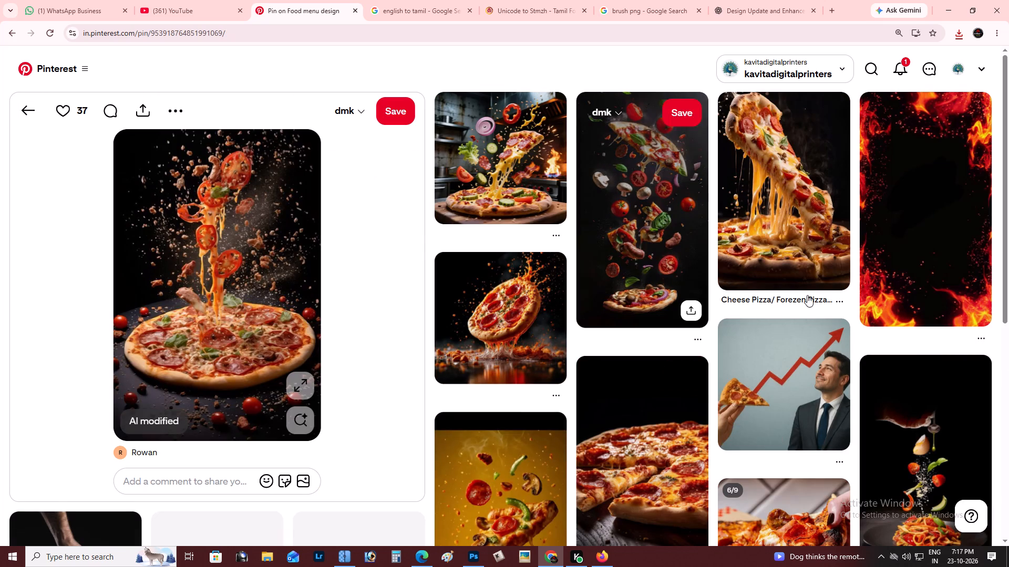
pyautogui.moveTo(1008, 170); pyautogui.dragTo(1008, 289)
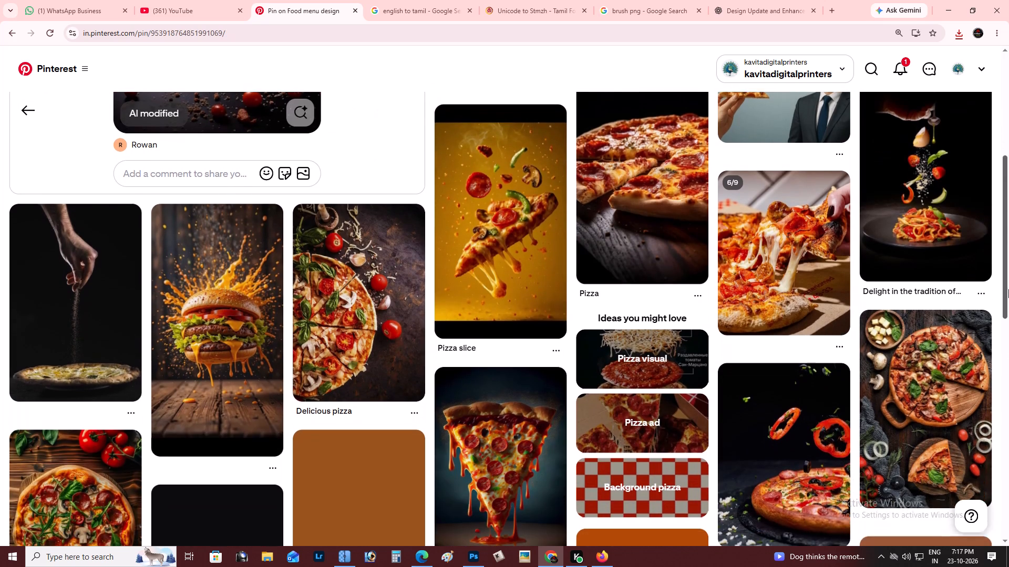
pyautogui.moveTo(1008, 289); pyautogui.dragTo(1008, 330)
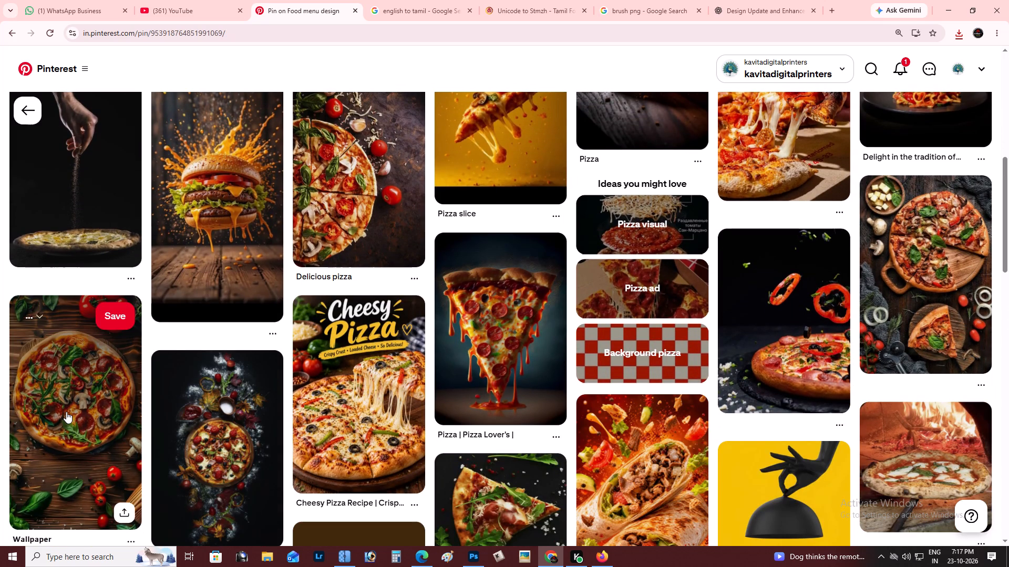
pyautogui.click(66, 412)
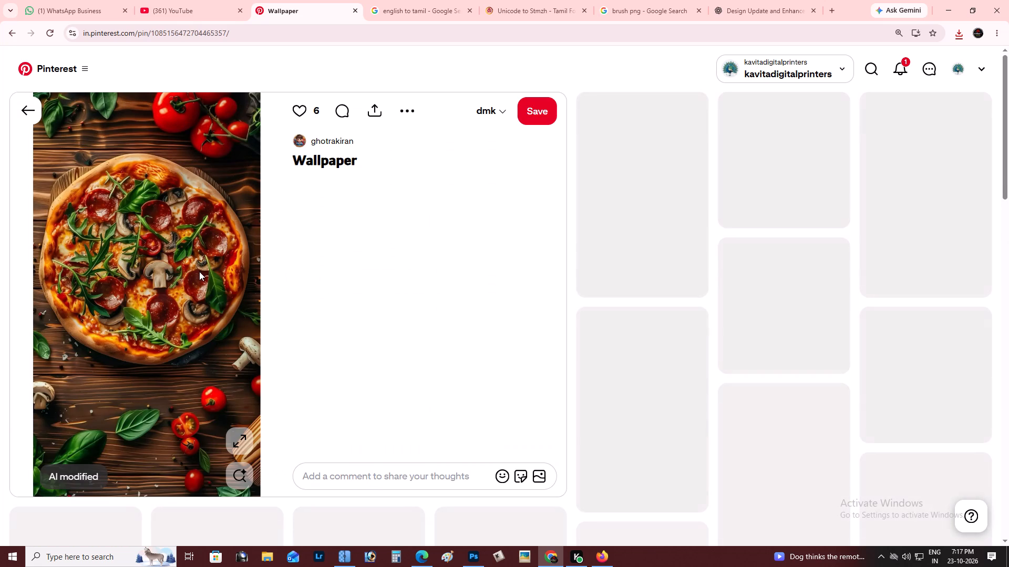
pyautogui.click(199, 271)
pyautogui.moveTo(1008, 236); pyautogui.dragTo(1008, 254)
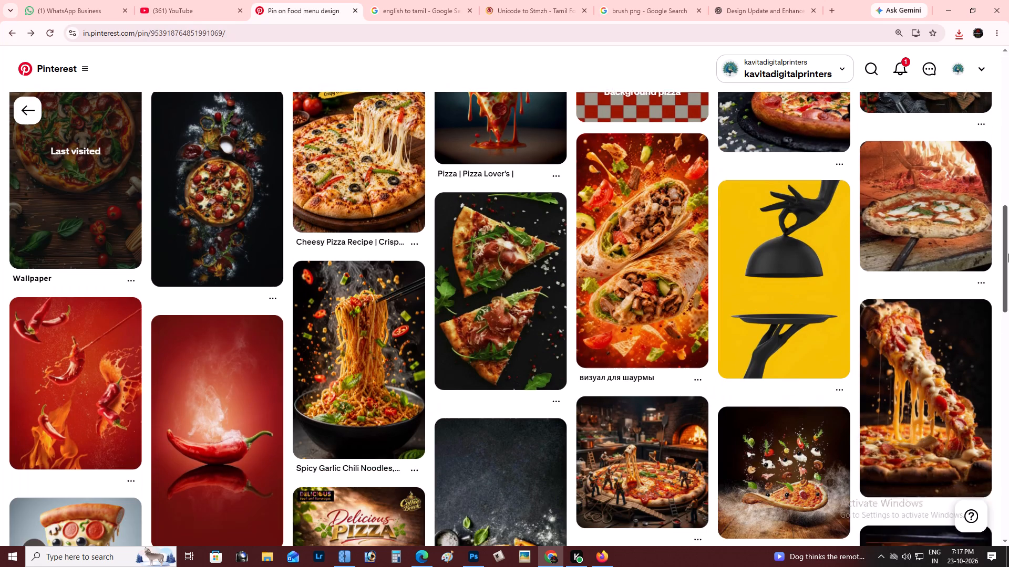
pyautogui.moveTo(1008, 254); pyautogui.dragTo(1008, 247)
# Compare the "Cheesy Pizza Recipe" pin with related slice-pull pins, copy the Cheesy Pizza picture and return to the banner in Photoshop.
pyautogui.click(384, 195)
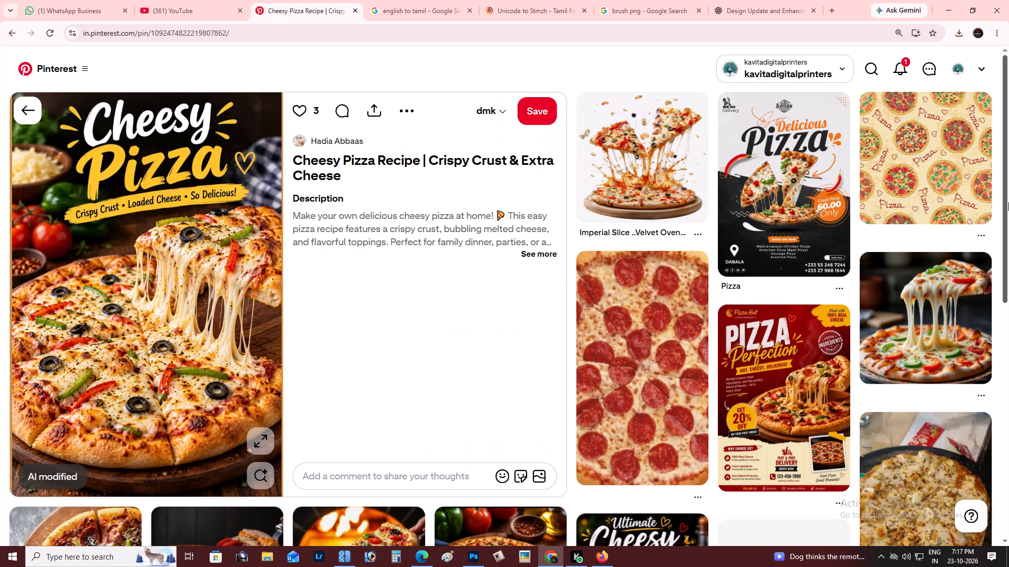
pyautogui.moveTo(1008, 212); pyautogui.dragTo(1008, 323)
pyautogui.click(345, 261)
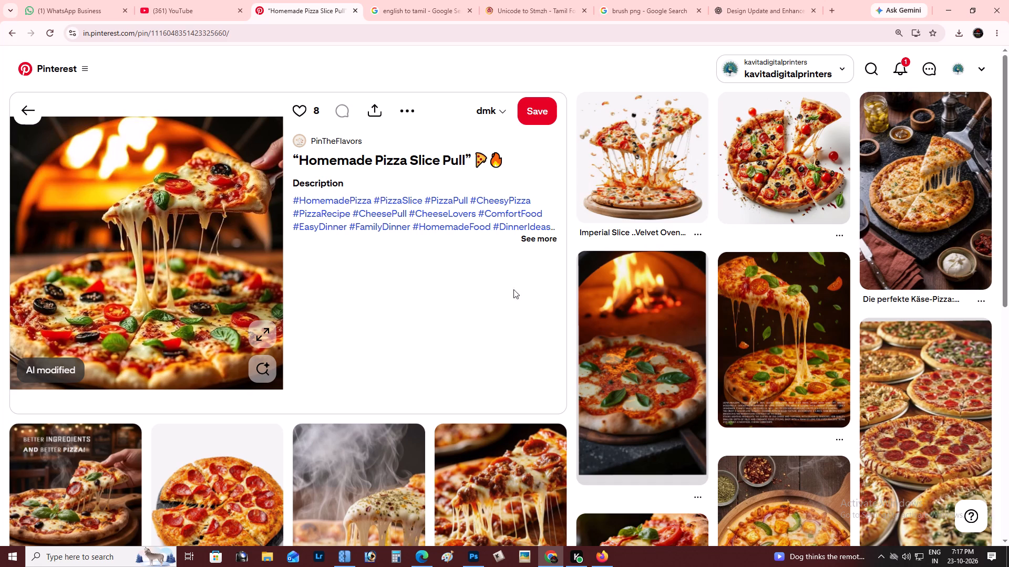
pyautogui.moveTo(1008, 202); pyautogui.dragTo(1008, 235)
pyautogui.click(73, 398)
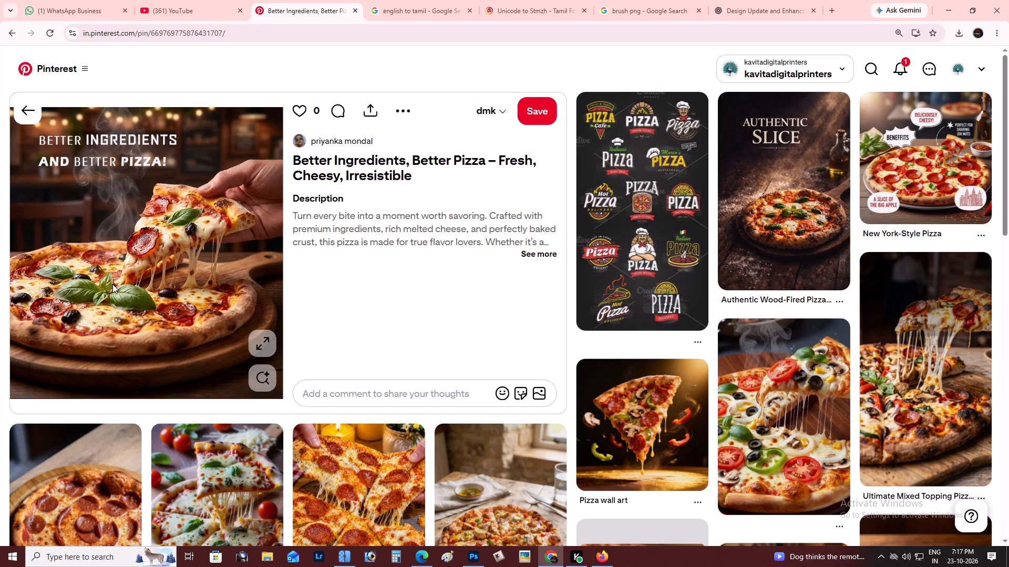
pyautogui.click(112, 284)
pyautogui.scroll(5, 125, 283)
pyautogui.click(125, 283)
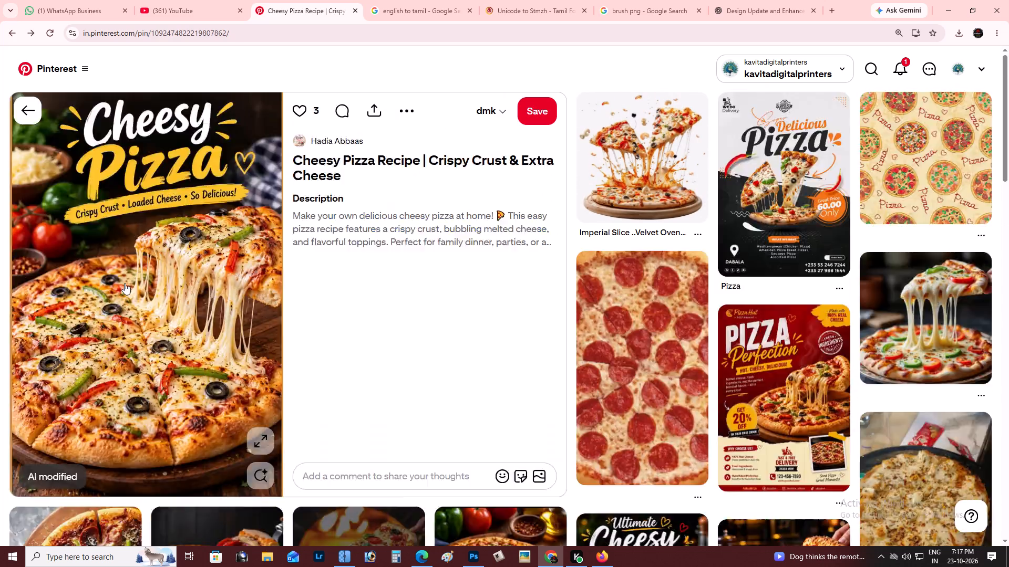
pyautogui.scroll(4, 125, 283)
pyautogui.rightClick(139, 265)
pyautogui.click(180, 305)
pyautogui.hotkey('alt', 'Tab')
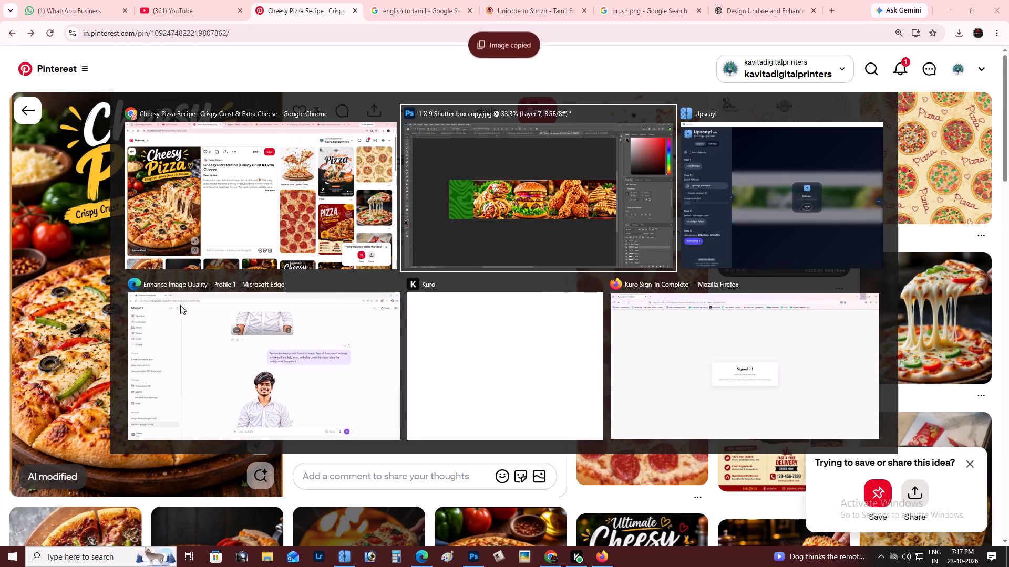
# Paste the cheesy pizza at the shutter box banner's left end, at about X -0.07, Y -0.38 in, one layer beneath the wraps.
pyautogui.hotkey('ctrl', 'v')
pyautogui.press('v')
pyautogui.moveTo(455, 286); pyautogui.dragTo(322, 300)
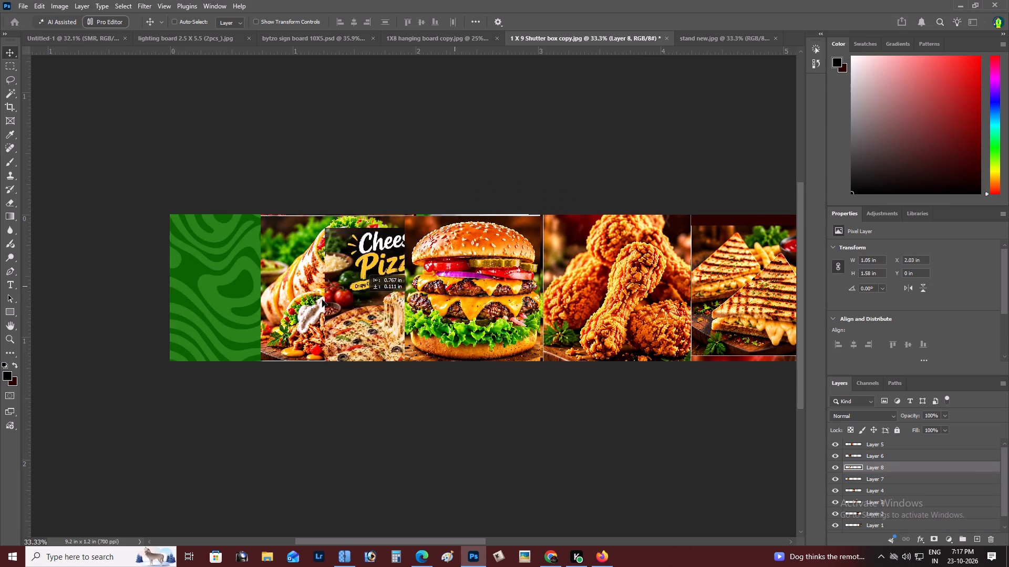
pyautogui.moveTo(322, 300); pyautogui.dragTo(190, 285)
pyautogui.hotkey('ctrl', 't')
pyautogui.moveTo(245, 280); pyautogui.dragTo(254, 233)
pyautogui.hotkey('ctrl', 'Return')
pyautogui.hotkey('ctrl', '[')
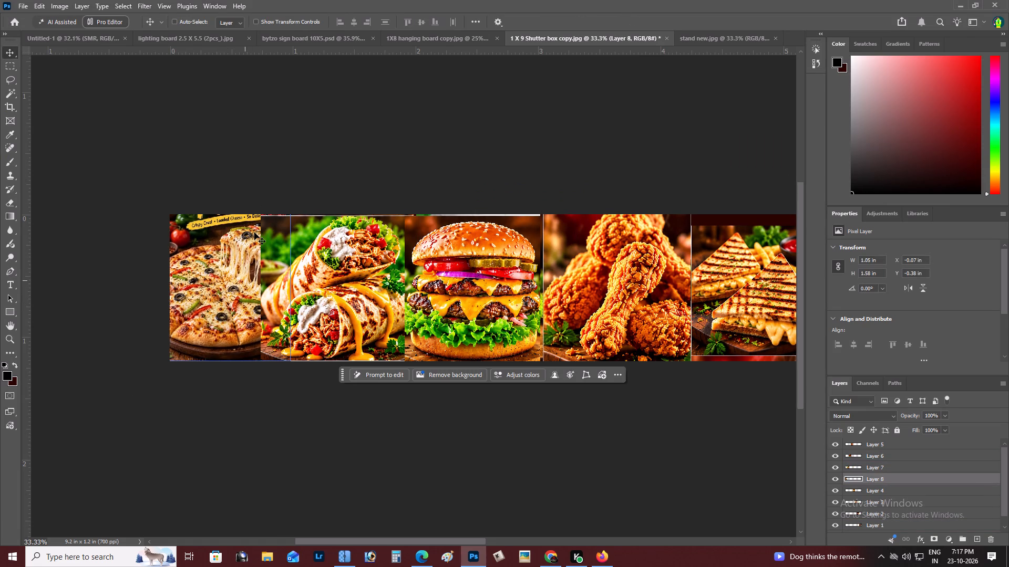
# Shift the wraps picture horizontally toward the burger to uncover the pizza's full width, and select the pizza layer.
pyautogui.press('v')
pyautogui.rightClick(339, 258)
pyautogui.click(361, 264)
pyautogui.moveTo(362, 264); pyautogui.dragTo(366, 265)
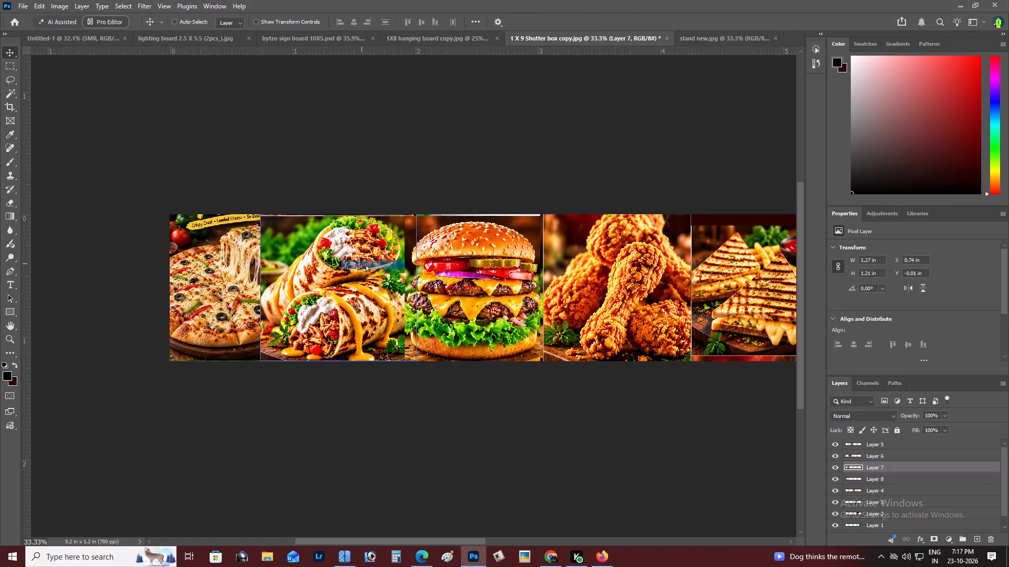
pyautogui.moveTo(366, 265); pyautogui.dragTo(389, 262)
pyautogui.rightClick(221, 262)
pyautogui.doubleClick(237, 269)
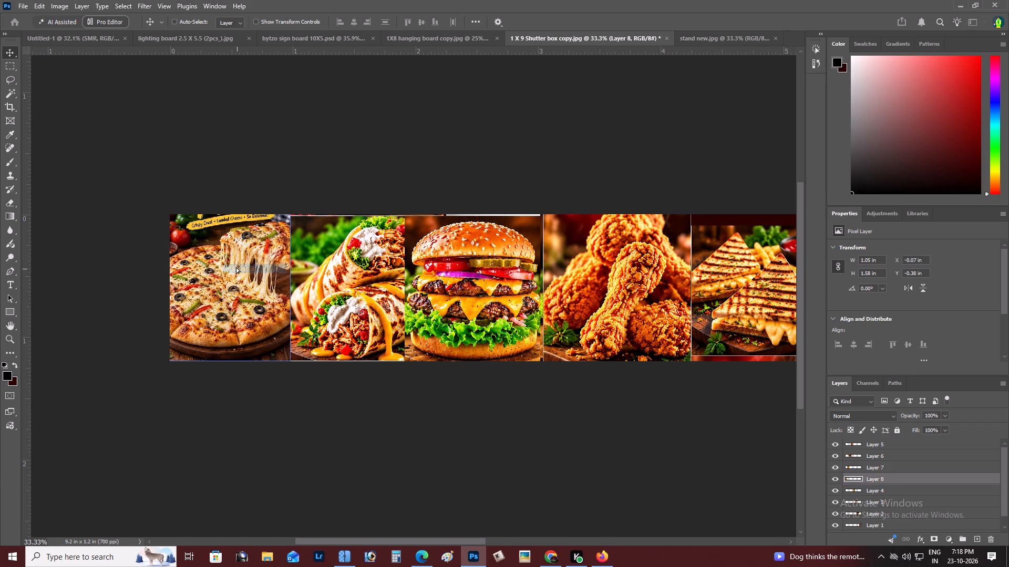
# Review the complete row of food pictures across the shutter box banner.
pyautogui.press('z')
pyautogui.keyDown('alt'); pyautogui.click(320, 262); pyautogui.keyUp('alt')
pyautogui.rightClick(379, 261)
pyautogui.click(393, 268)
pyautogui.press('space')
pyautogui.moveTo(392, 268); pyautogui.dragTo(368, 266)
pyautogui.press('z')
pyautogui.keyDown('alt'); pyautogui.click(364, 263); pyautogui.keyUp('alt')
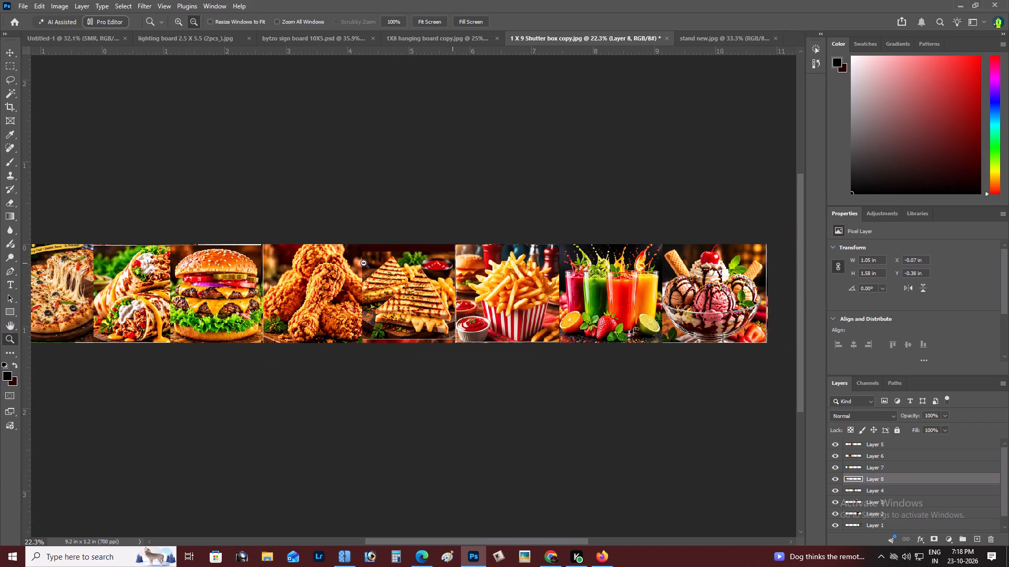
pyautogui.rightClick(367, 265)
pyautogui.doubleClick(380, 272)
pyautogui.hotkey('ctrl', 'n')
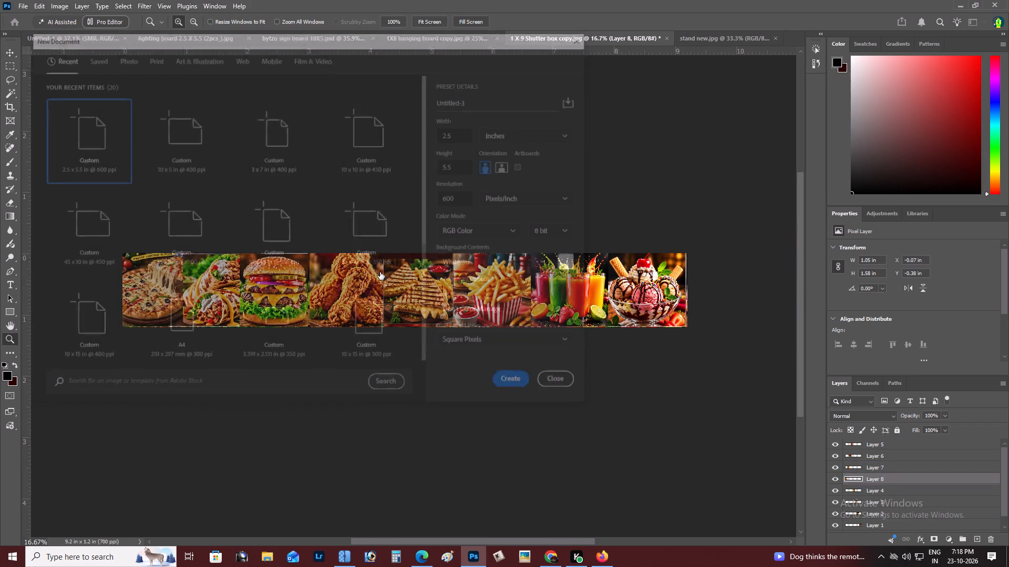
pyautogui.click(563, 378)
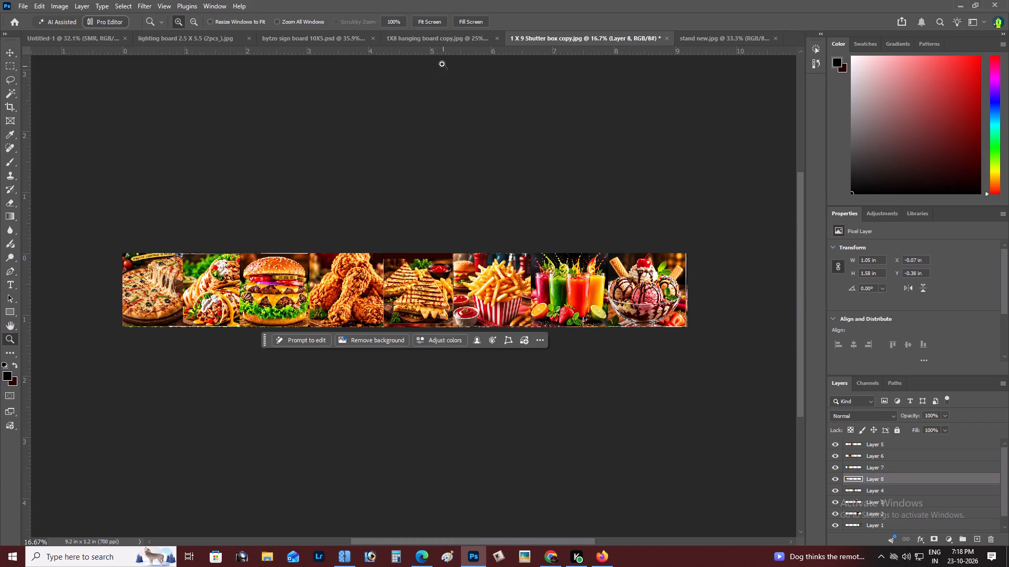
# From the 1X8 hanging board document, open the upscaled Café Banner PNG in Downloads, cut its whole image and close it without saving.
pyautogui.click(419, 44)
pyautogui.press('z')
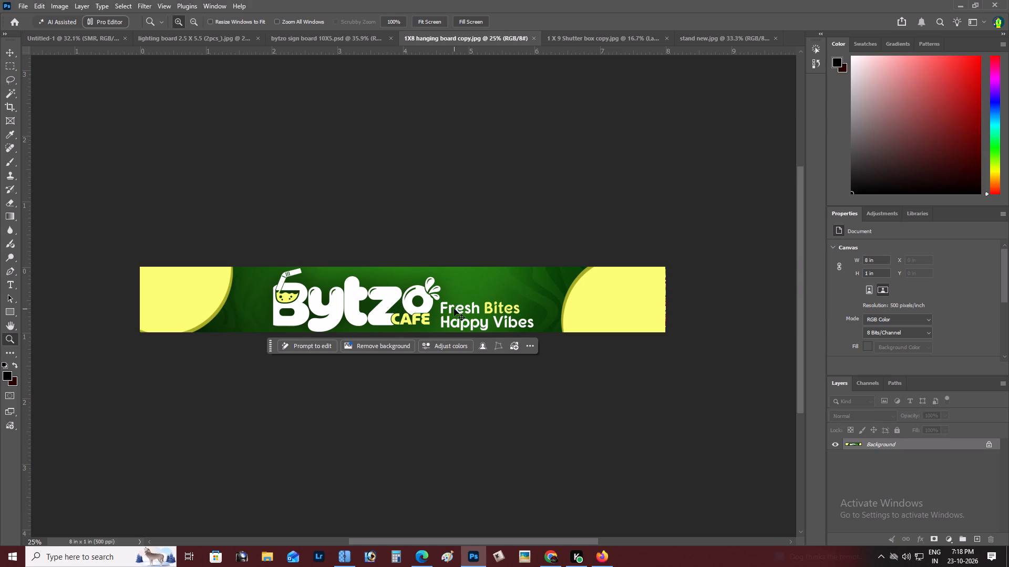
pyautogui.hotkey('ctrl', 'o')
pyautogui.click(48, 175)
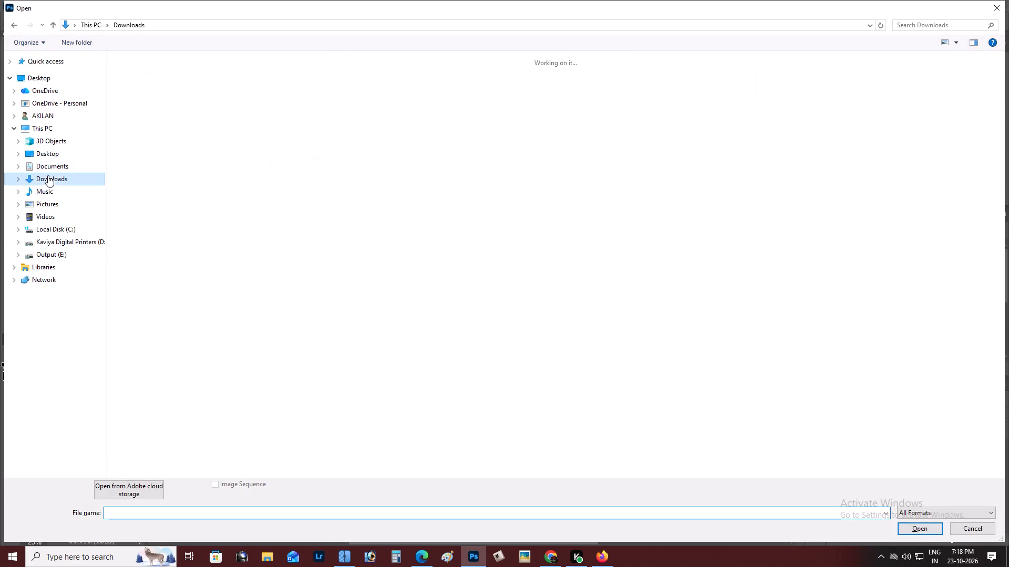
pyautogui.doubleClick(201, 187)
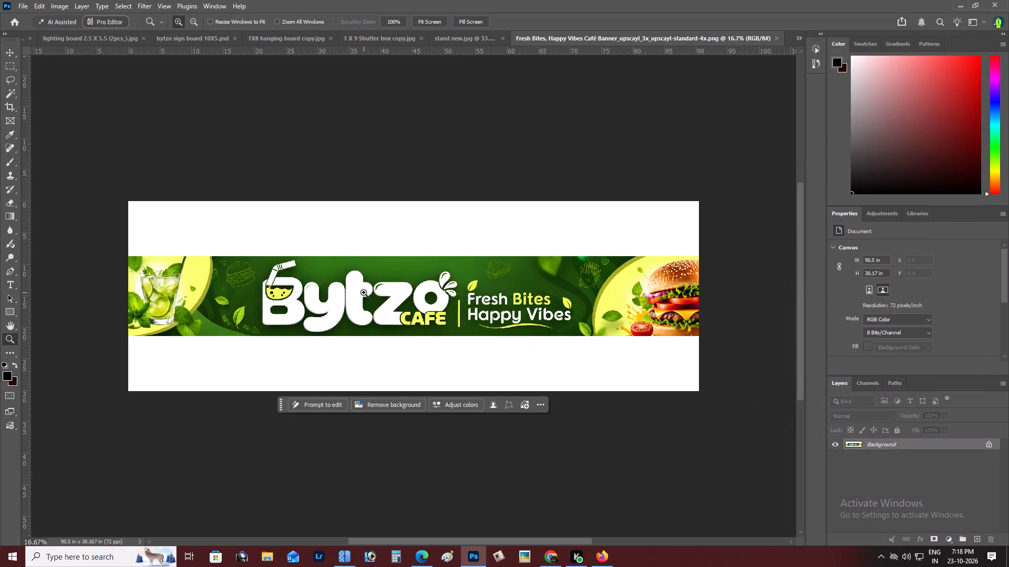
pyautogui.hotkey('ctrl', 'a')
pyautogui.hotkey('ctrl', 'x')
pyautogui.click(775, 36)
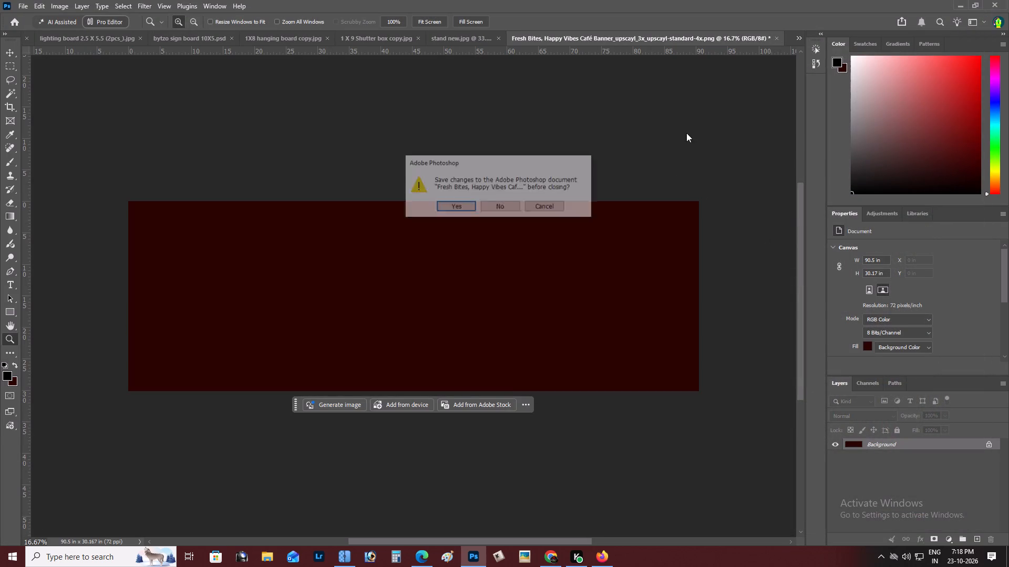
pyautogui.click(485, 204)
# Paste the upscaled banner into the 1X8 hanging board, scaled to about 7.77 × 2.59 in at about X 0.17, Y -0.79 in.
pyautogui.hotkey('ctrl', 'v')
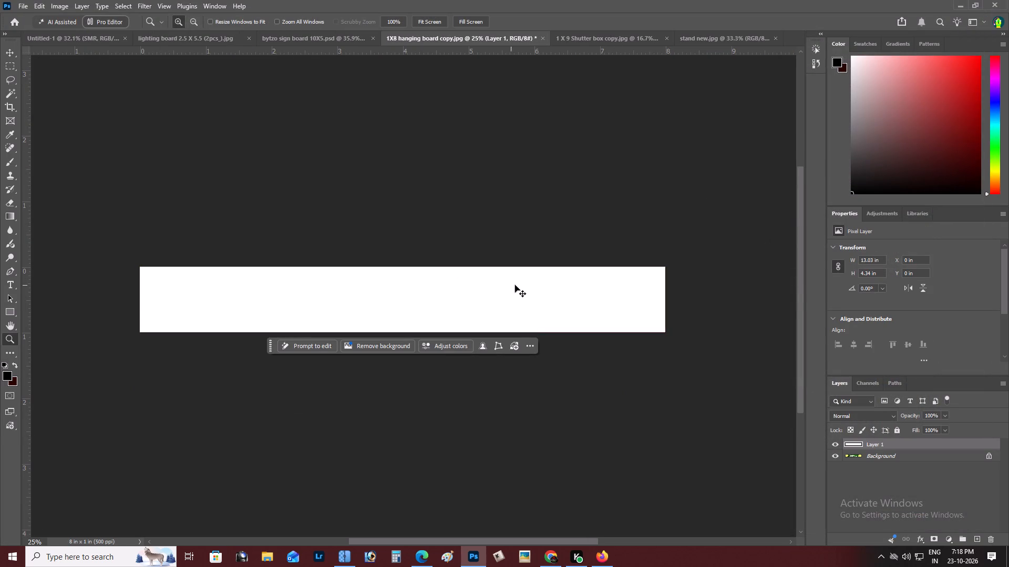
pyautogui.press('v')
pyautogui.moveTo(477, 300); pyautogui.dragTo(464, 185)
pyautogui.moveTo(439, 287); pyautogui.dragTo(417, 288)
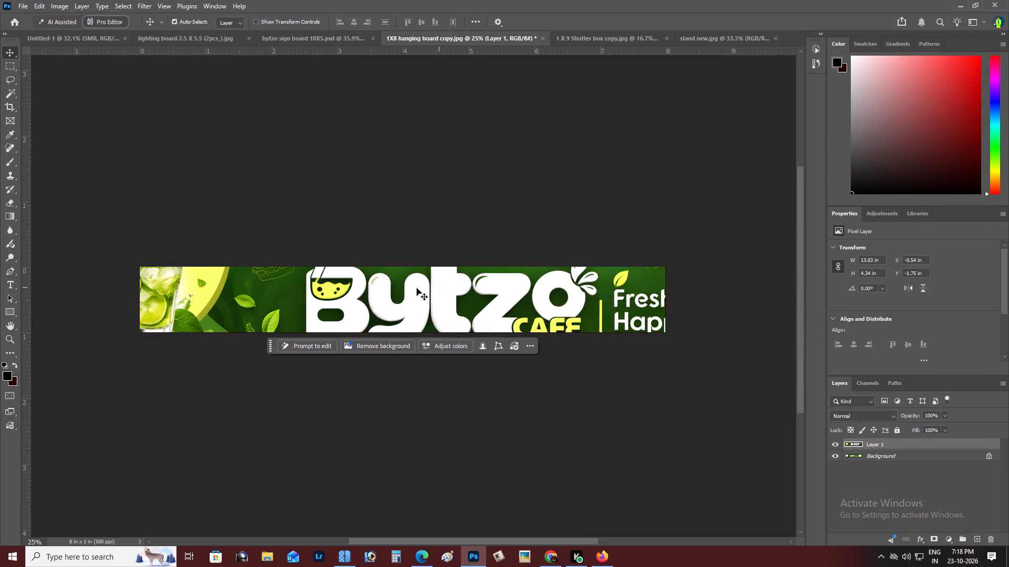
pyautogui.hotkey('ctrl', 't')
pyautogui.keyDown('alt'); pyautogui.moveTo(105, 149); pyautogui.dragTo(215, 189); pyautogui.keyUp('alt')
pyautogui.moveTo(296, 242); pyautogui.dragTo(255, 242)
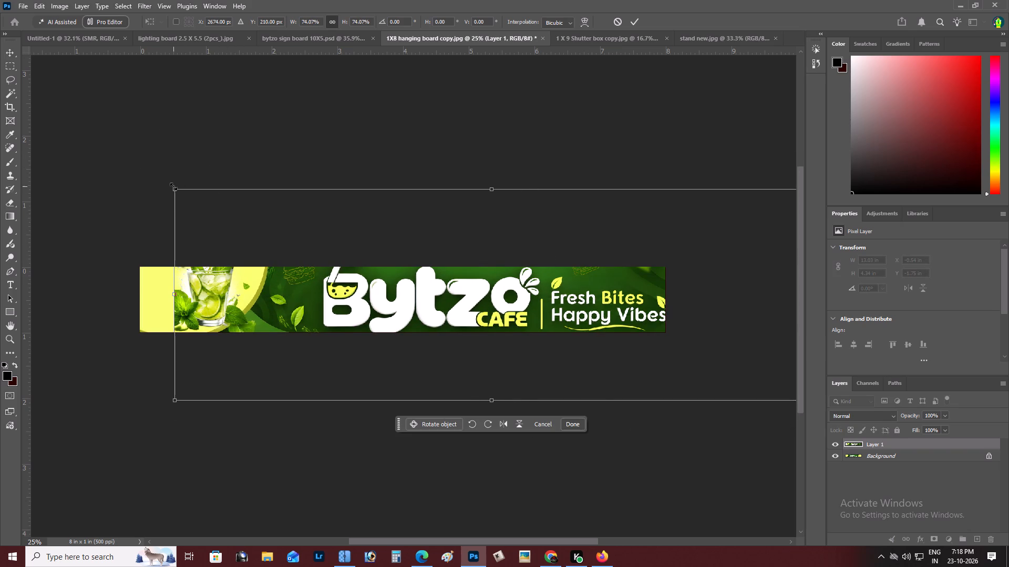
pyautogui.keyDown('alt'); pyautogui.moveTo(173, 186); pyautogui.dragTo(260, 212); pyautogui.keyUp('alt')
pyautogui.moveTo(410, 280); pyautogui.dragTo(334, 290)
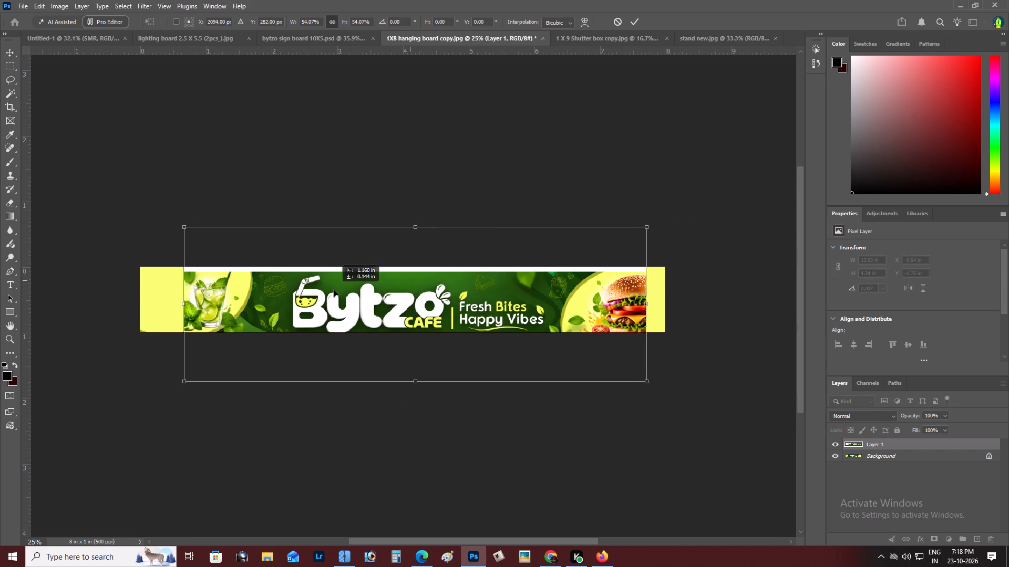
pyautogui.moveTo(334, 290); pyautogui.dragTo(331, 283)
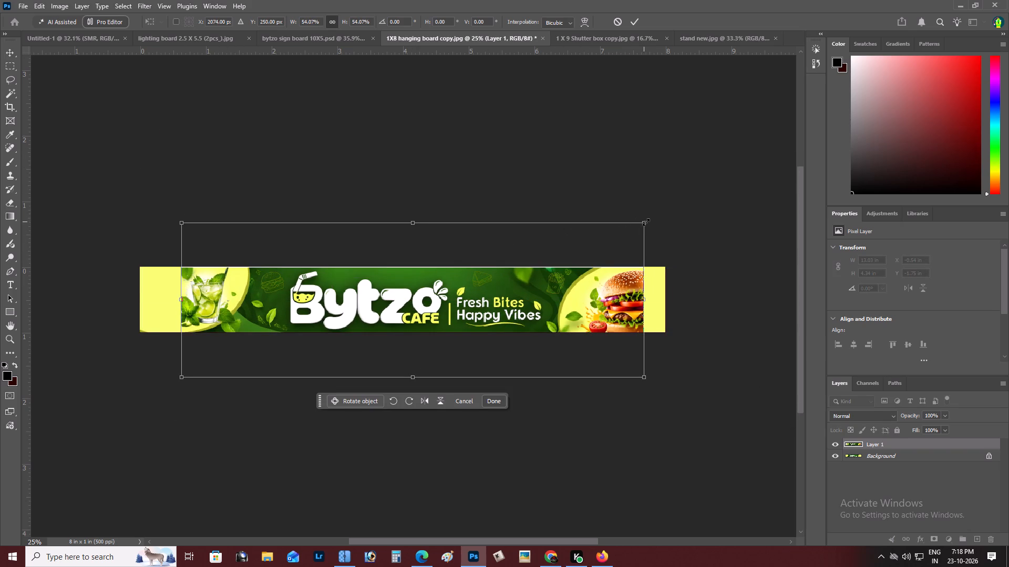
pyautogui.keyDown('alt'); pyautogui.moveTo(648, 222); pyautogui.dragTo(671, 222); pyautogui.keyUp('alt')
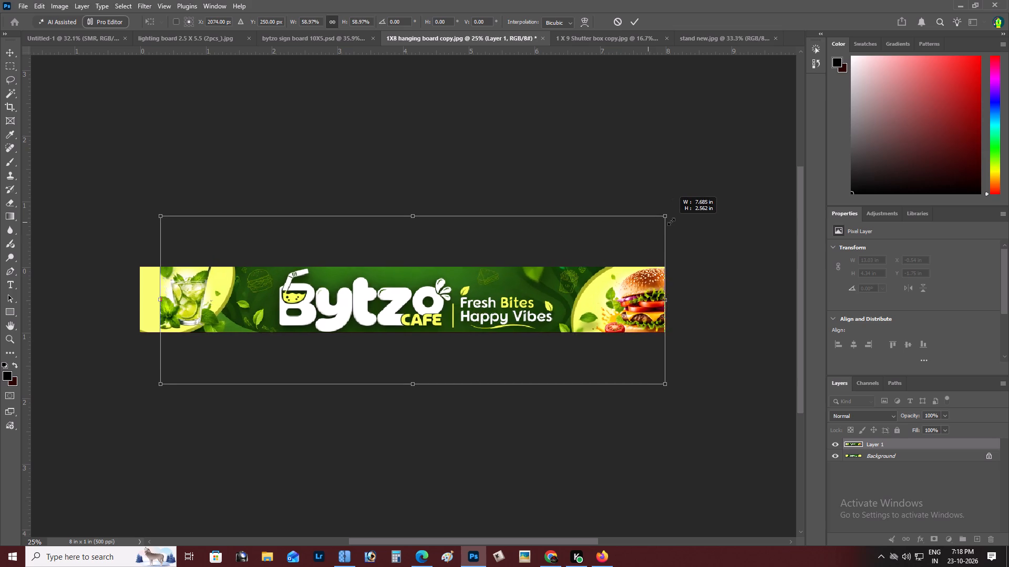
pyautogui.keyDown('alt'); pyautogui.moveTo(671, 222); pyautogui.dragTo(678, 219); pyautogui.keyUp('alt')
pyautogui.moveTo(624, 262); pyautogui.dragTo(619, 262)
pyautogui.keyDown('alt'); pyautogui.moveTo(669, 212); pyautogui.dragTo(665, 211); pyautogui.keyUp('alt')
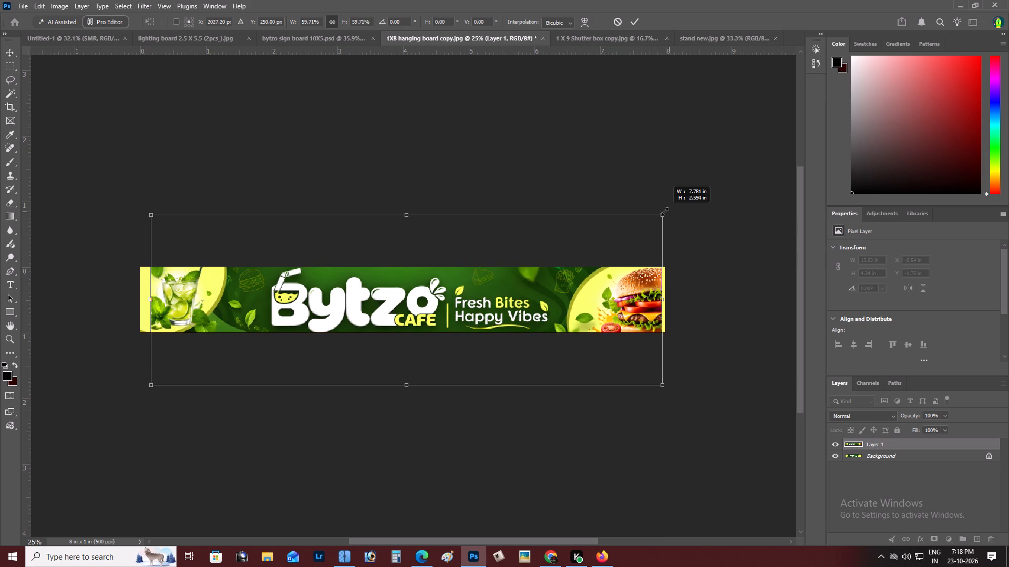
pyautogui.keyDown('alt'); pyautogui.moveTo(665, 211); pyautogui.dragTo(664, 211); pyautogui.keyUp('alt')
pyautogui.hotkey('ctrl', 'Return')
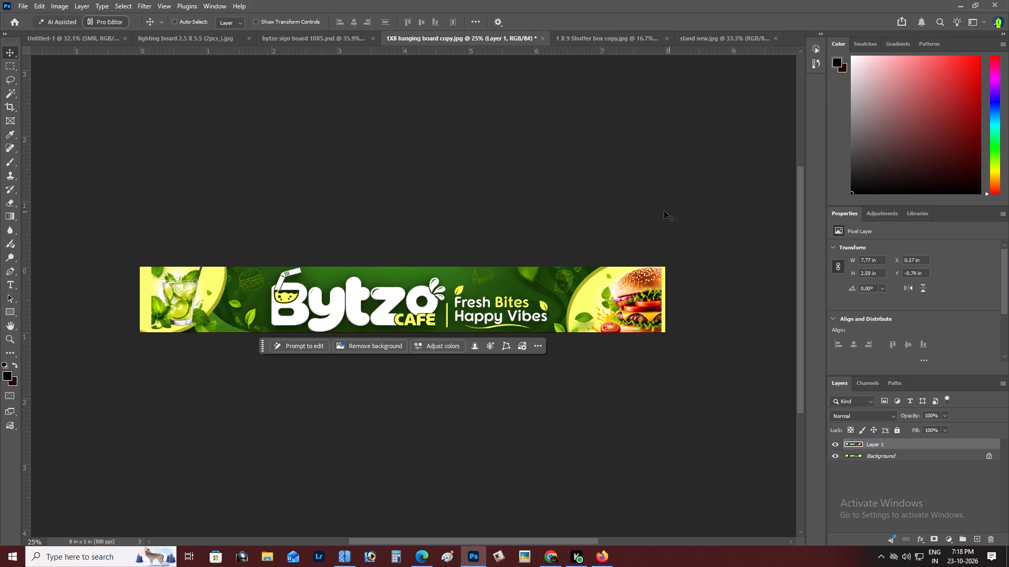
# Scale the pasted banner design down about its centre to about 7.36 × 2.45 in.
pyautogui.hotkey('ctrl', 't')
pyautogui.keyDown('alt'); pyautogui.moveTo(665, 213); pyautogui.dragTo(655, 214); pyautogui.keyUp('alt')
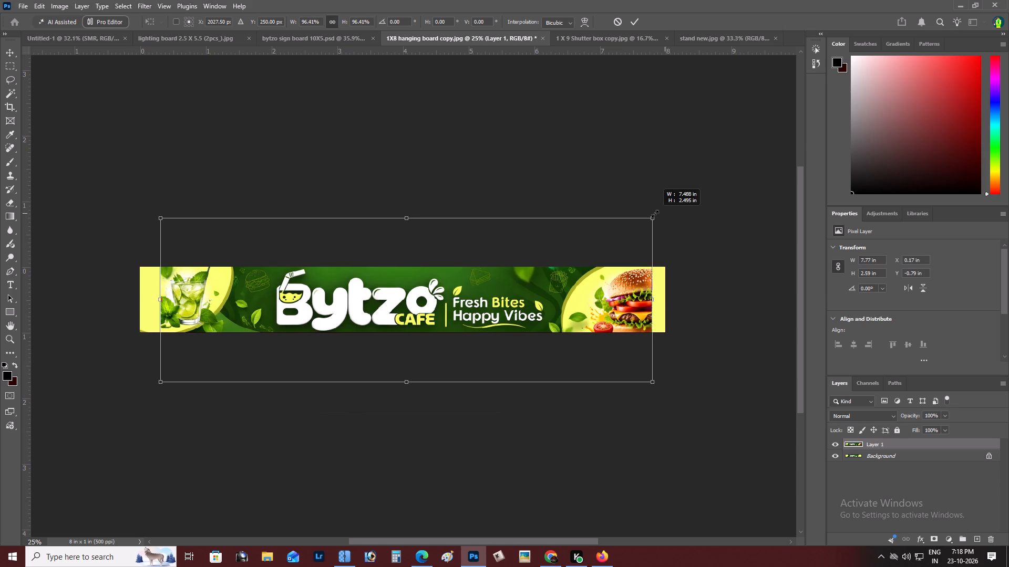
pyautogui.keyDown('alt'); pyautogui.moveTo(655, 214); pyautogui.dragTo(651, 215); pyautogui.keyUp('alt')
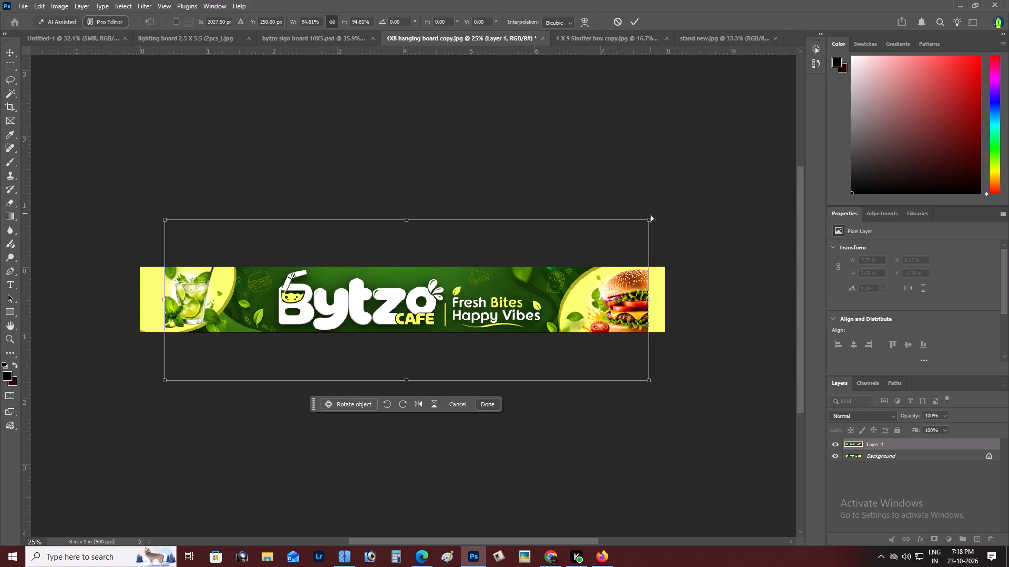
pyautogui.hotkey('ctrl', 'Return')
# Examine the resized design across the hanging board, from the drink glass to the burger and both outer edges.
pyautogui.press('z')
pyautogui.click(298, 299)
pyautogui.press('space')
pyautogui.moveTo(298, 299); pyautogui.dragTo(338, 304)
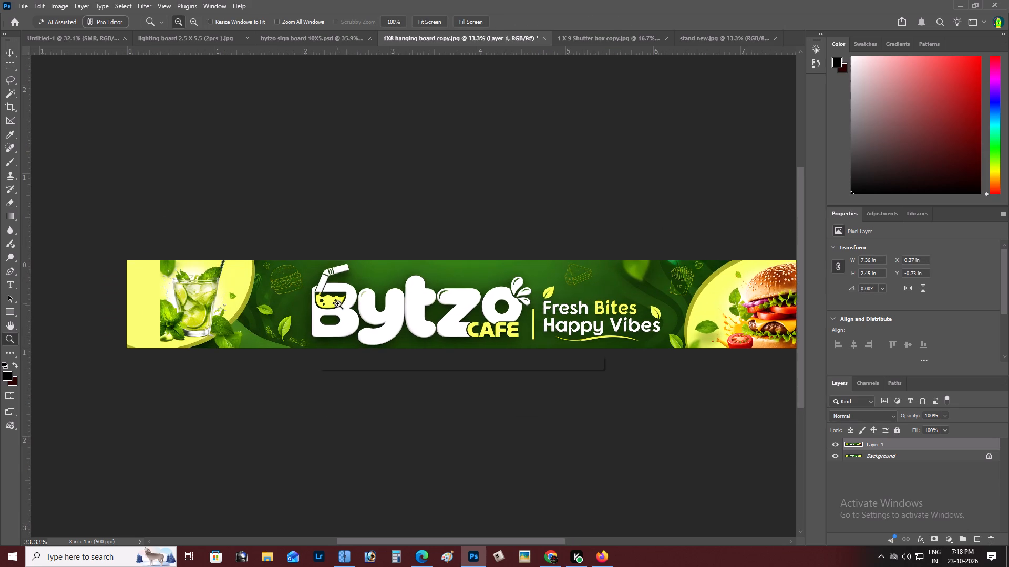
pyautogui.keyDown('alt'); pyautogui.tripleClick(268, 309); pyautogui.keyUp('alt')
pyautogui.press('space')
pyautogui.moveTo(268, 308); pyautogui.dragTo(259, 309)
pyautogui.keyDown('alt'); pyautogui.click(248, 310); pyautogui.keyUp('alt')
pyautogui.rightClick(257, 308)
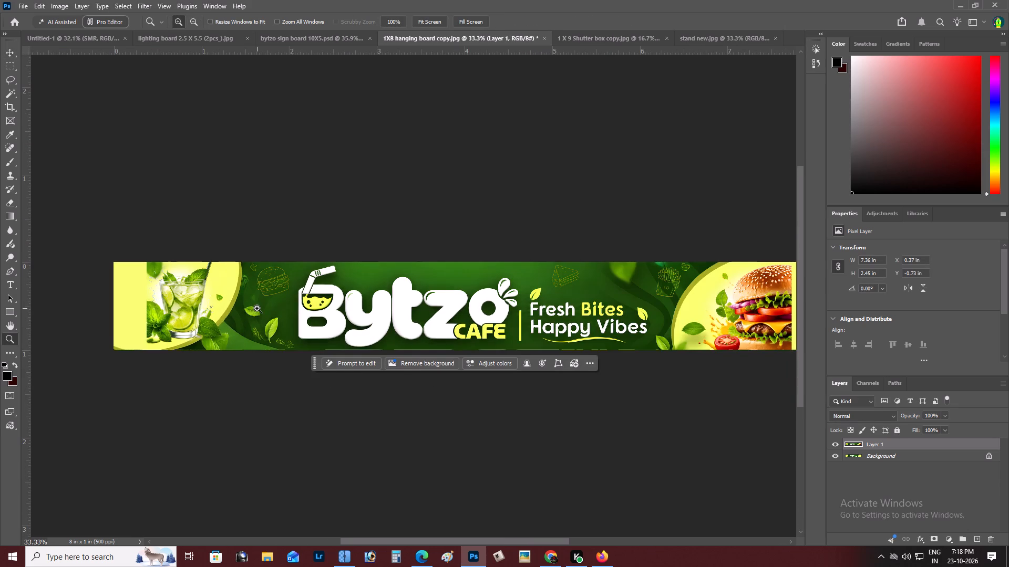
pyautogui.doubleClick(276, 316)
pyautogui.press('space')
pyautogui.press('space')
pyautogui.press('space')
pyautogui.press('space')
pyautogui.press('space')
pyautogui.press('space')
pyautogui.press('space')
pyautogui.press('space')
pyautogui.press('space')
pyautogui.press('space')
pyautogui.press('space')
pyautogui.moveTo(276, 316); pyautogui.dragTo(278, 325)
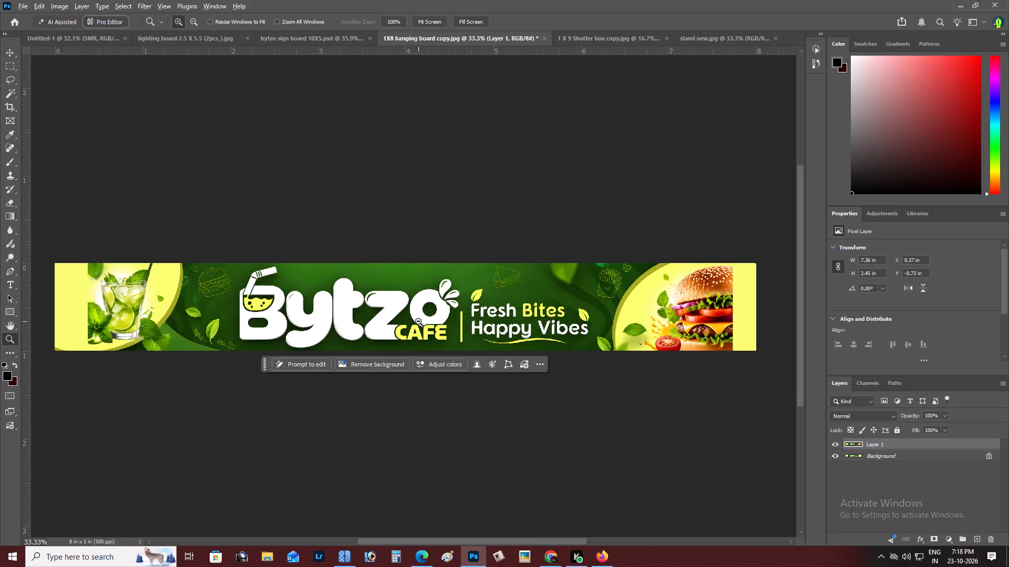
pyautogui.keyDown('alt'); pyautogui.click(418, 321); pyautogui.keyUp('alt')
pyautogui.press('space')
pyautogui.press('space')
pyautogui.press('space')
pyautogui.press('space')
pyautogui.press('space')
pyautogui.press('space')
pyautogui.press('space')
pyautogui.press('space')
pyautogui.press('space')
pyautogui.press('space')
pyautogui.press('space')
pyautogui.press('space')
pyautogui.press('space')
pyautogui.press('space')
pyautogui.moveTo(418, 321); pyautogui.dragTo(425, 322)
pyautogui.click(470, 313)
pyautogui.press('space')
pyautogui.moveTo(470, 313); pyautogui.dragTo(417, 320)
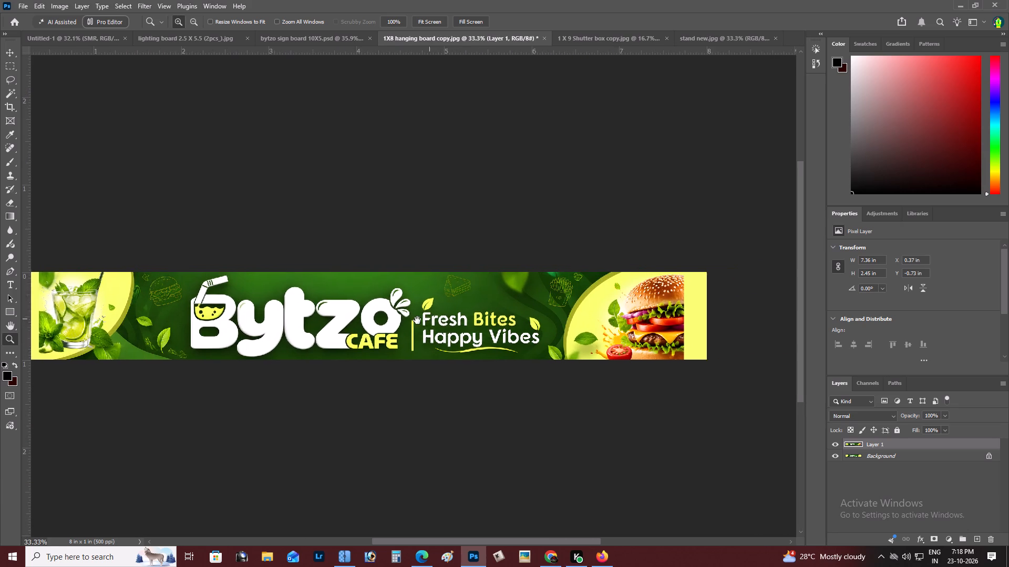
pyautogui.moveTo(417, 320); pyautogui.dragTo(395, 323)
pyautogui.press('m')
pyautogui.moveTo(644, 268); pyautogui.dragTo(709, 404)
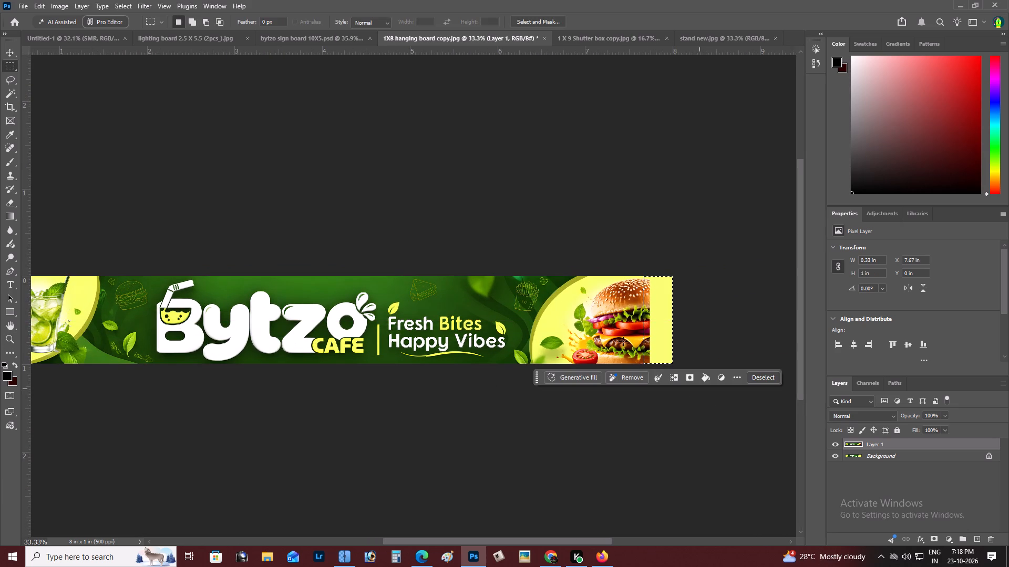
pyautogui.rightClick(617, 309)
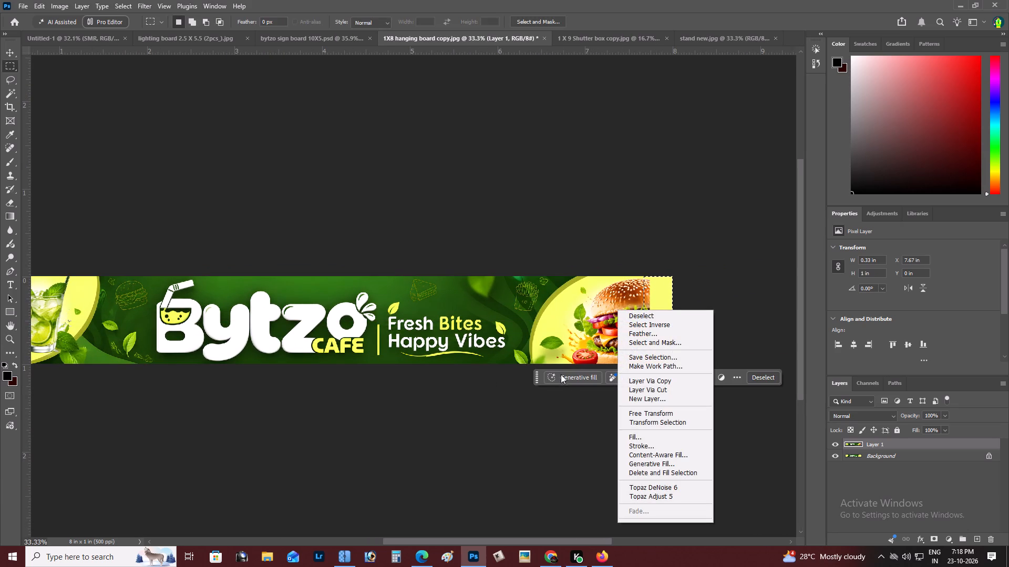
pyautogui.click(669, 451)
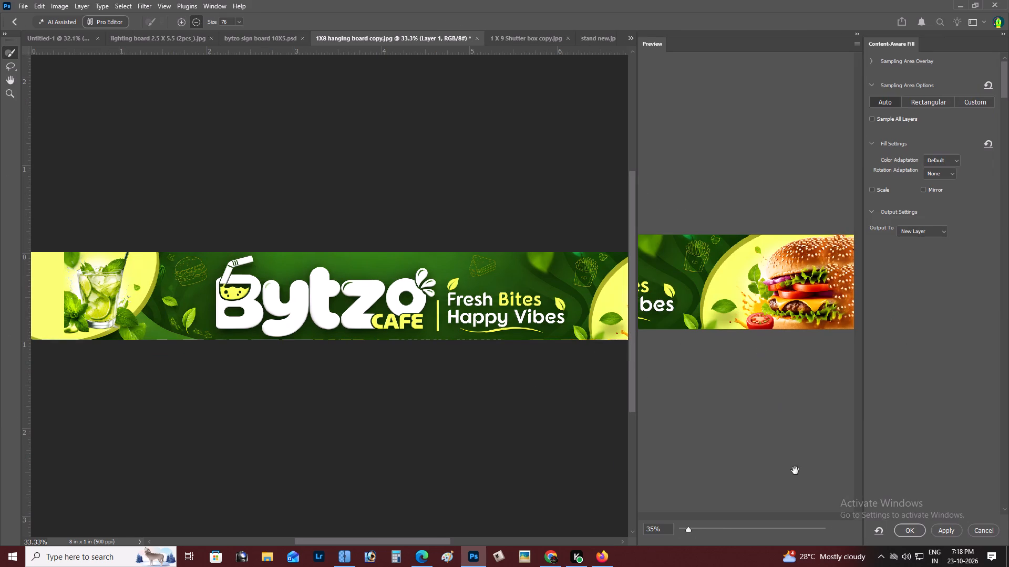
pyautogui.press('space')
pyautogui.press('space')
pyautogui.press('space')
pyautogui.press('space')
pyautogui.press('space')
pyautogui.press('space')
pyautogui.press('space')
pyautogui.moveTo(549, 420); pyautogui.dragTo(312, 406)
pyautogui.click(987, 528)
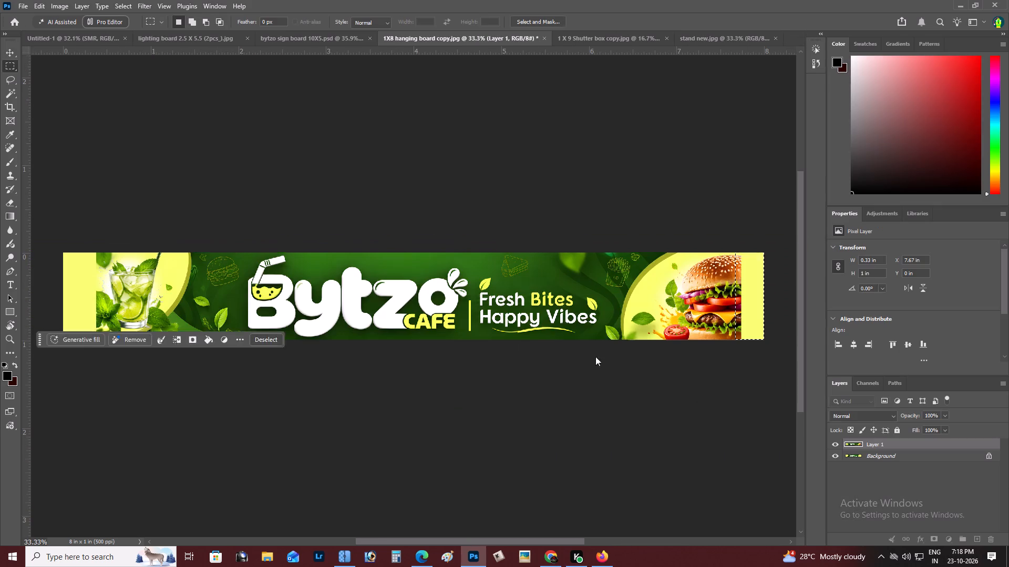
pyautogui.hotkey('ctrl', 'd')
# Trace a closed Pen path around the burger, its leaves and the tomato, and convert the path into a selection.
pyautogui.press('space')
pyautogui.moveTo(689, 295); pyautogui.dragTo(624, 306)
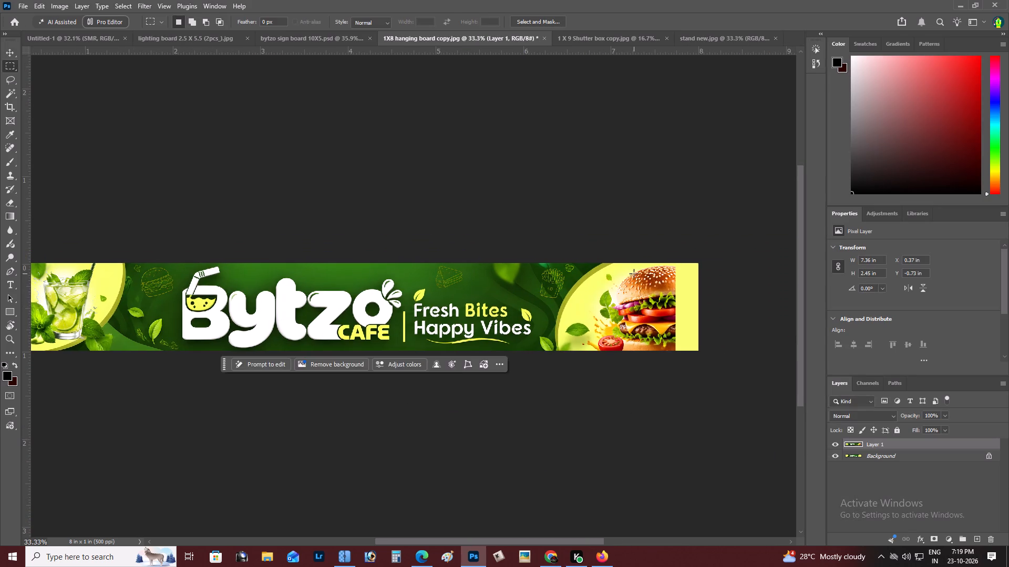
pyautogui.press('z')
pyautogui.doubleClick(634, 274)
pyautogui.press('space')
pyautogui.moveTo(618, 274); pyautogui.dragTo(433, 270)
pyautogui.press('p')
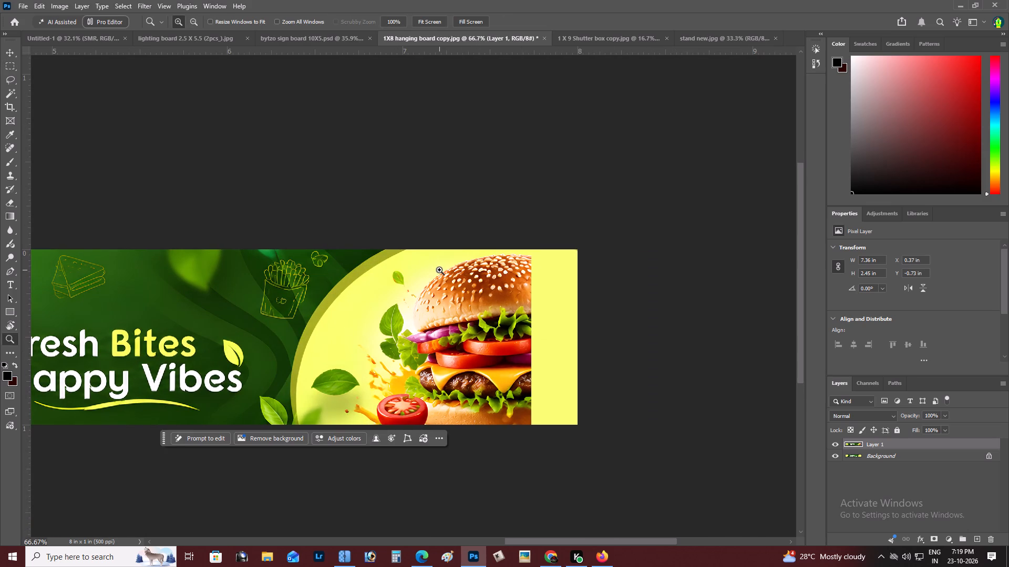
pyautogui.click(482, 240)
pyautogui.click(415, 256)
pyautogui.moveTo(382, 278); pyautogui.dragTo(378, 285)
pyautogui.moveTo(353, 313); pyautogui.dragTo(335, 331)
pyautogui.moveTo(320, 358); pyautogui.dragTo(313, 374)
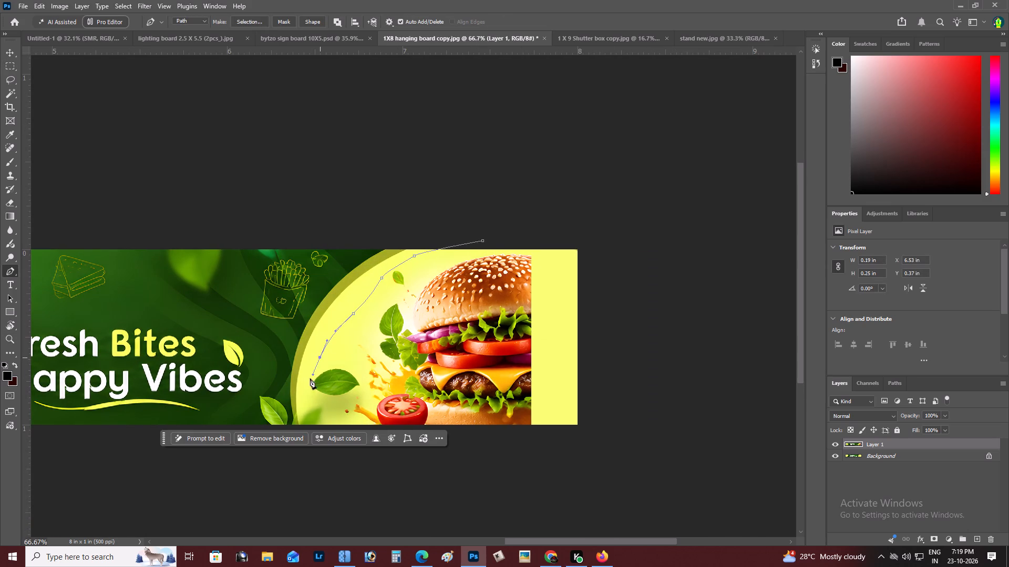
pyautogui.moveTo(304, 405); pyautogui.dragTo(306, 415)
pyautogui.moveTo(394, 499); pyautogui.dragTo(420, 502)
pyautogui.moveTo(504, 501); pyautogui.dragTo(541, 468)
pyautogui.moveTo(584, 440); pyautogui.dragTo(595, 398)
pyautogui.moveTo(599, 349); pyautogui.dragTo(595, 320)
pyautogui.moveTo(586, 270); pyautogui.dragTo(578, 262)
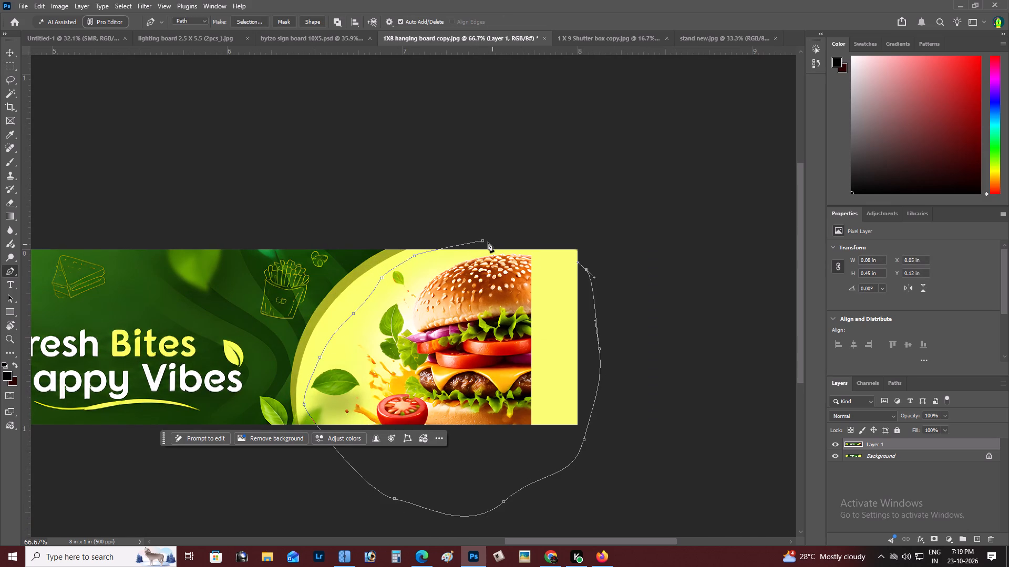
pyautogui.rightClick(487, 242)
pyautogui.click(491, 227)
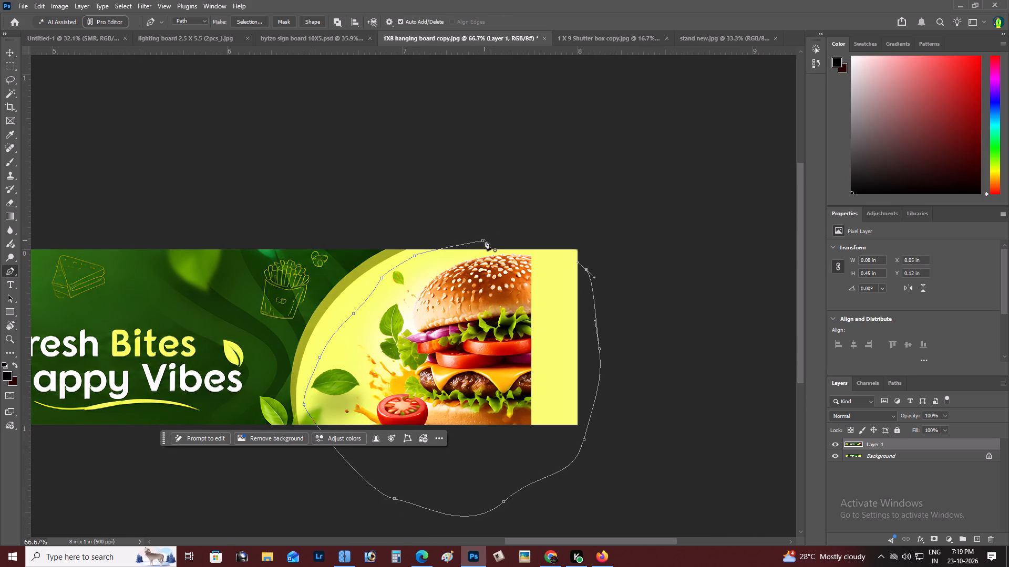
pyautogui.click(485, 239)
pyautogui.rightClick(492, 270)
pyautogui.click(525, 313)
pyautogui.press('Return')
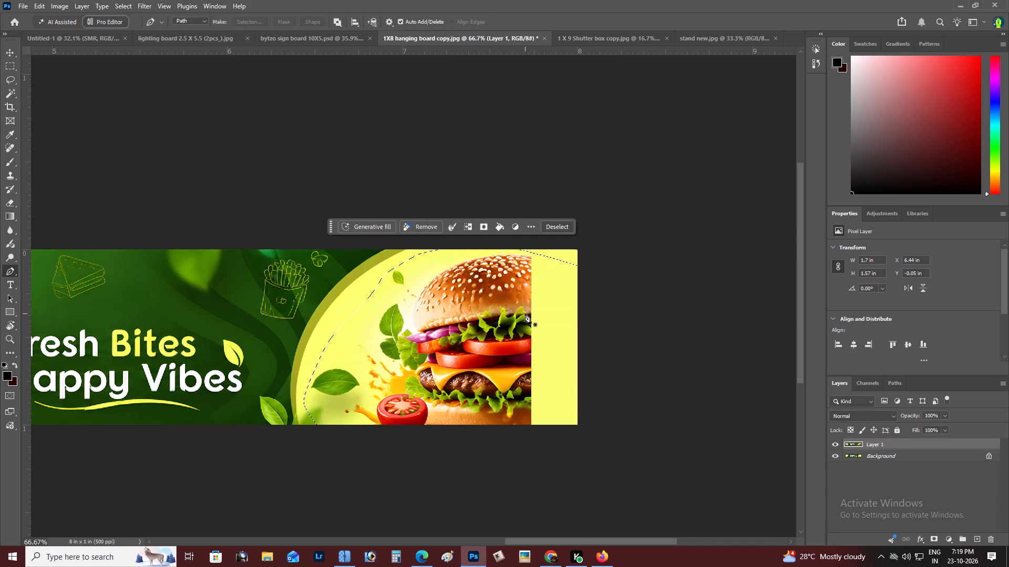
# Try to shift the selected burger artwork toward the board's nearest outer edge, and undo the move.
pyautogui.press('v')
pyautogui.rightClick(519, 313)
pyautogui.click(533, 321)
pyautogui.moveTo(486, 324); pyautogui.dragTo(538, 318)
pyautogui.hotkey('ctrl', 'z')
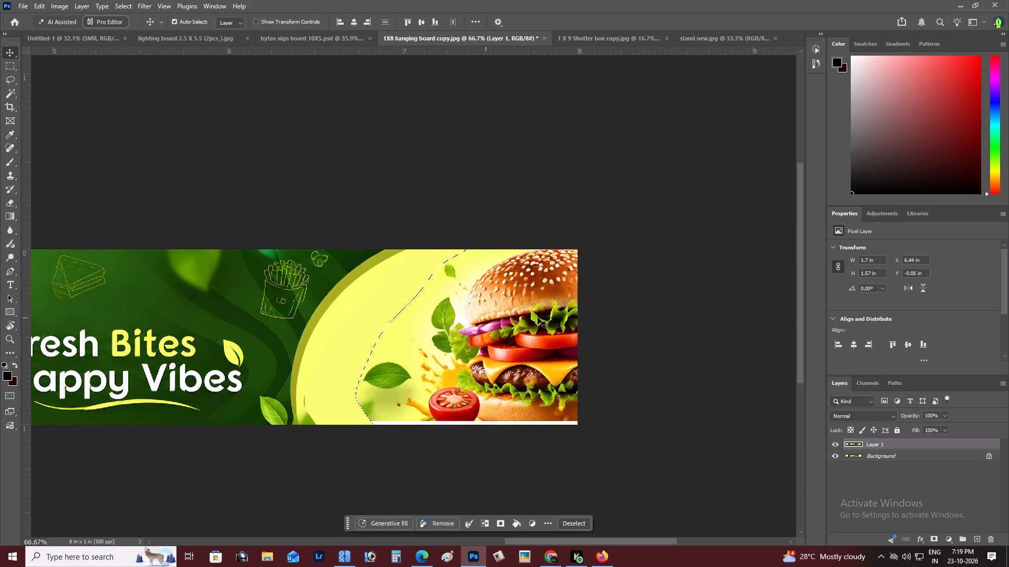
# Enlarge the selected burger artwork proportionally and reposition it to cover the plain yellow strip up to the board's outer edge, and deselect.
pyautogui.hotkey('ctrl', 't')
pyautogui.moveTo(605, 240); pyautogui.dragTo(634, 235)
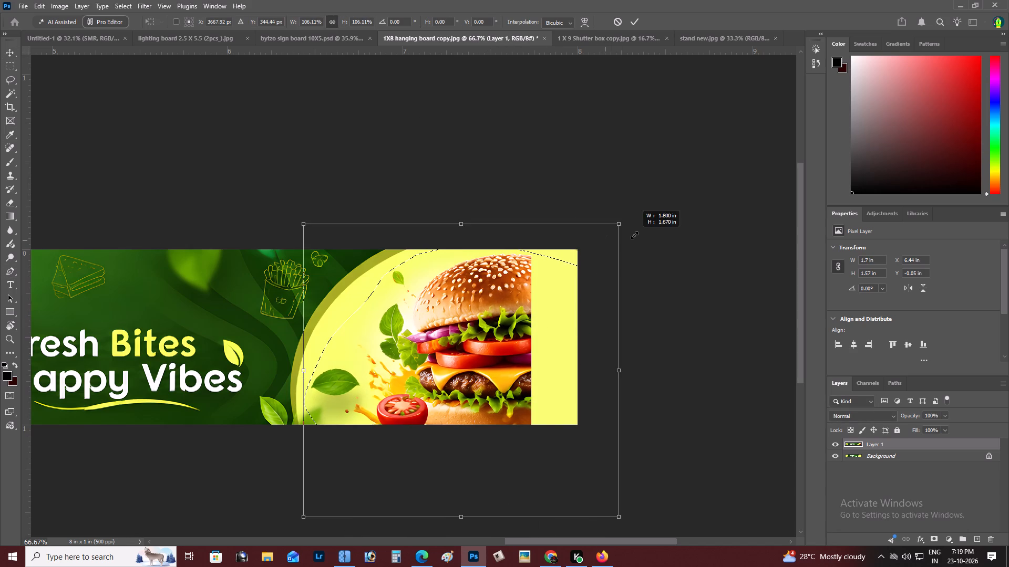
pyautogui.moveTo(634, 235); pyautogui.dragTo(643, 234)
pyautogui.moveTo(525, 315); pyautogui.dragTo(544, 323)
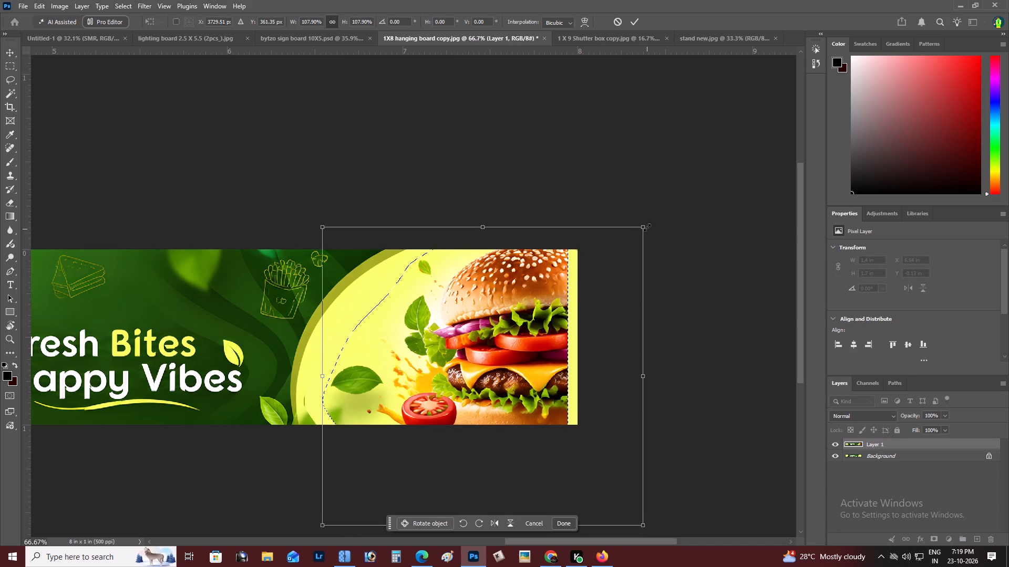
pyautogui.moveTo(648, 227); pyautogui.dragTo(682, 221)
pyautogui.moveTo(631, 268); pyautogui.dragTo(630, 275)
pyautogui.hotkey('ctrl', 'Return')
pyautogui.hotkey('ctrl', 'd')
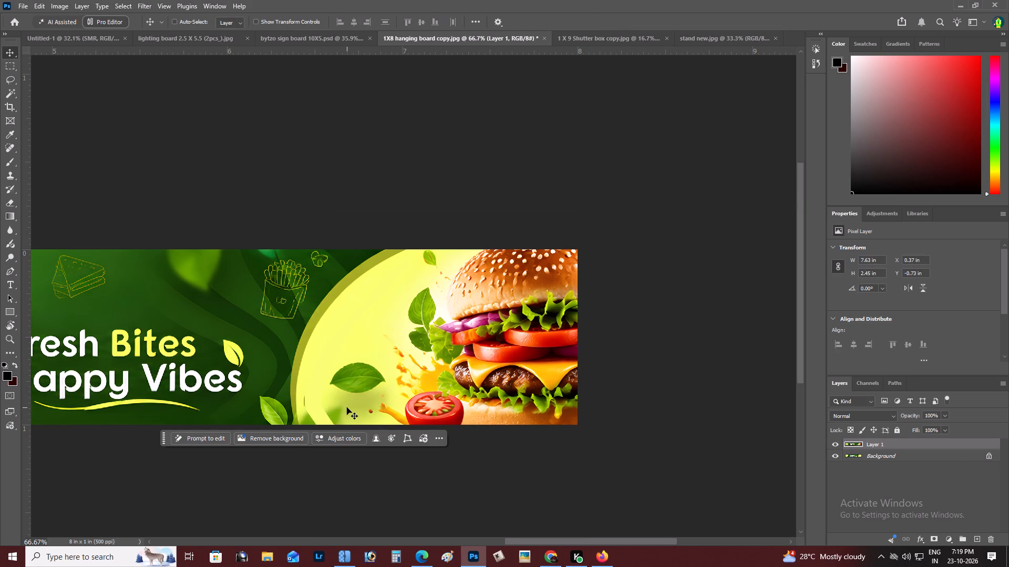
pyautogui.hotkey('ctrl', 'z')
pyautogui.hotkey('ctrl', 'd')
# Sample the yellow beside the leaf and, with a 125 px brush, paint over the leftover green smudges below the leaf near the tomato.
pyautogui.press('e')
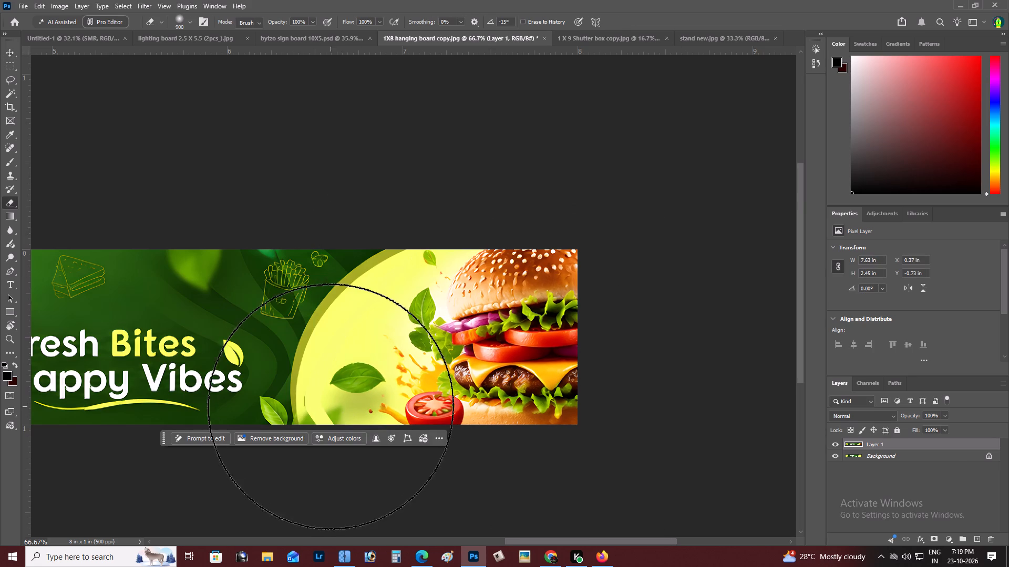
pyautogui.press('o')
pyautogui.press('i')
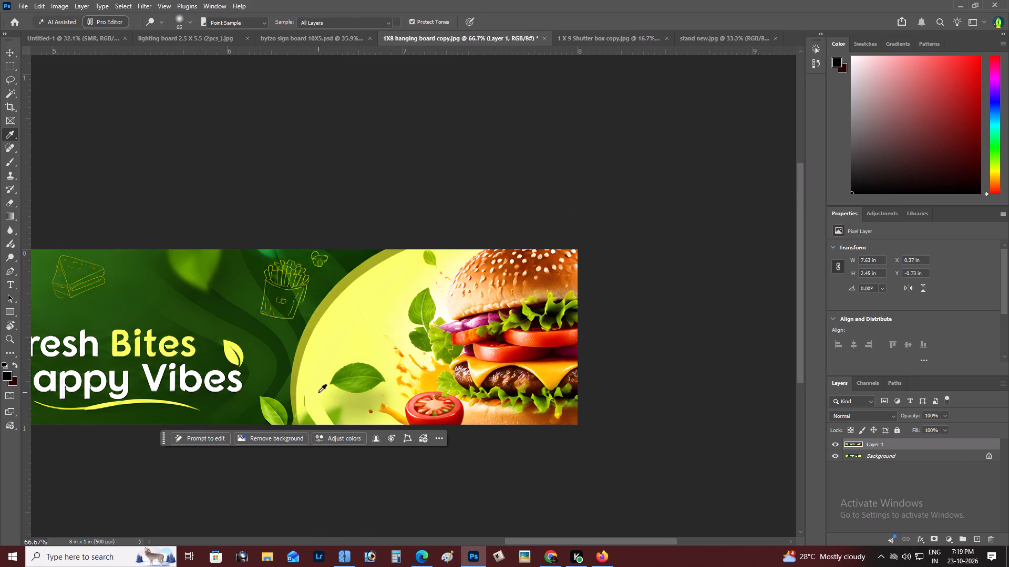
pyautogui.click(313, 385)
pyautogui.press('b')
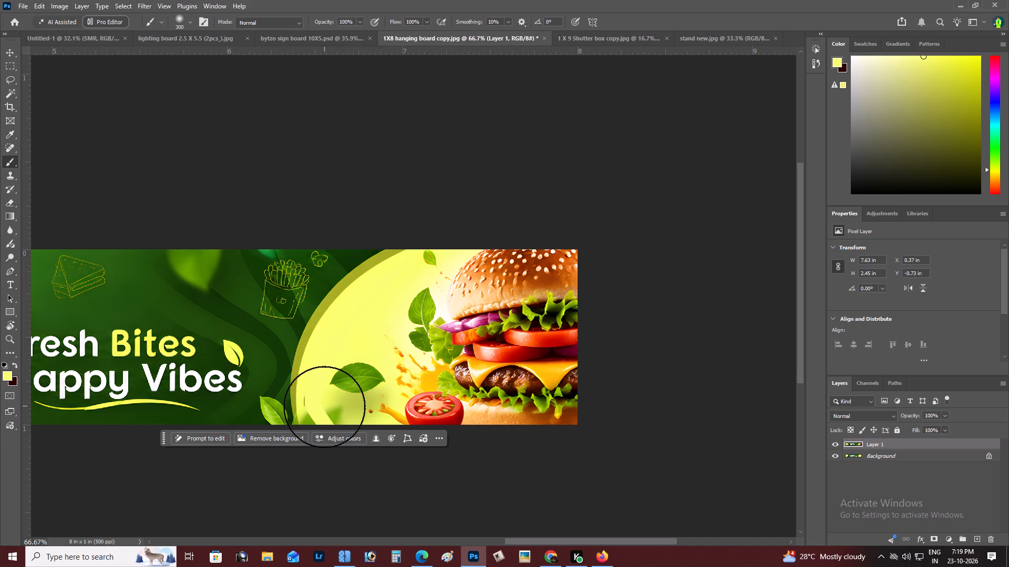
pyautogui.write('[[[[[')
pyautogui.moveTo(315, 404); pyautogui.dragTo(321, 445)
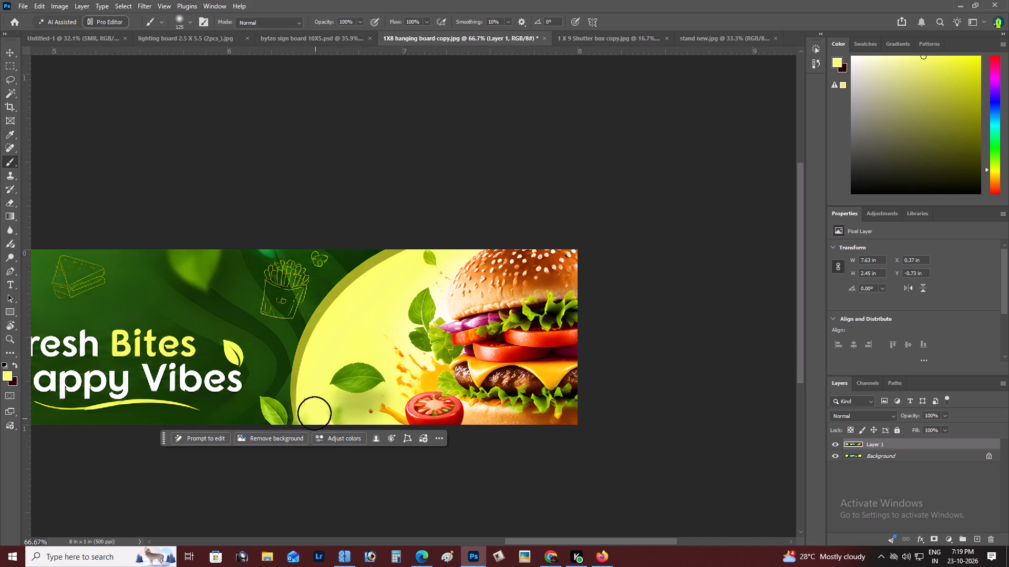
pyautogui.moveTo(328, 417); pyautogui.dragTo(349, 445)
pyautogui.moveTo(338, 431); pyautogui.dragTo(344, 443)
pyautogui.moveTo(311, 399); pyautogui.dragTo(337, 464)
# Review the whole hanging board banner with the extended burger side.
pyautogui.press('z')
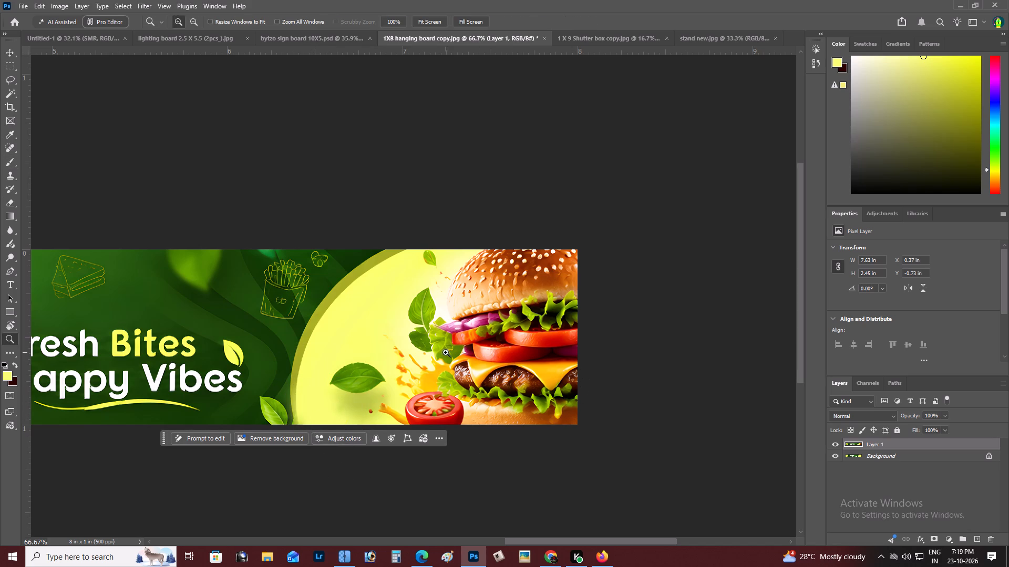
pyautogui.keyDown('alt'); pyautogui.click(446, 352); pyautogui.keyUp('alt')
pyautogui.rightClick(455, 352)
pyautogui.click(468, 358)
pyautogui.press('space')
pyautogui.press('space')
pyautogui.press('space')
pyautogui.press('space')
pyautogui.press('space')
pyautogui.press('space')
pyautogui.press('space')
pyautogui.press('space')
pyautogui.press('space')
pyautogui.press('space')
pyautogui.press('space')
pyautogui.press('space')
pyautogui.press('space')
pyautogui.press('space')
pyautogui.press('space')
pyautogui.press('space')
pyautogui.moveTo(465, 357); pyautogui.dragTo(550, 503)
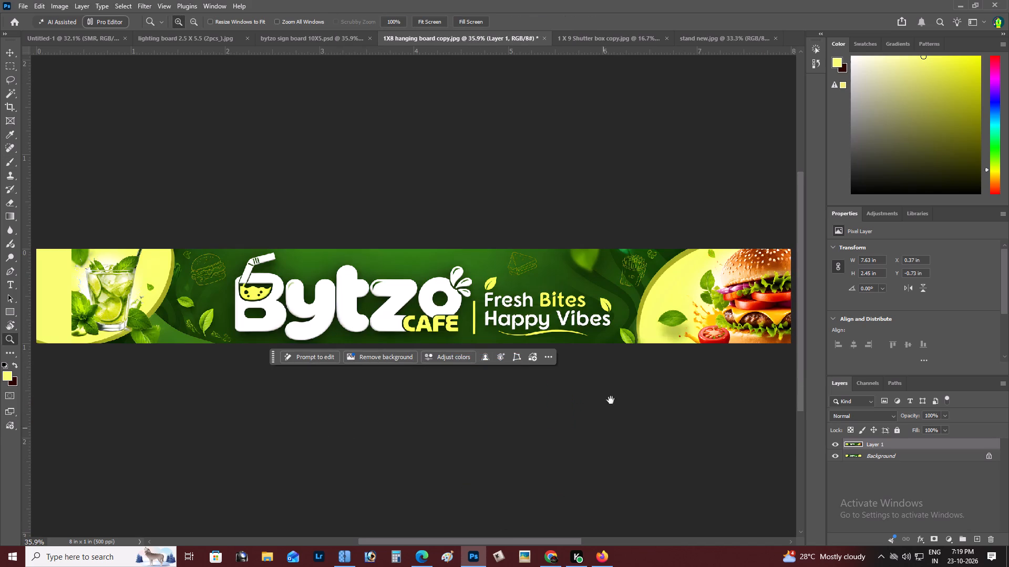
pyautogui.press('z')
pyautogui.keyDown('alt'); pyautogui.click(528, 323); pyautogui.keyUp('alt')
pyautogui.rightClick(529, 321)
pyautogui.click(541, 324)
pyautogui.press('space')
pyautogui.moveTo(541, 324); pyautogui.dragTo(682, 371)
# Examine the drink side of the hanging board banner, including the plain yellow strip beside the mint glass.
pyautogui.press('z')
pyautogui.doubleClick(146, 330)
pyautogui.press('space')
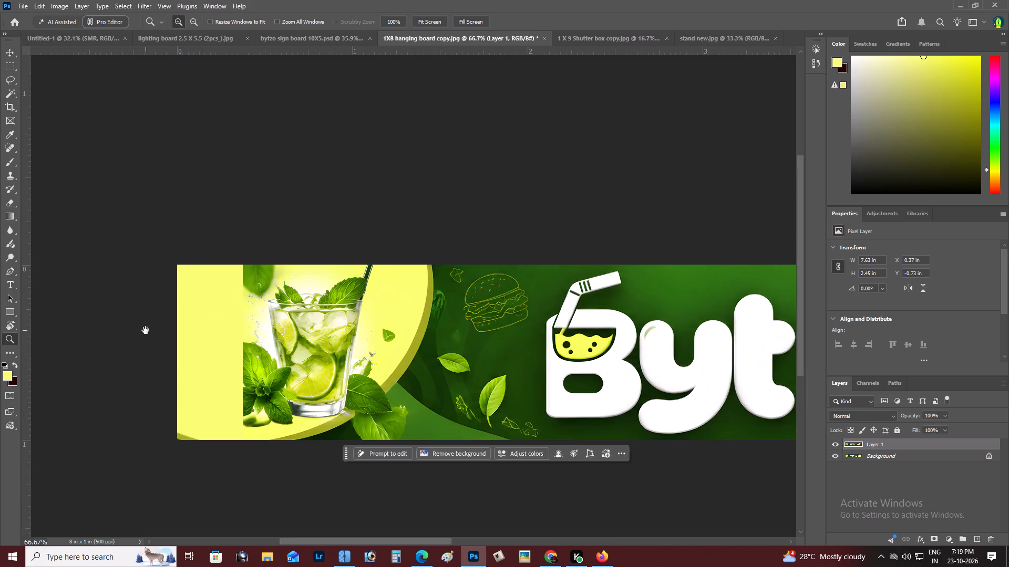
pyautogui.moveTo(146, 330); pyautogui.dragTo(121, 328)
pyautogui.press('v')
pyautogui.rightClick(303, 328)
pyautogui.click(314, 333)
pyautogui.click(222, 308)
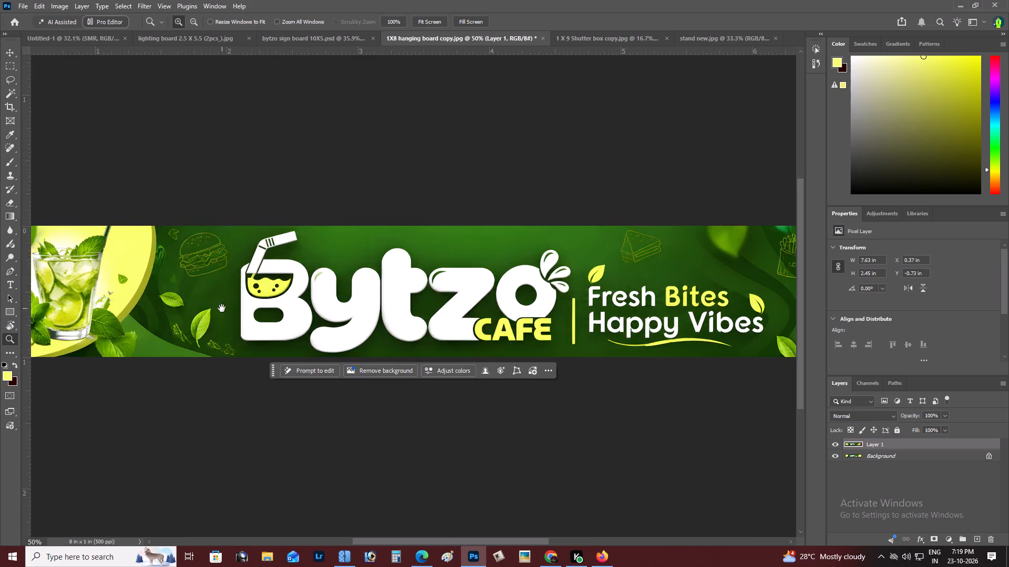
pyautogui.press('space')
pyautogui.moveTo(191, 312); pyautogui.dragTo(414, 334)
pyautogui.click(354, 339)
pyautogui.press('space')
pyautogui.press('space')
pyautogui.press('space')
pyautogui.moveTo(354, 339); pyautogui.dragTo(396, 343)
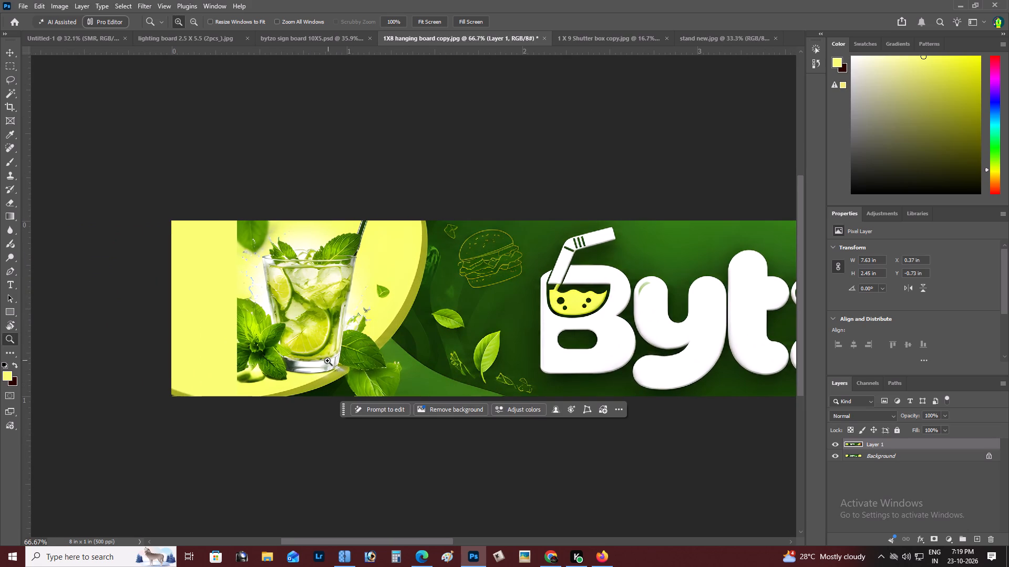
pyautogui.press('space')
pyautogui.press('space')
pyautogui.press('space')
pyautogui.press('space')
pyautogui.press('space')
pyautogui.press('space')
pyautogui.press('space')
pyautogui.press('space')
pyautogui.press('space')
pyautogui.press('space')
pyautogui.press('space')
pyautogui.press('space')
pyautogui.press('space')
pyautogui.press('space')
pyautogui.press('space')
pyautogui.press('space')
pyautogui.press('space')
pyautogui.press('space')
pyautogui.press('space')
pyautogui.press('space')
pyautogui.moveTo(350, 322); pyautogui.dragTo(380, 342)
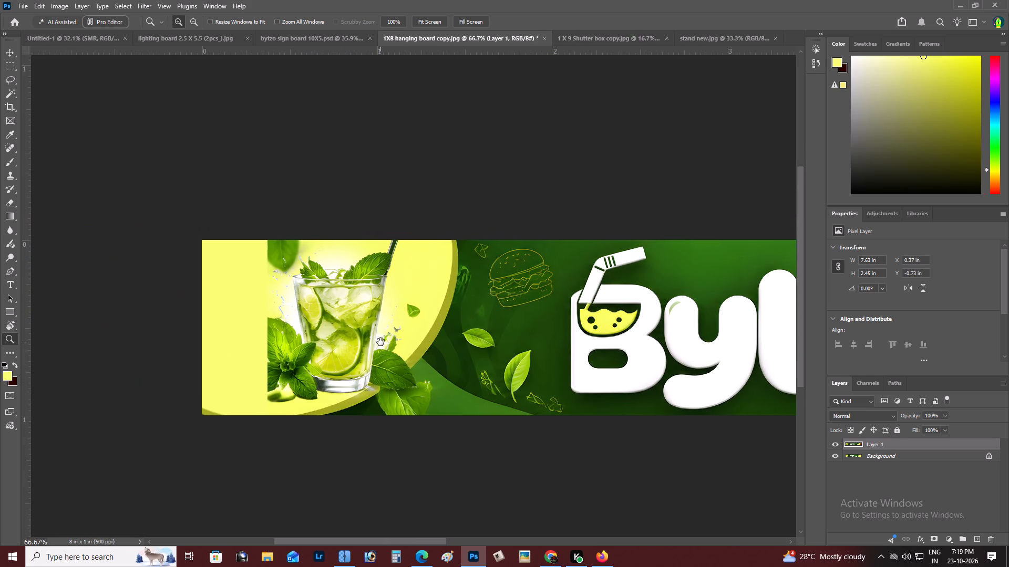
pyautogui.moveTo(380, 342); pyautogui.dragTo(348, 349)
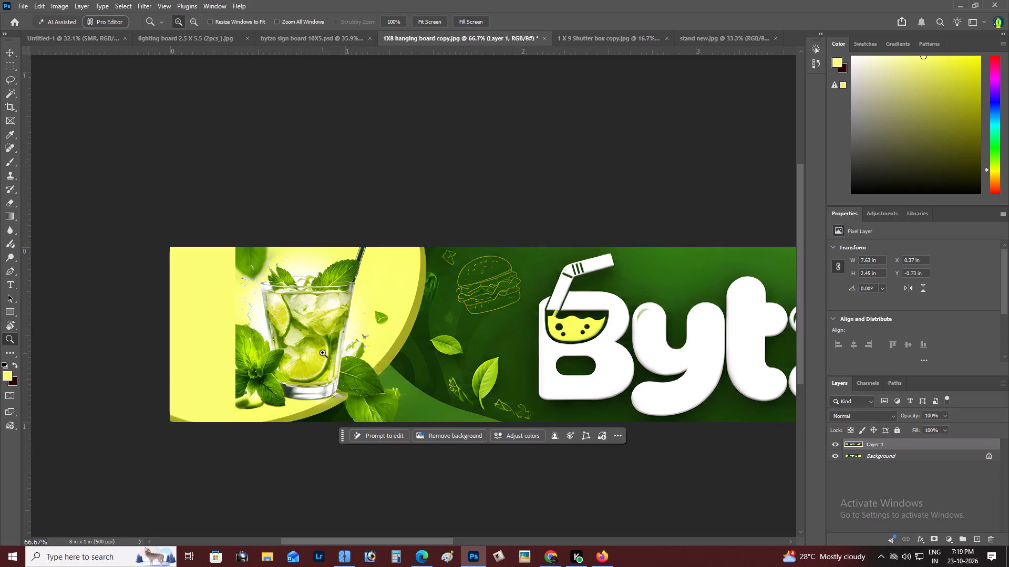
pyautogui.press('z')
pyautogui.keyDown('alt'); pyautogui.click(316, 356); pyautogui.keyUp('alt')
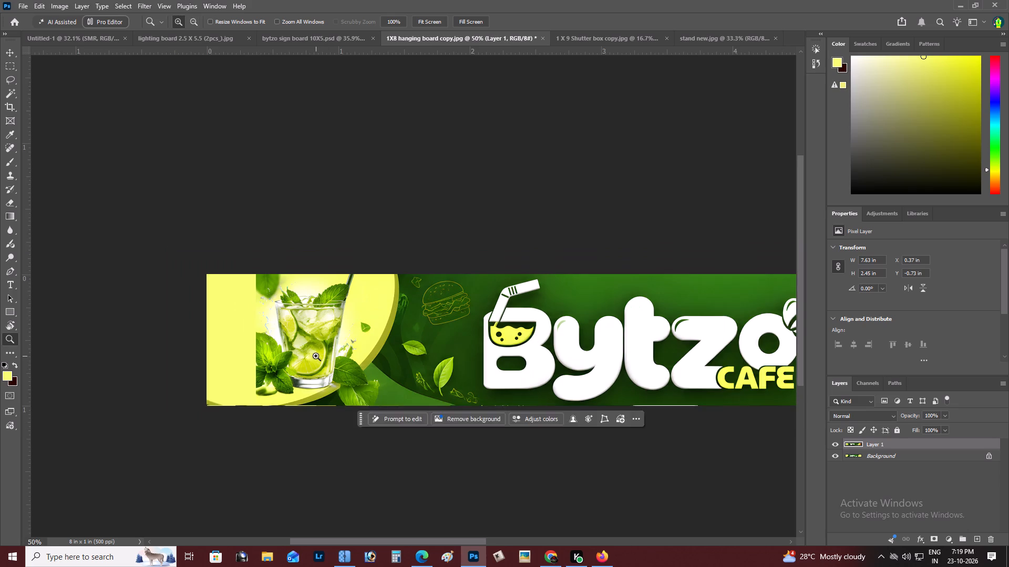
pyautogui.press('space')
pyautogui.moveTo(316, 356); pyautogui.dragTo(305, 361)
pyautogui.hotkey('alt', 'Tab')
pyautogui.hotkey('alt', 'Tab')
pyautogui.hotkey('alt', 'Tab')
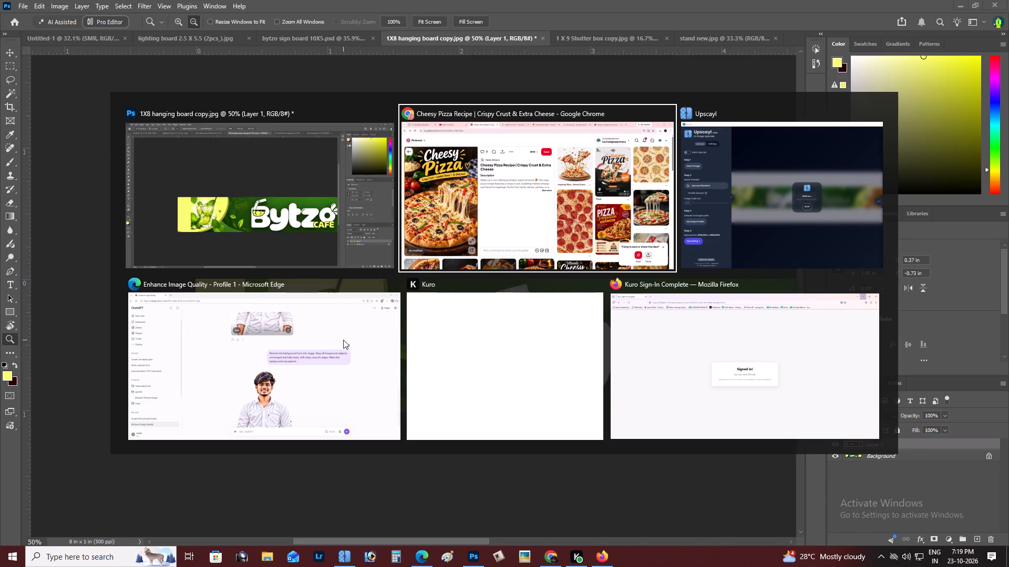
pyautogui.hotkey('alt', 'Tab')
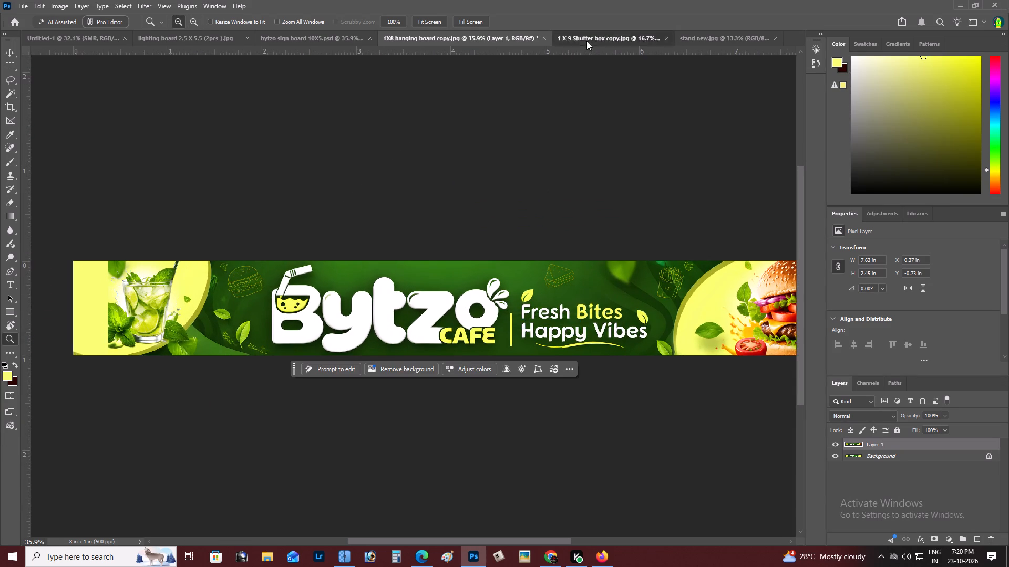
pyautogui.keyDown('alt'); pyautogui.click(477, 238); pyautogui.keyUp('alt')
pyautogui.rightClick(449, 277)
pyautogui.click(465, 283)
pyautogui.keyDown('alt'); pyautogui.click(413, 283); pyautogui.keyUp('alt')
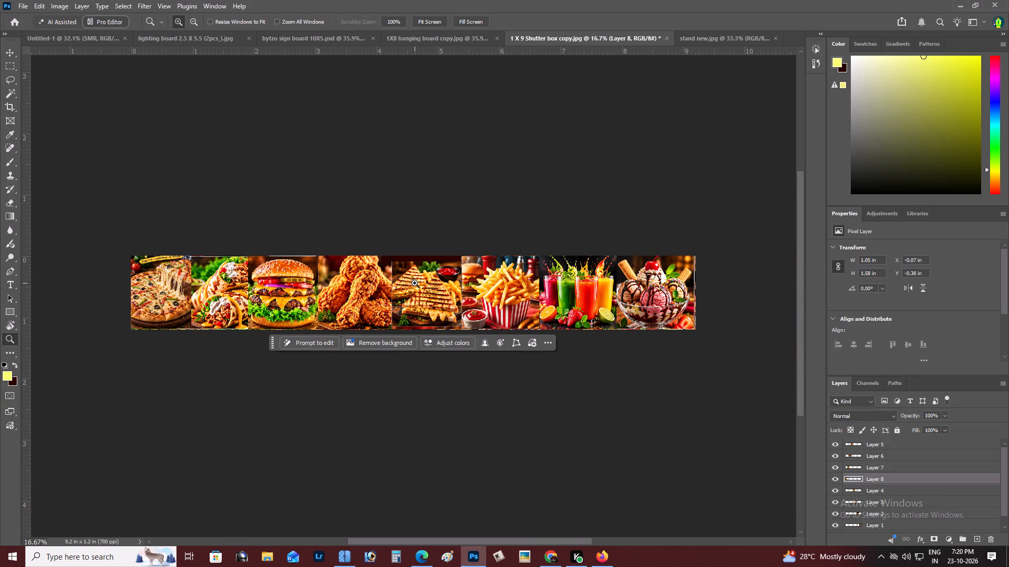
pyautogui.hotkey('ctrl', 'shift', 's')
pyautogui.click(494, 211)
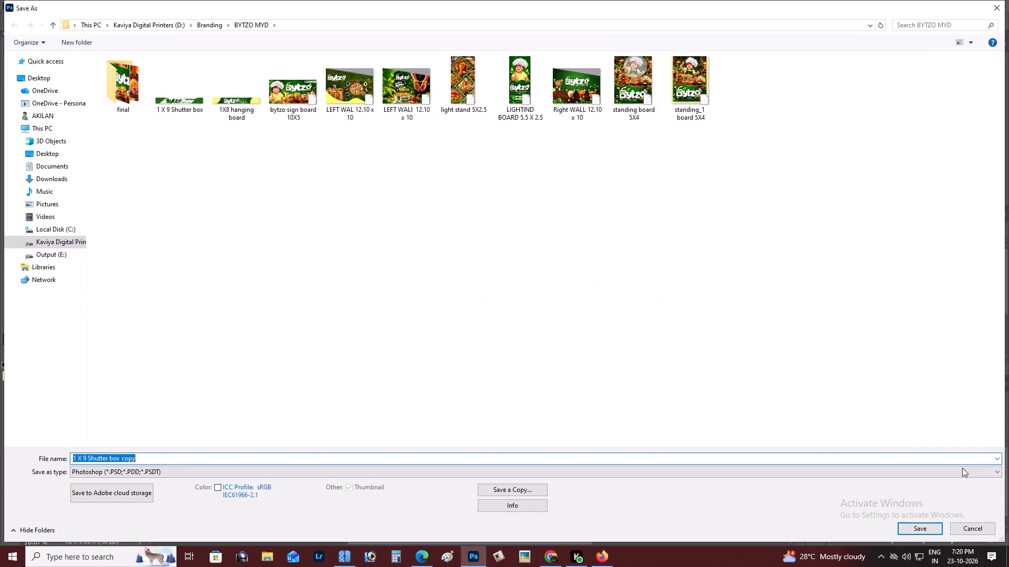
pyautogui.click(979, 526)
# Save a JPEG copy of the 1 X 9 shutter box artwork in the BYTZO MYD folder as "1X9 temp".
pyautogui.hotkey('ctrl', 's')
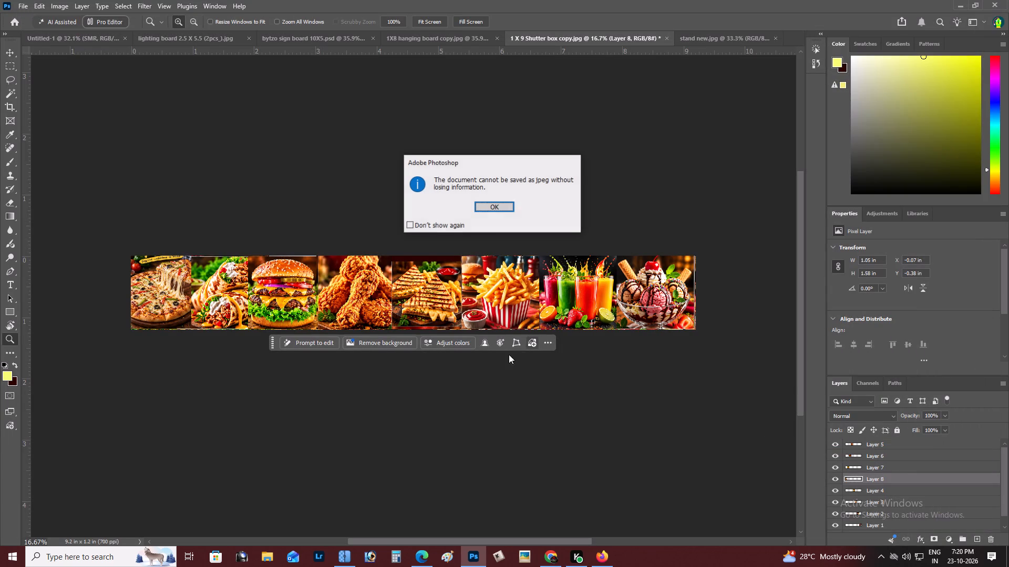
pyautogui.click(483, 199)
pyautogui.click(486, 200)
pyautogui.click(495, 204)
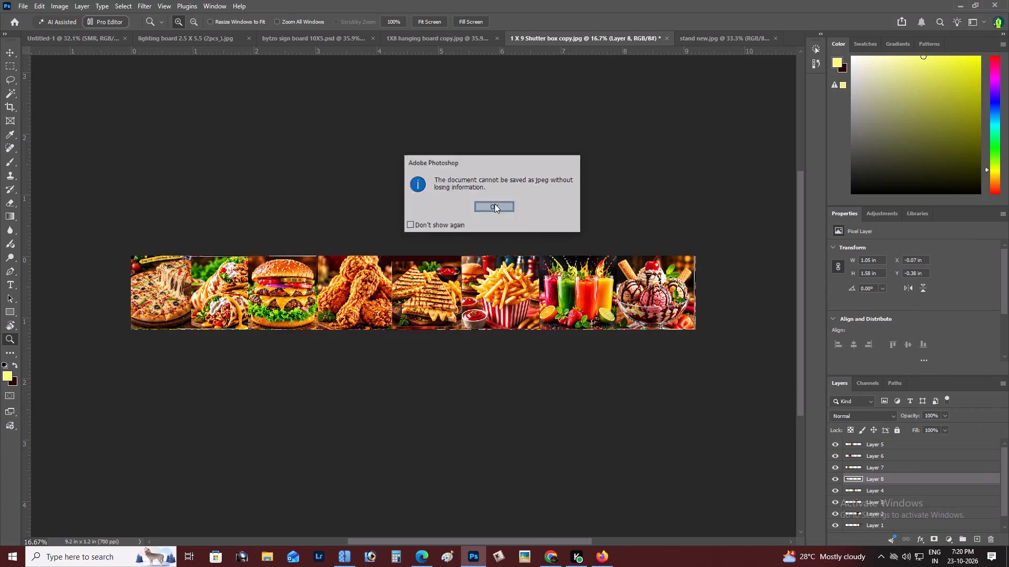
pyautogui.hotkey('ctrl', 'shift', 's')
pyautogui.click(514, 323)
pyautogui.click(517, 488)
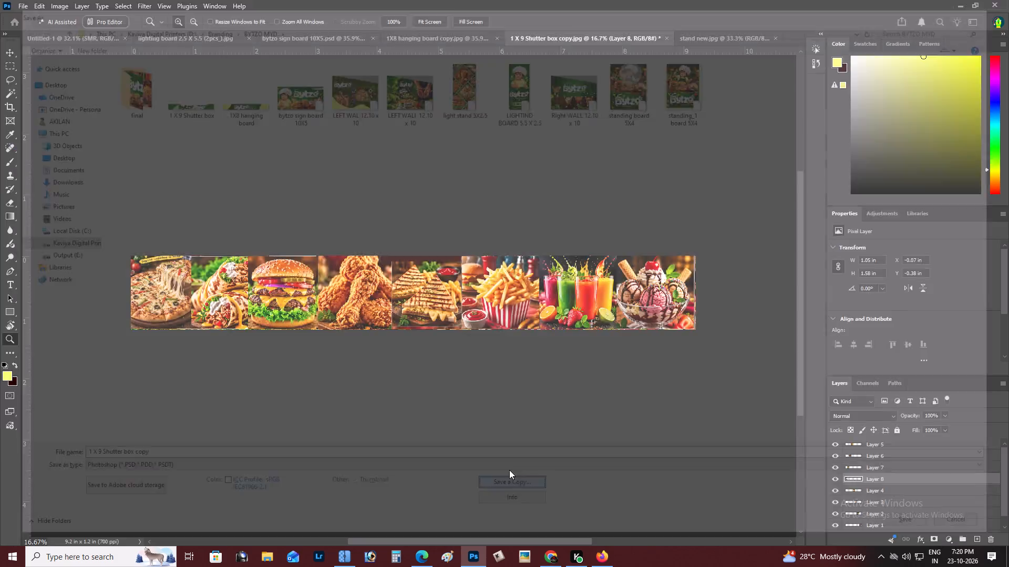
pyautogui.click(502, 457)
pyautogui.click(455, 319)
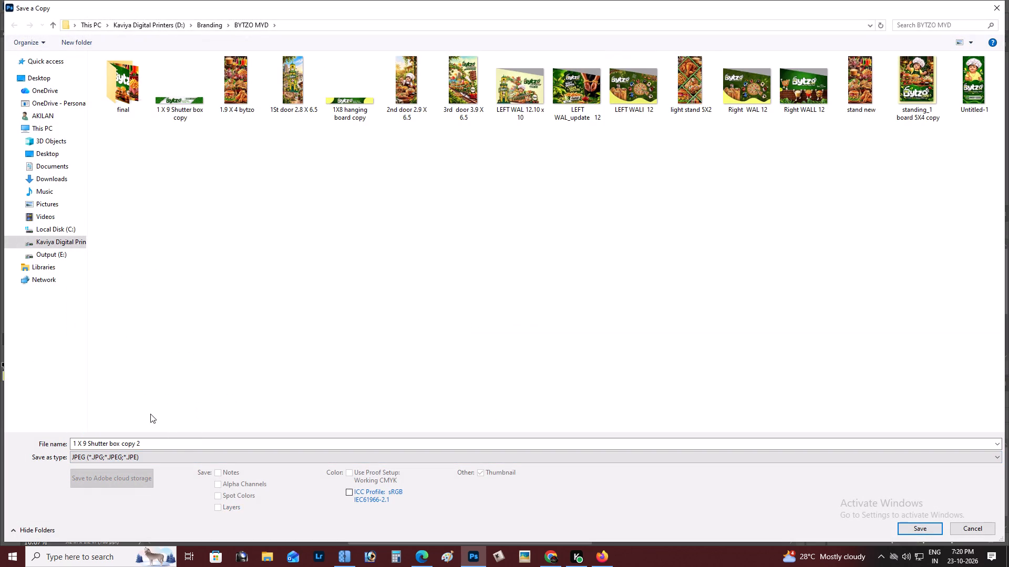
pyautogui.click(183, 437)
pyautogui.click(201, 438)
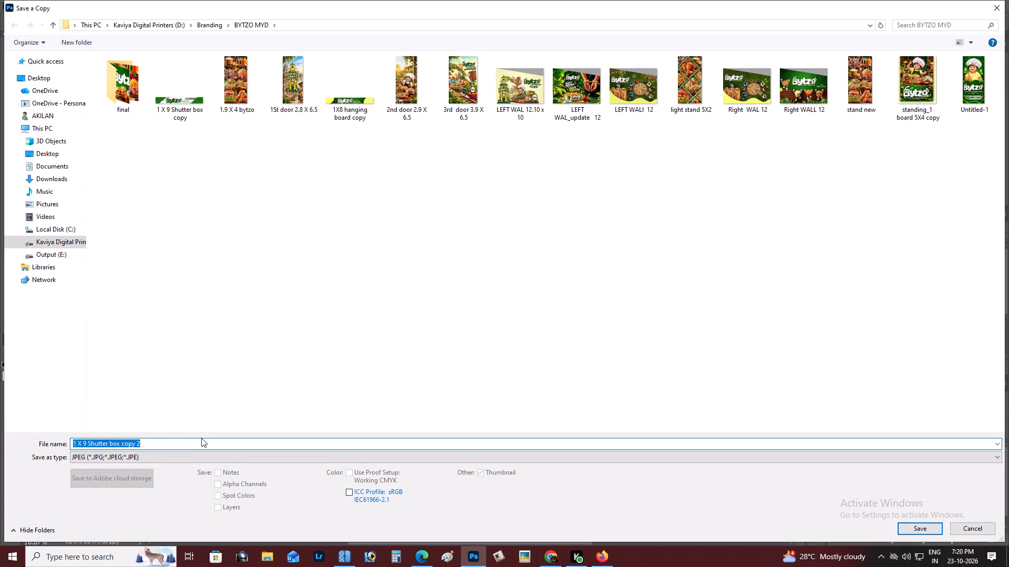
pyautogui.write('1X9 temp')
pyautogui.press('Return')
pyautogui.press('Return')
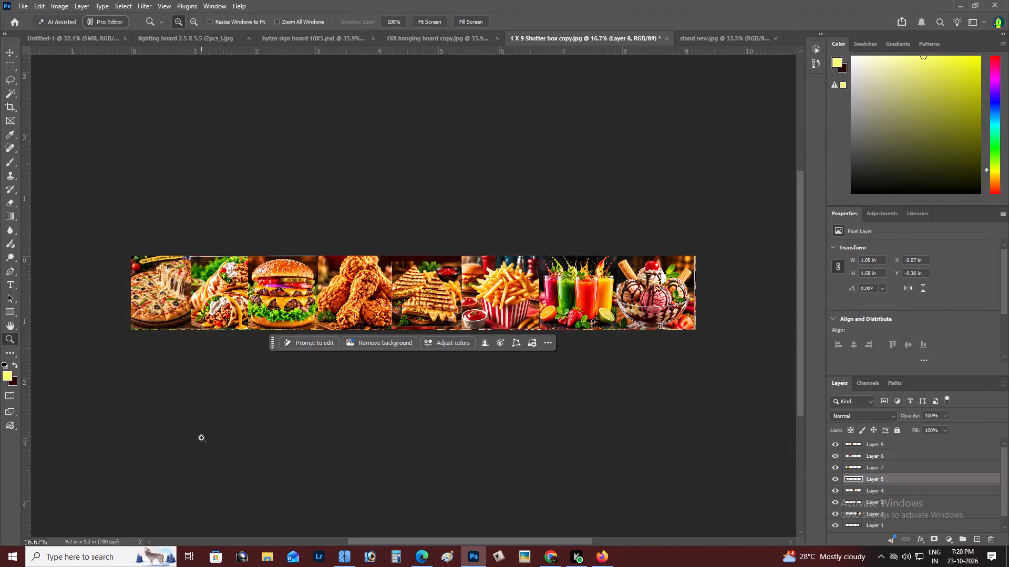
# Switch to ChatGPT in the browser and open the newly generated fresh-juice banner in the enlarged view for checking.
pyautogui.hotkey('alt', 'Tab')
pyautogui.scroll(-3, 526, 331)
pyautogui.scroll(-3, 627, 374)
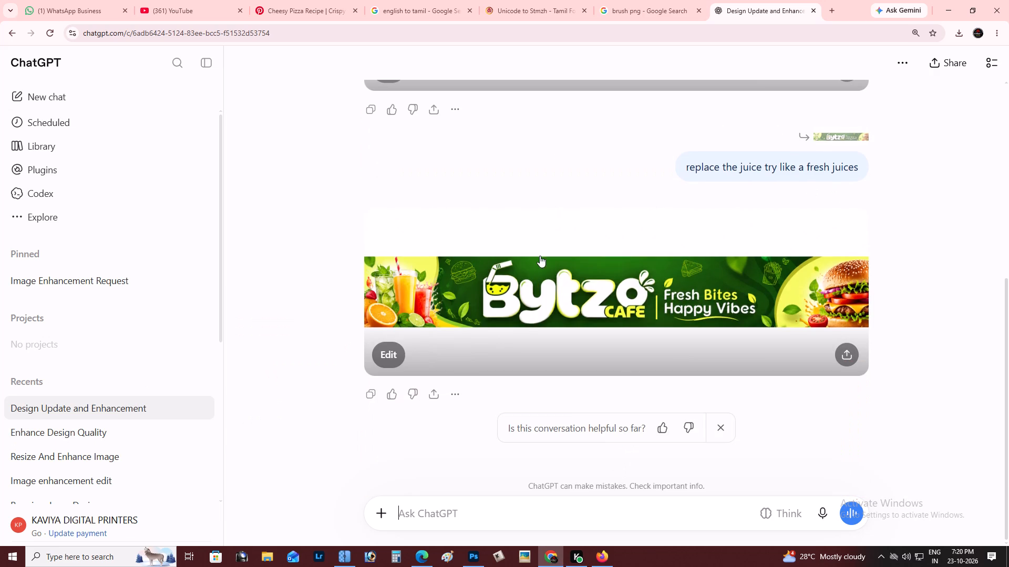
pyautogui.click(563, 301)
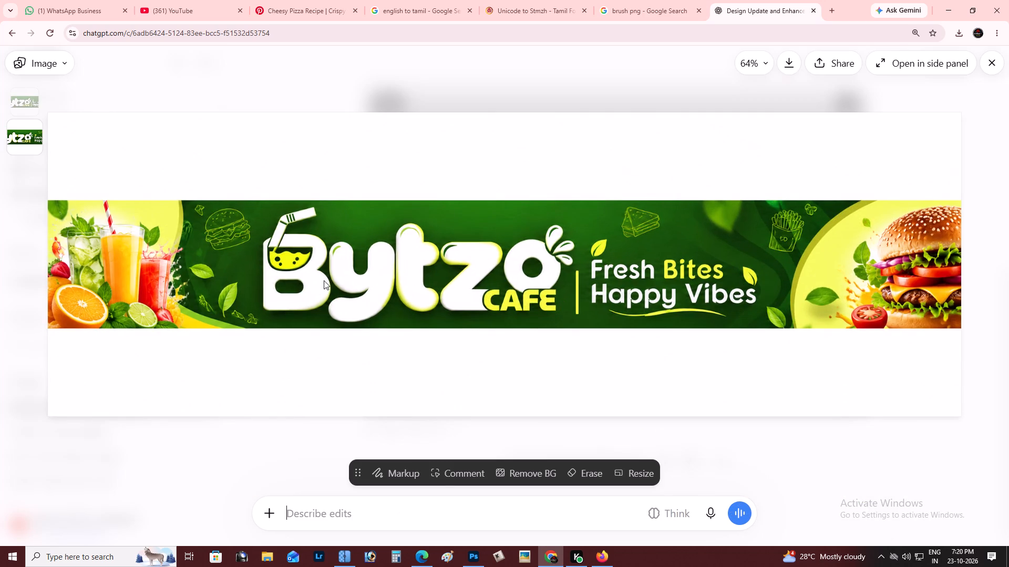
pyautogui.rightClick(183, 244)
pyautogui.click(244, 284)
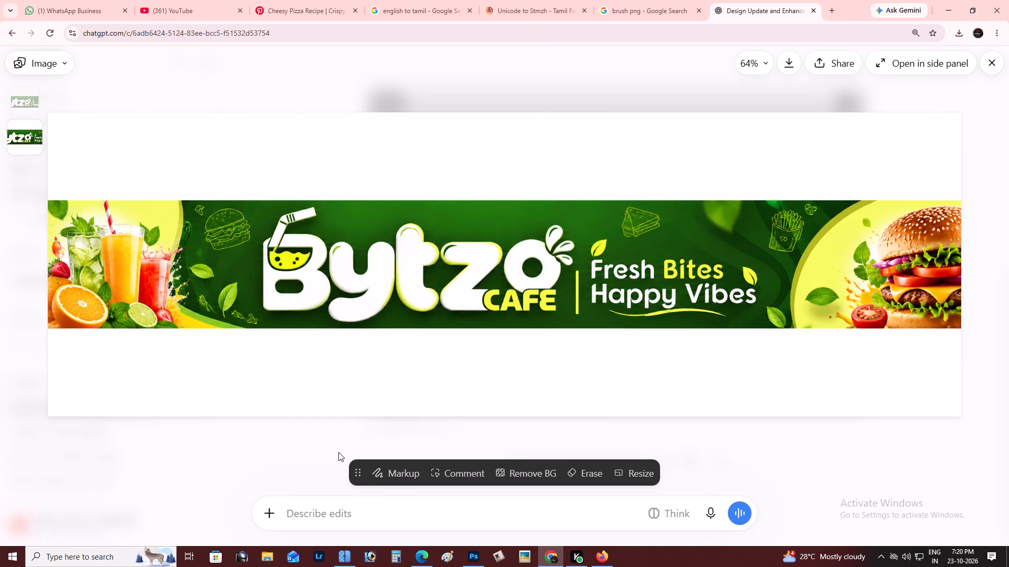
# Launch the Upscayl image upscaler.
pyautogui.click(61, 559)
pyautogui.press('u')
pyautogui.click(83, 272)
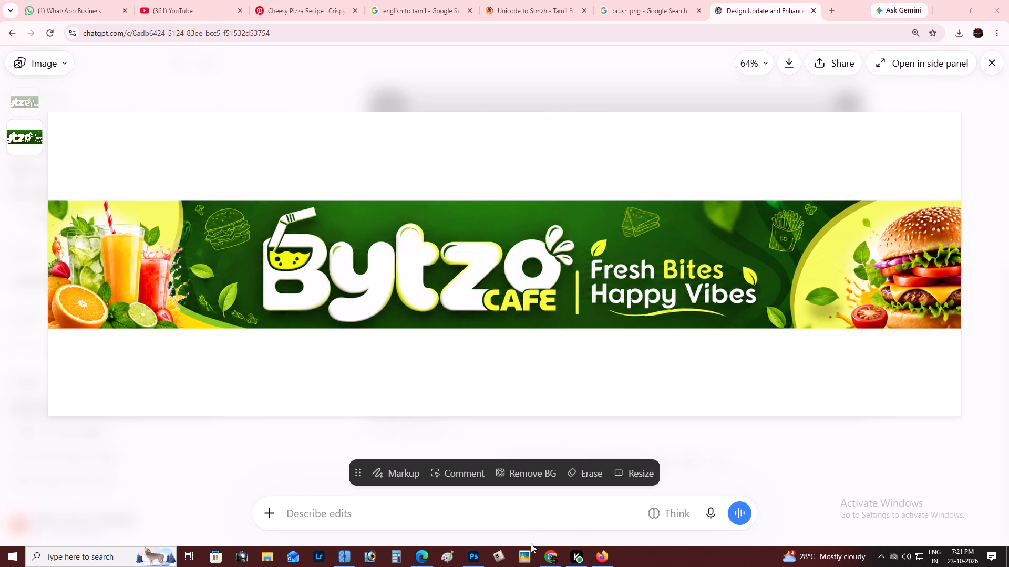
pyautogui.click(345, 559)
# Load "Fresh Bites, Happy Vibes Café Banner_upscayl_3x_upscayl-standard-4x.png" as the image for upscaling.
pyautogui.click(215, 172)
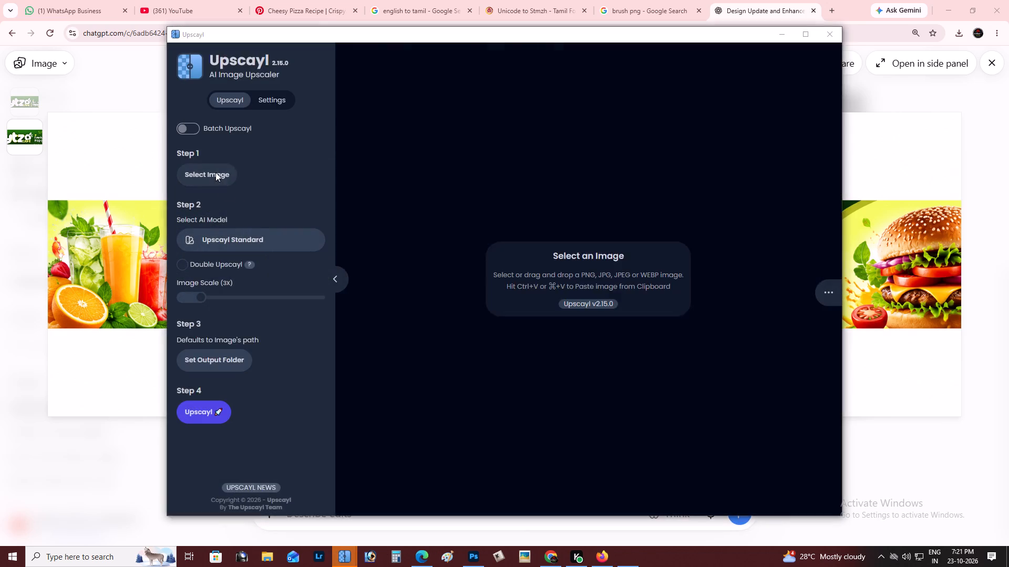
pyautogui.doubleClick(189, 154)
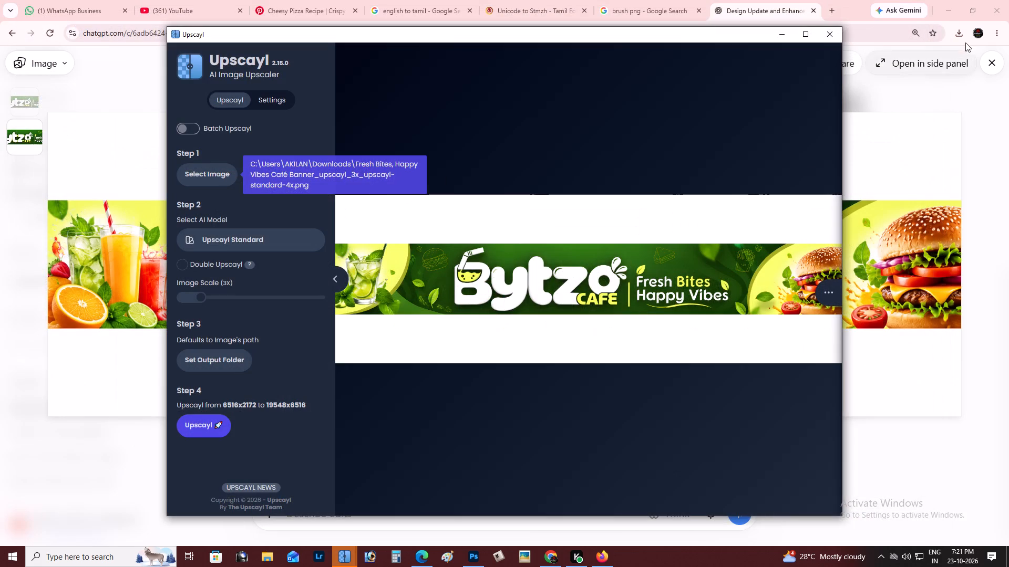
# Return to ChatGPT in the browser and download the fresh-juice banner image.
pyautogui.click(884, 90)
pyautogui.click(786, 282)
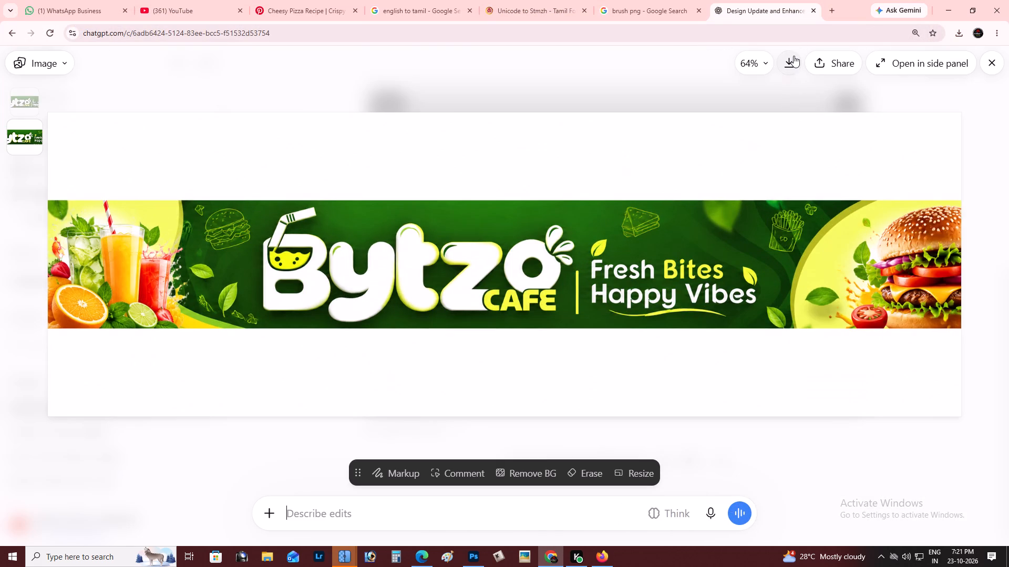
pyautogui.click(794, 56)
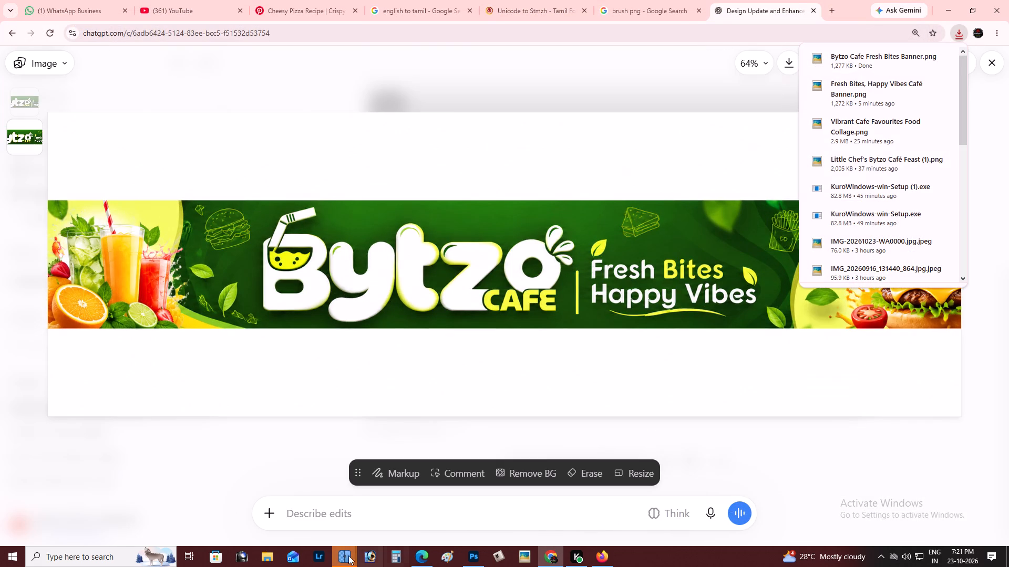
# Switch to Upscayl, load "Bytzo Cafe Fresh Bites Banner.png" and start upscaling it at 3x with the Upscayl Standard model.
pyautogui.click(341, 555)
pyautogui.click(322, 505)
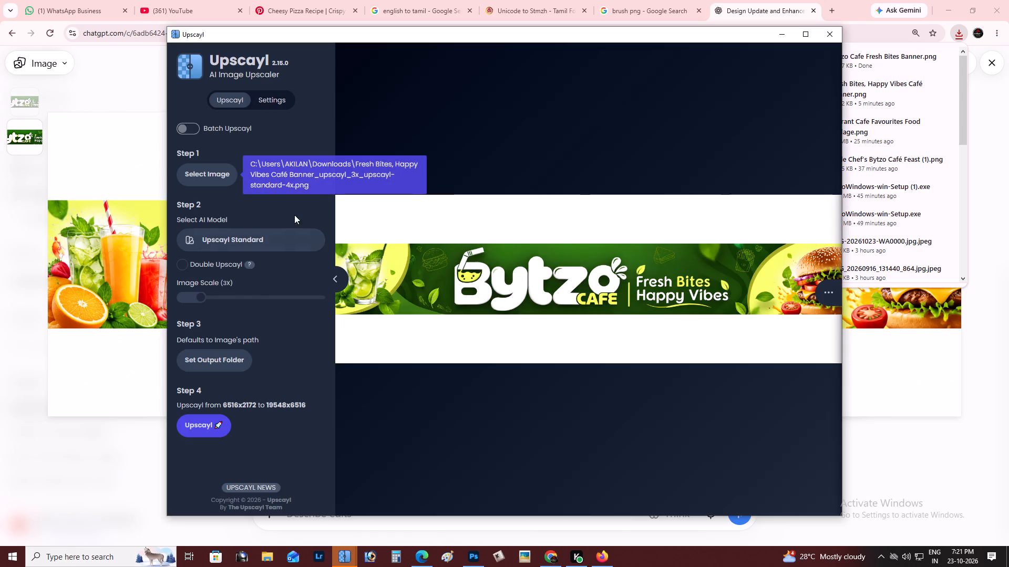
pyautogui.click(220, 168)
pyautogui.doubleClick(188, 154)
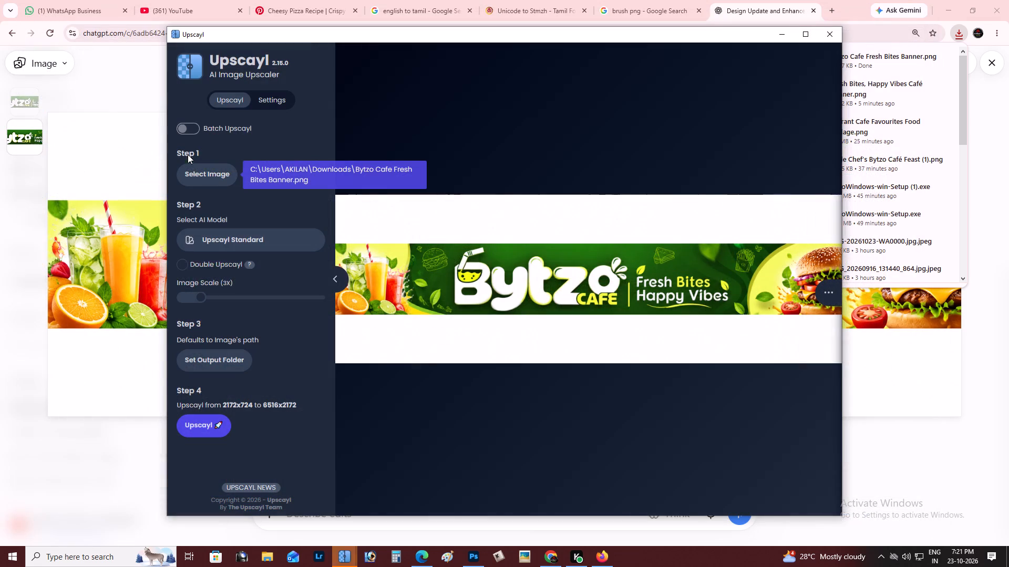
pyautogui.click(211, 413)
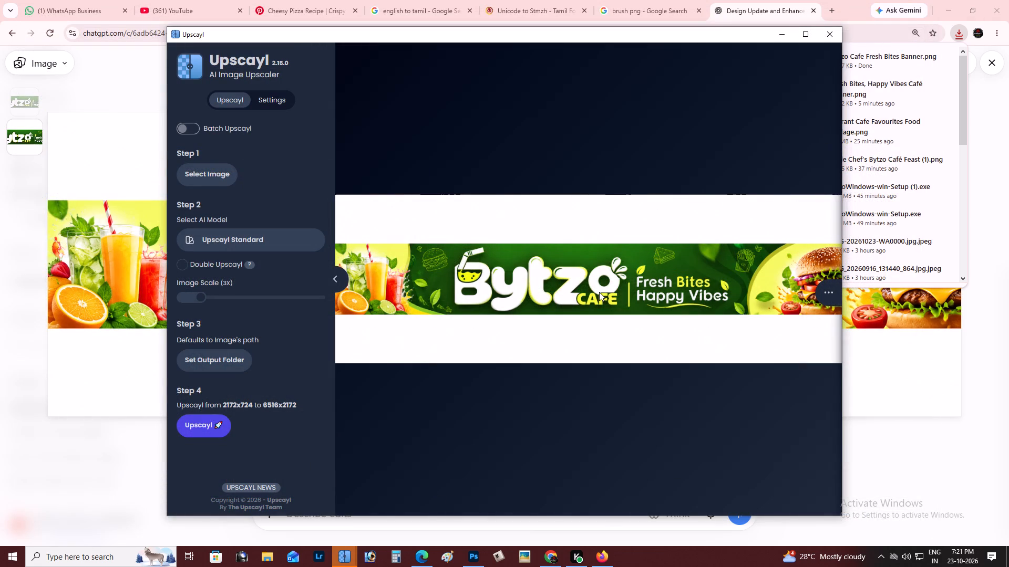
pyautogui.click(199, 436)
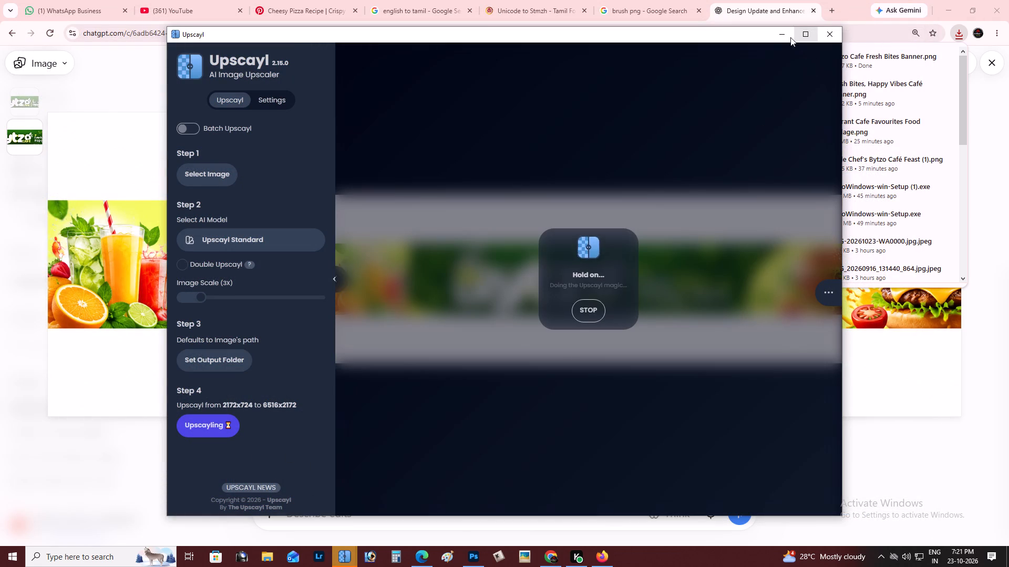
pyautogui.click(788, 36)
# Switch to Photoshop and check the food-photo strip in the 1 X 9 Shutter box copy document.
pyautogui.hotkey('alt', 'Tab')
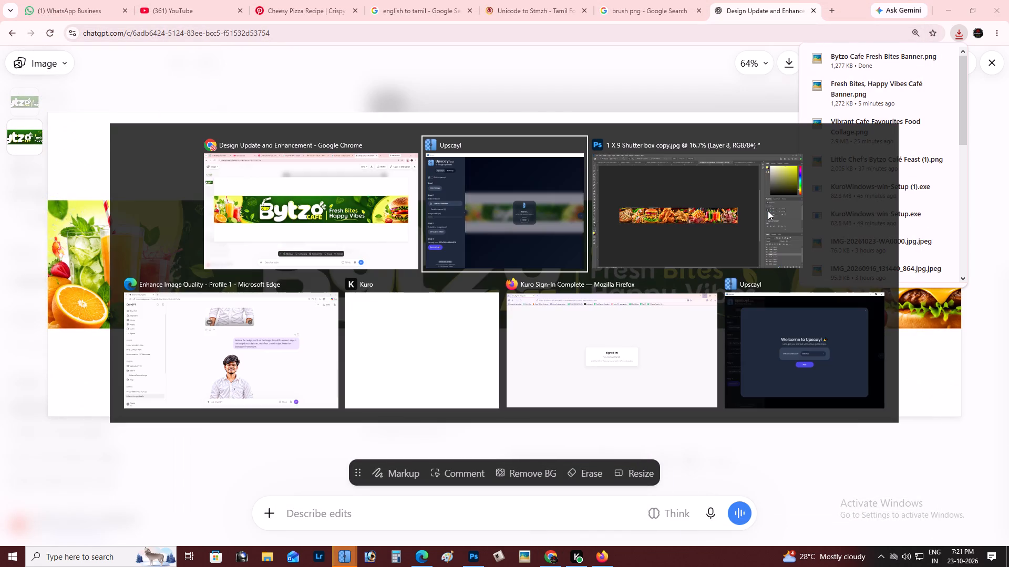
pyautogui.hotkey('alt', 'Tab')
pyautogui.hotkey('alt', 'Tab')
pyautogui.tripleClick(438, 290)
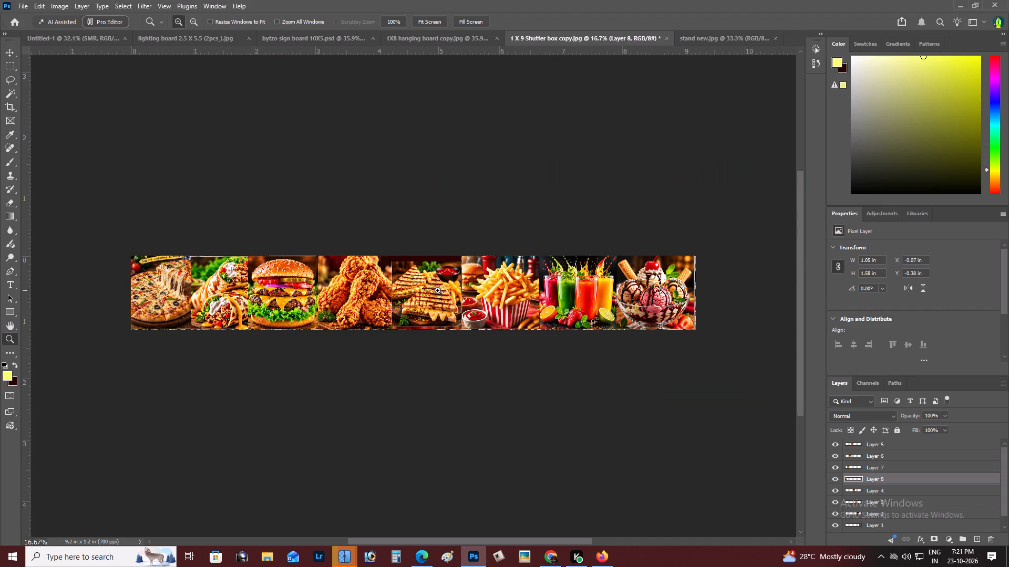
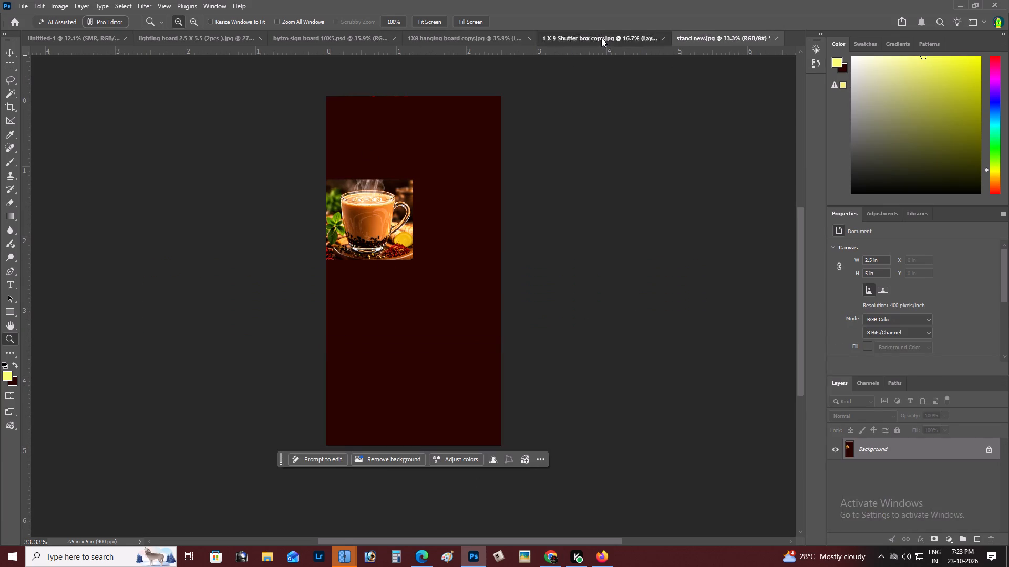
pyautogui.click(465, 37)
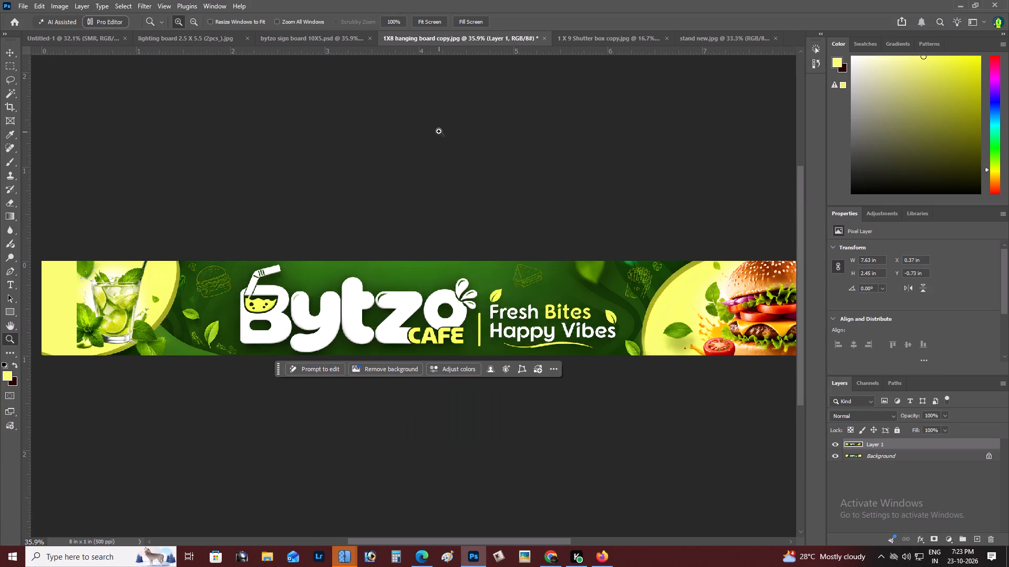
pyautogui.hotkey('ctrl', 'o')
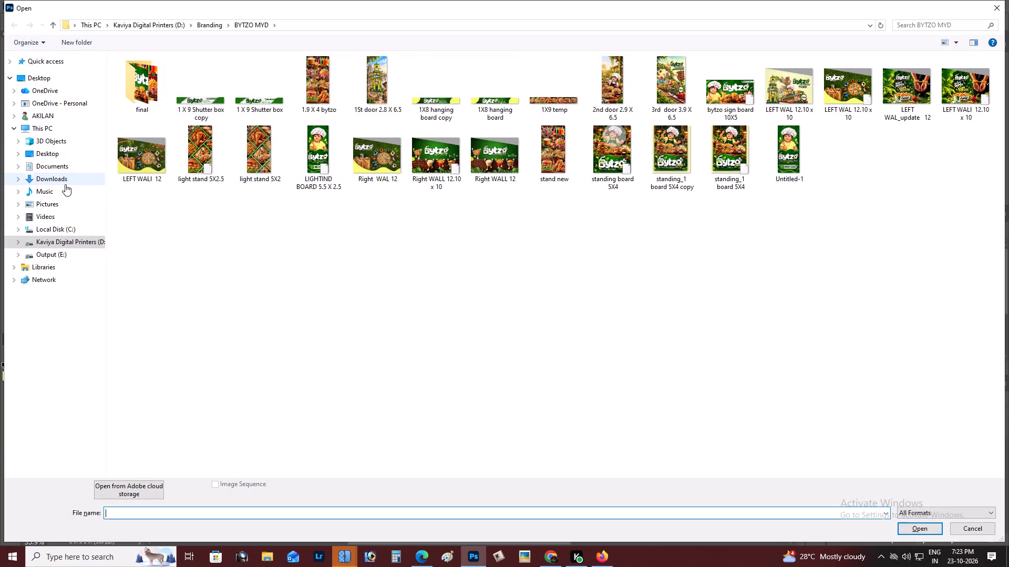
pyautogui.click(65, 184)
pyautogui.doubleClick(203, 141)
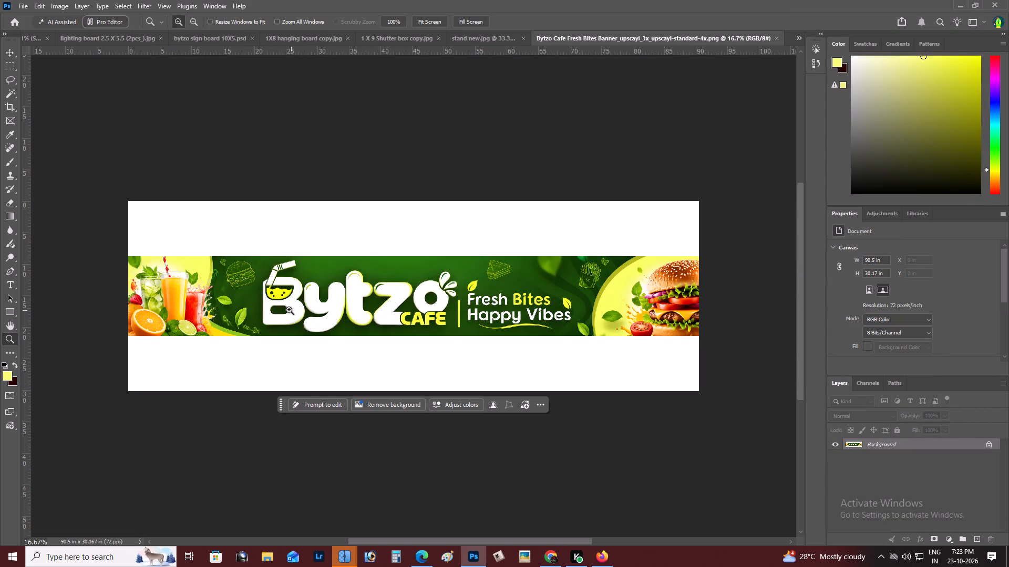
# Select the green banner strip between the white bands with the Rectangular Marquee and cut it.
pyautogui.press('m')
pyautogui.press('m')
pyautogui.press('m')
pyautogui.click(1, 63)
pyautogui.click(8, 63)
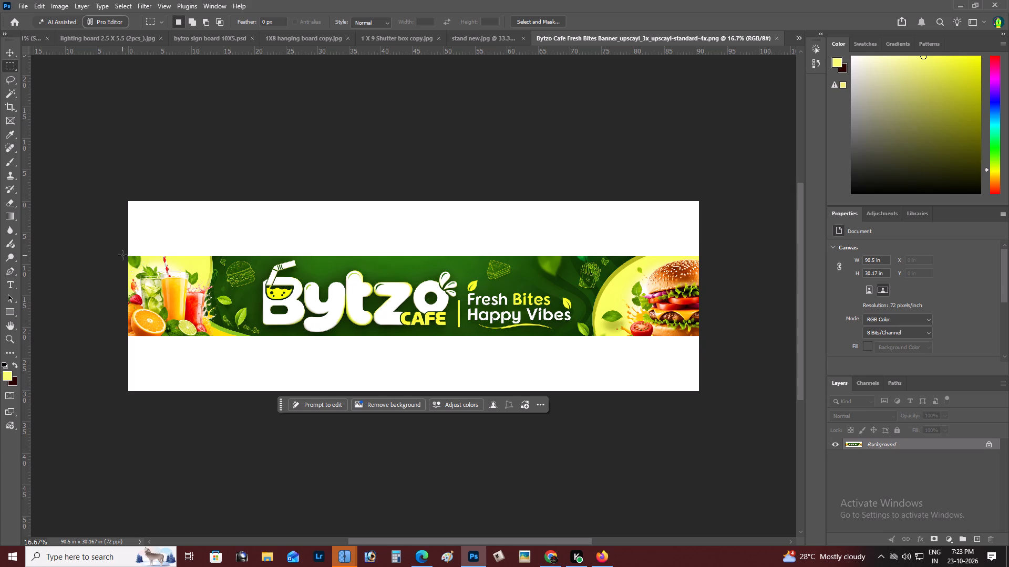
pyautogui.moveTo(124, 256); pyautogui.dragTo(686, 334)
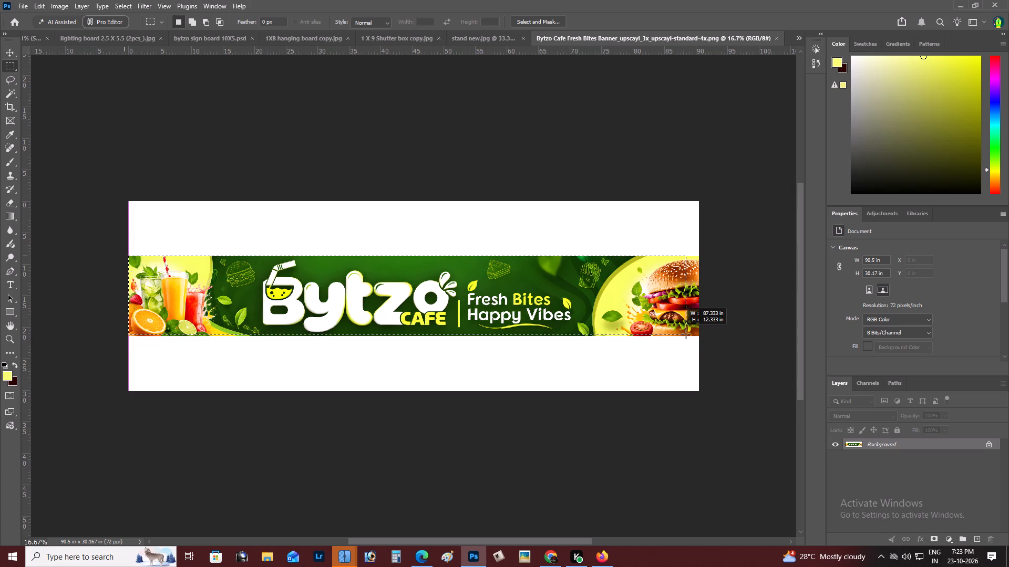
pyautogui.moveTo(686, 334); pyautogui.dragTo(694, 336)
pyautogui.hotkey('ctrl', 'x')
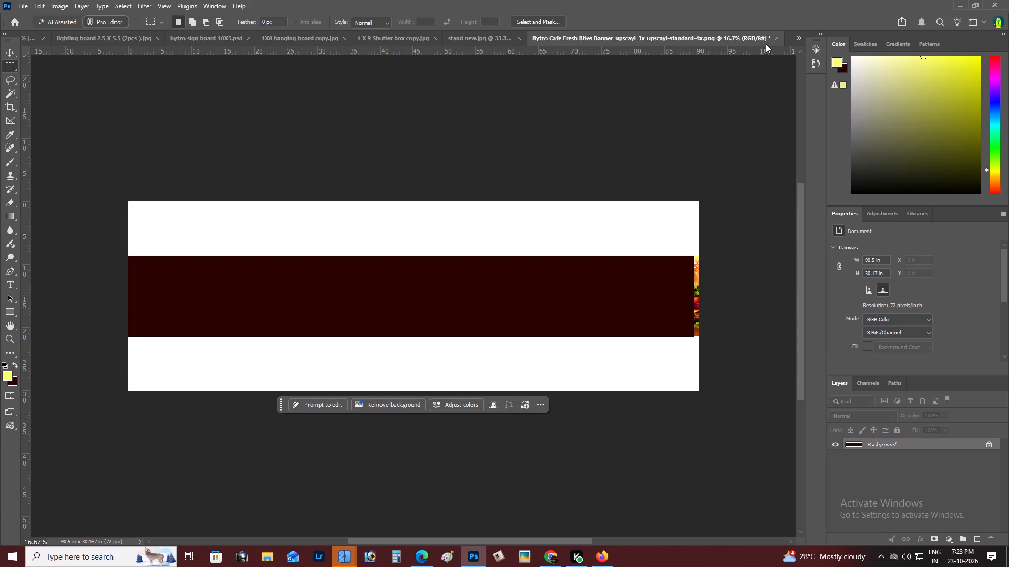
# Close the upscaled banner file without saving and paste the cut strip into the 1X8 hanging board copy document.
pyautogui.click(778, 39)
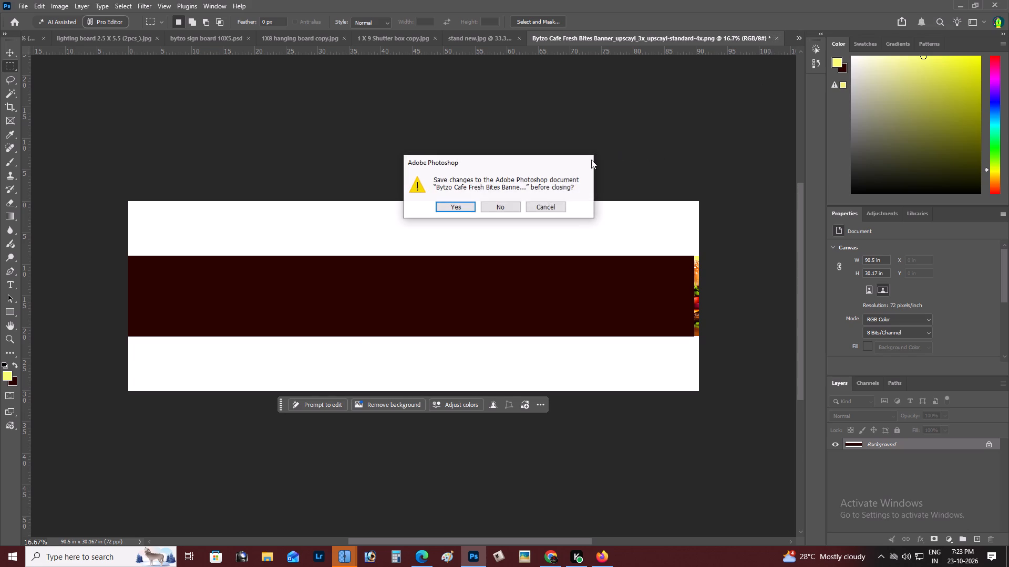
pyautogui.click(505, 205)
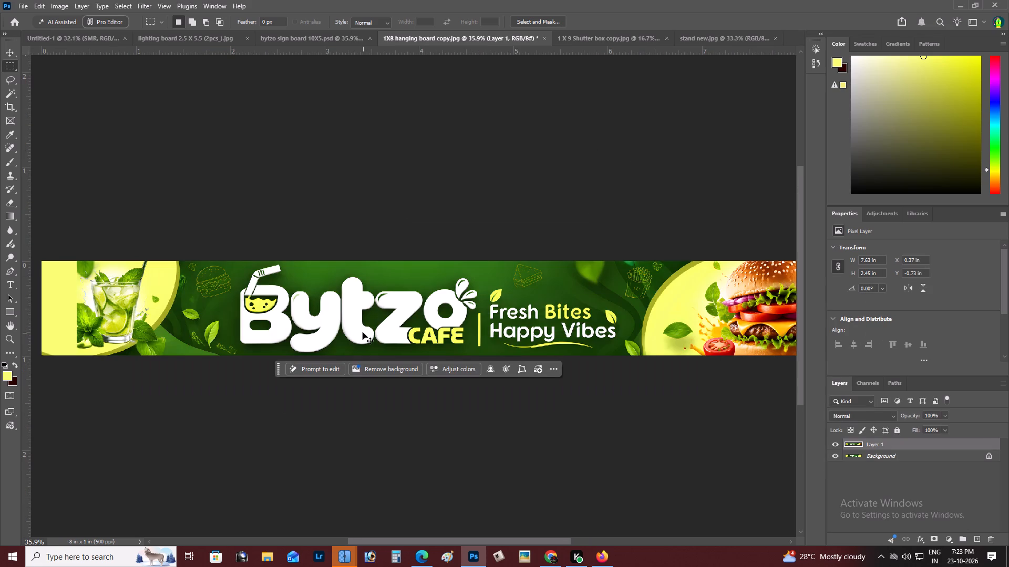
pyautogui.hotkey('ctrl', 'v')
pyautogui.press('z')
pyautogui.keyDown('alt'); pyautogui.click(231, 324); pyautogui.keyUp('alt')
pyautogui.press('space')
pyautogui.moveTo(231, 324); pyautogui.dragTo(246, 320)
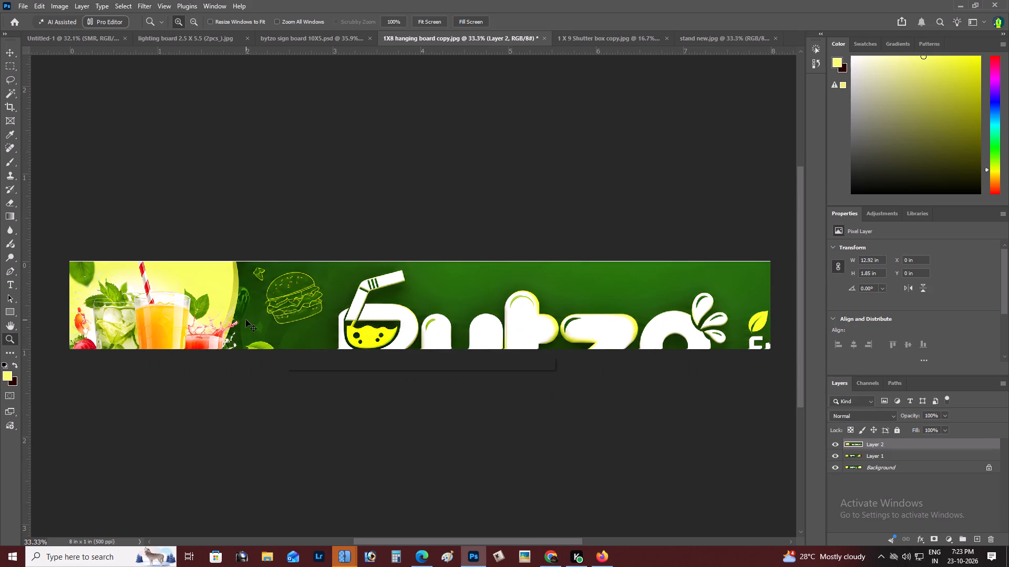
# Scale the pasted banner proportionally to about 61.67% and position it over the full width of the hanging board.
pyautogui.hotkey('ctrl', 't')
pyautogui.keyDown('alt'); pyautogui.moveTo(68, 258); pyautogui.dragTo(96, 270); pyautogui.keyUp('alt')
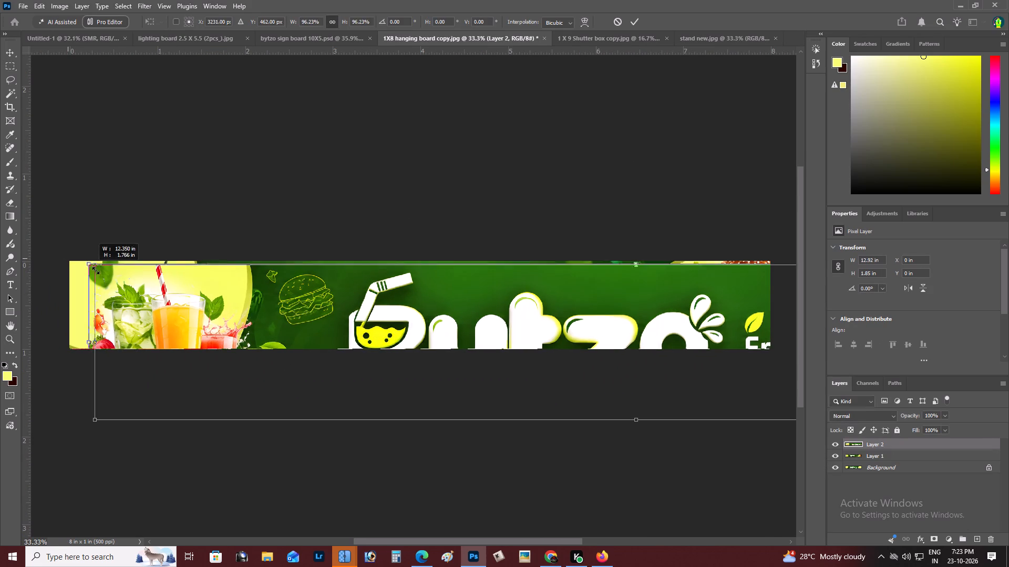
pyautogui.keyDown('alt'); pyautogui.moveTo(96, 270); pyautogui.dragTo(172, 312); pyautogui.keyUp('alt')
pyautogui.moveTo(258, 312); pyautogui.dragTo(162, 290)
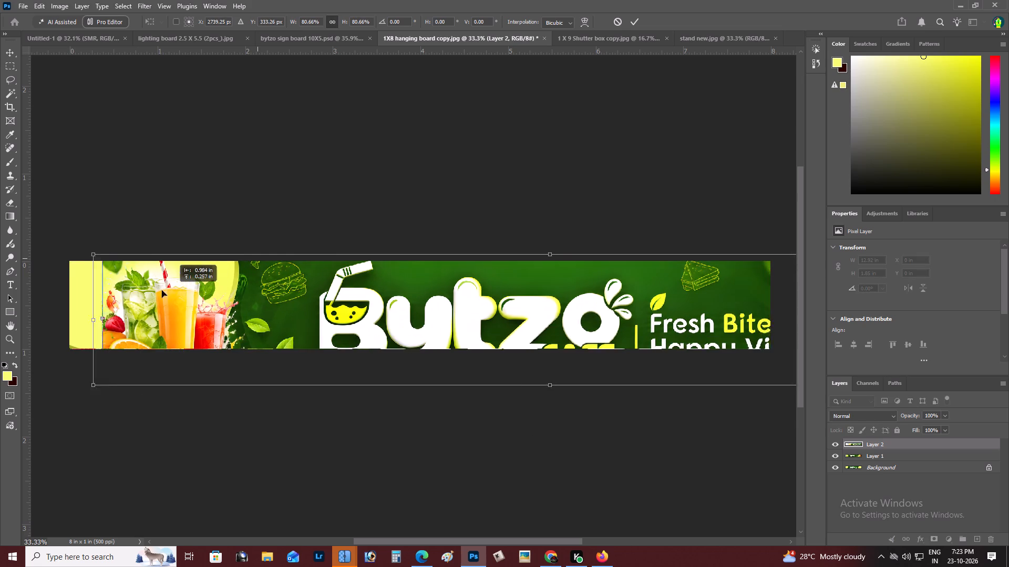
pyautogui.moveTo(162, 290); pyautogui.dragTo(151, 291)
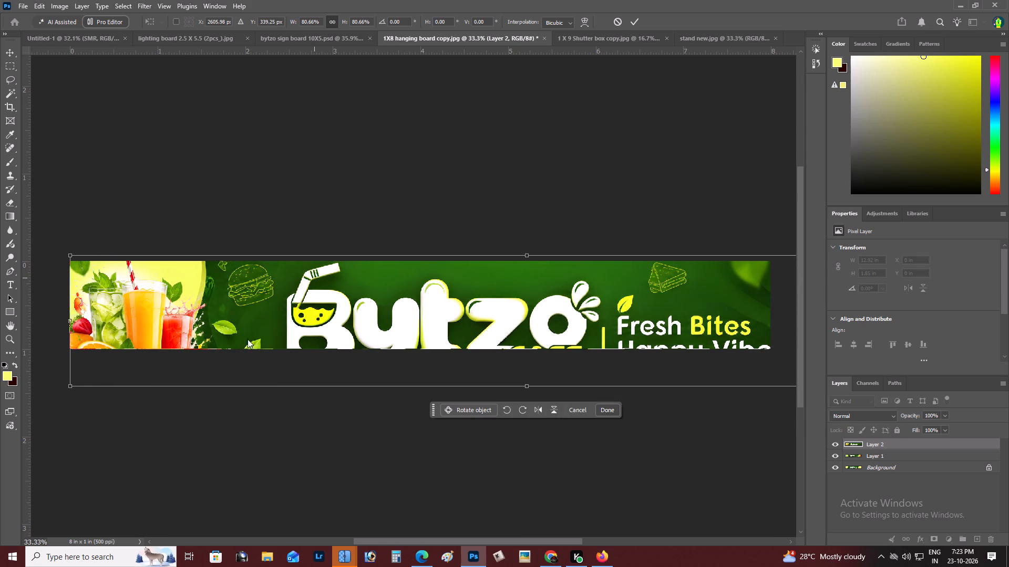
pyautogui.keyDown('alt'); pyautogui.moveTo(73, 386); pyautogui.dragTo(175, 332); pyautogui.keyUp('alt')
pyautogui.moveTo(311, 308); pyautogui.dragTo(236, 293)
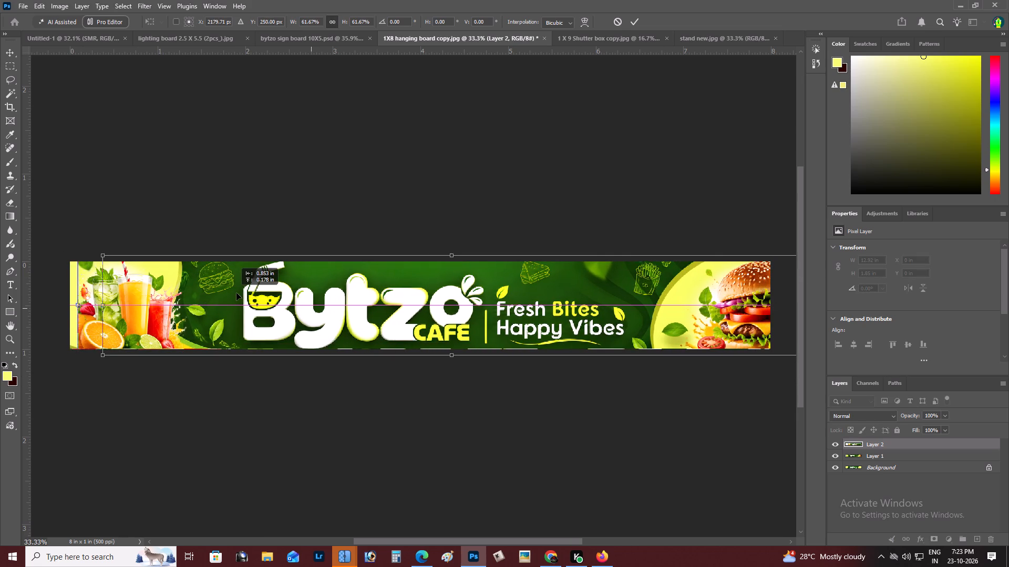
pyautogui.moveTo(236, 293); pyautogui.dragTo(203, 288)
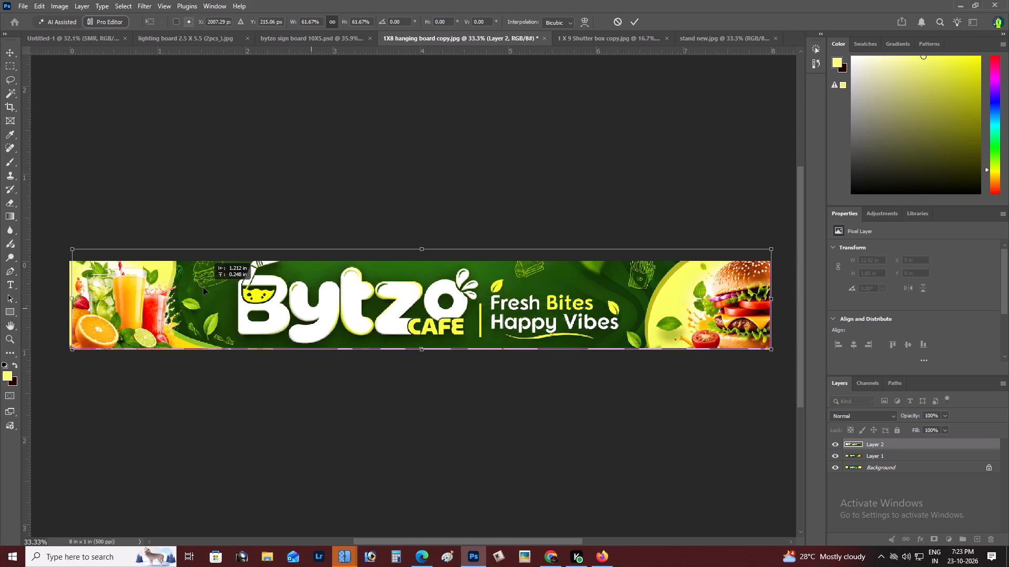
pyautogui.moveTo(203, 288); pyautogui.dragTo(202, 287)
pyautogui.hotkey('ctrl', 'shift', 'Return')
# Nudge the pasted banner layer down to a Y position of about -0.1 in.
pyautogui.press('v')
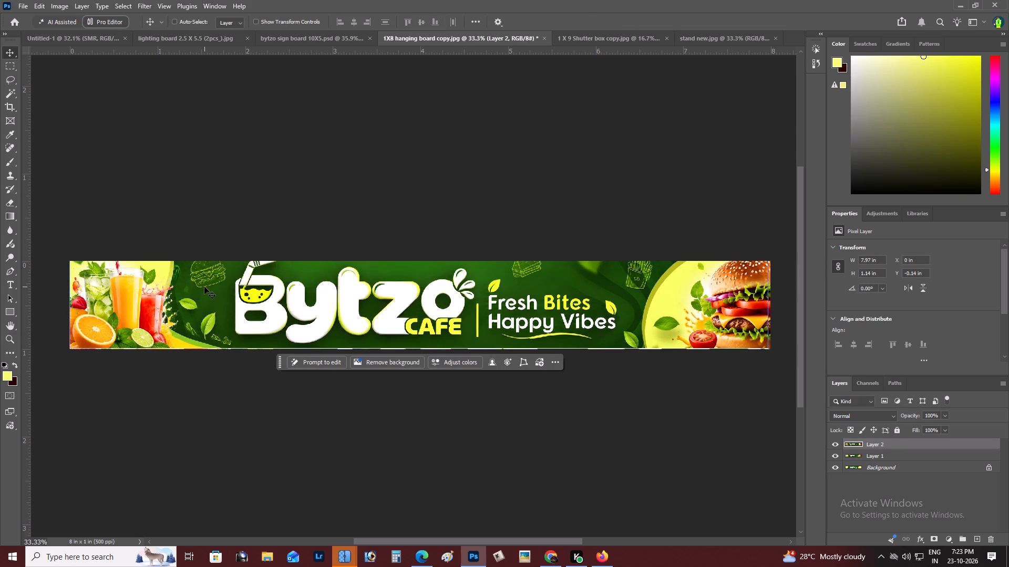
pyautogui.hotkey('shift', 'Down')
pyautogui.hotkey('shift', 'Down')
pyautogui.press('Up')
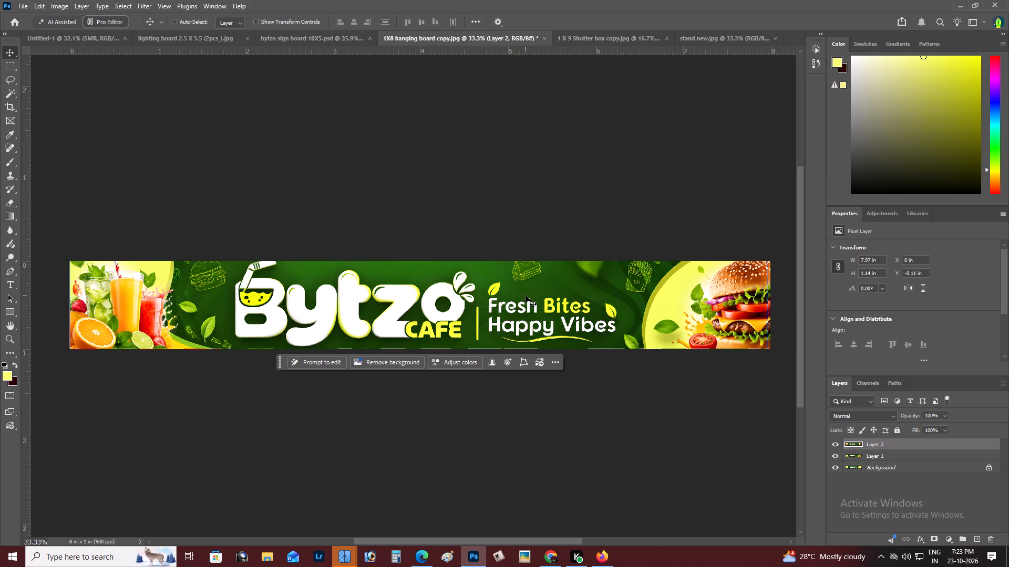
pyautogui.press('Down')
pyautogui.press('Down')
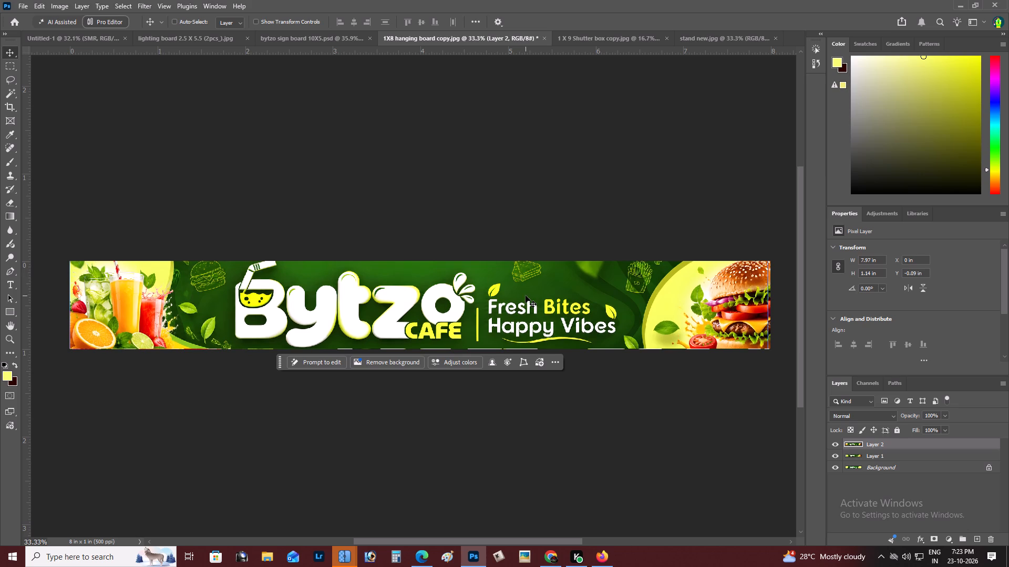
pyautogui.press('Up')
pyautogui.press('Up')
pyautogui.press('Down')
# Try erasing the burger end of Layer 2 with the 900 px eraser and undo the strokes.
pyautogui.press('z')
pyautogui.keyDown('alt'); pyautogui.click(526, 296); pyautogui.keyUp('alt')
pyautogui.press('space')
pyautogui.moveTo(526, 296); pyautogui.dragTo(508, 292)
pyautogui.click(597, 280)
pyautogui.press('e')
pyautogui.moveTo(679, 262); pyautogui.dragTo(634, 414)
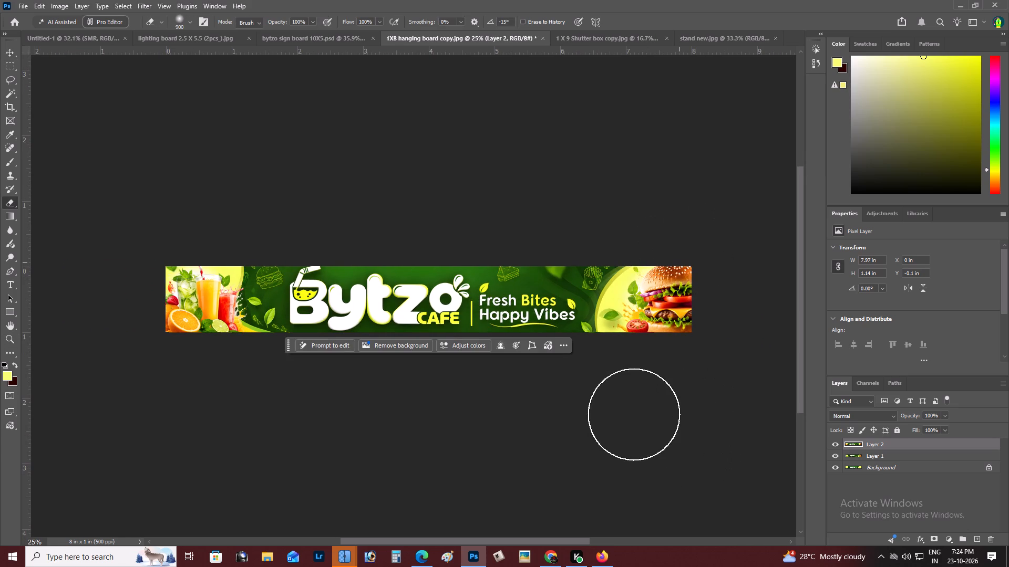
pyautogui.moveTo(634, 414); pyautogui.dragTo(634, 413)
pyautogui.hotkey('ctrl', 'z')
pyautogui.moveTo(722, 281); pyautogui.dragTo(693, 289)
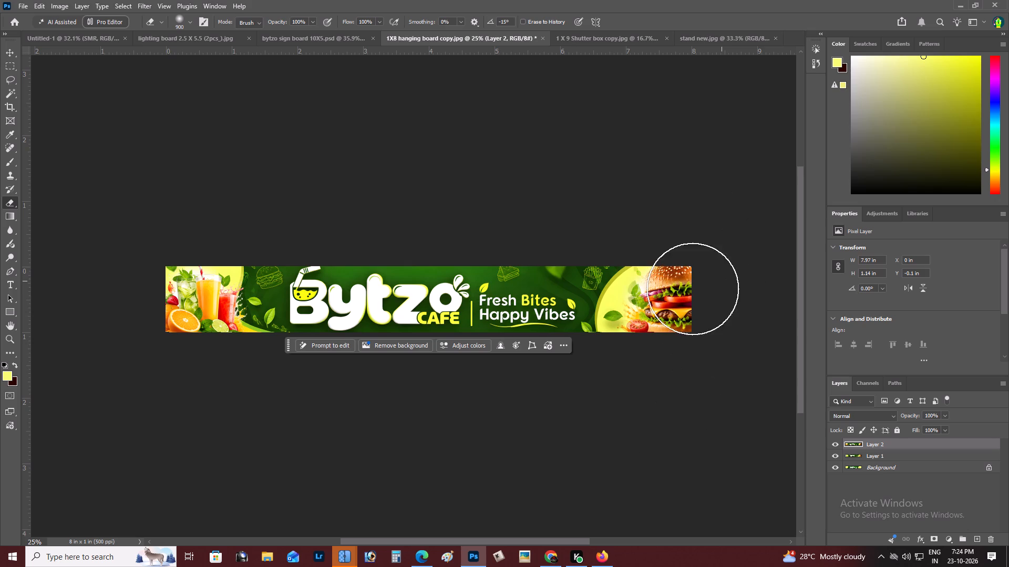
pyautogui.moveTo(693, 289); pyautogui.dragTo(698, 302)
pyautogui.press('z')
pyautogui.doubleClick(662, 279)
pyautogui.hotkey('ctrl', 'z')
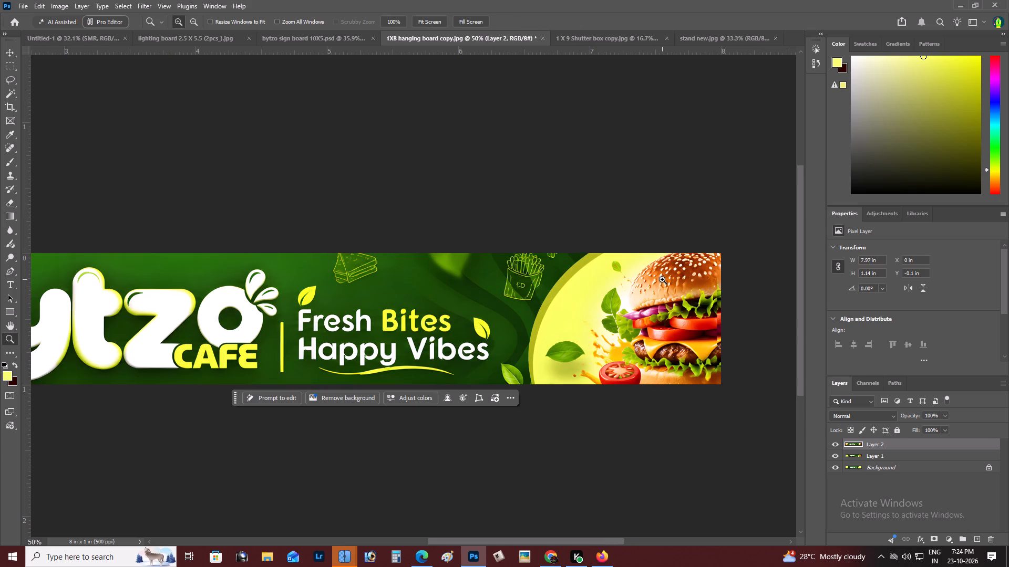
# Erase along the burger end of Layer 2 with the eraser at 100 px and 125 px, blending it into the artwork below.
pyautogui.press('e')
pyautogui.press('[')
pyautogui.press('[')
pyautogui.press('[')
pyautogui.press('[')
pyautogui.press('[')
pyautogui.press('[')
pyautogui.press('[')
pyautogui.press('[')
pyautogui.press('[')
pyautogui.press('[')
pyautogui.press('[')
pyautogui.press('[')
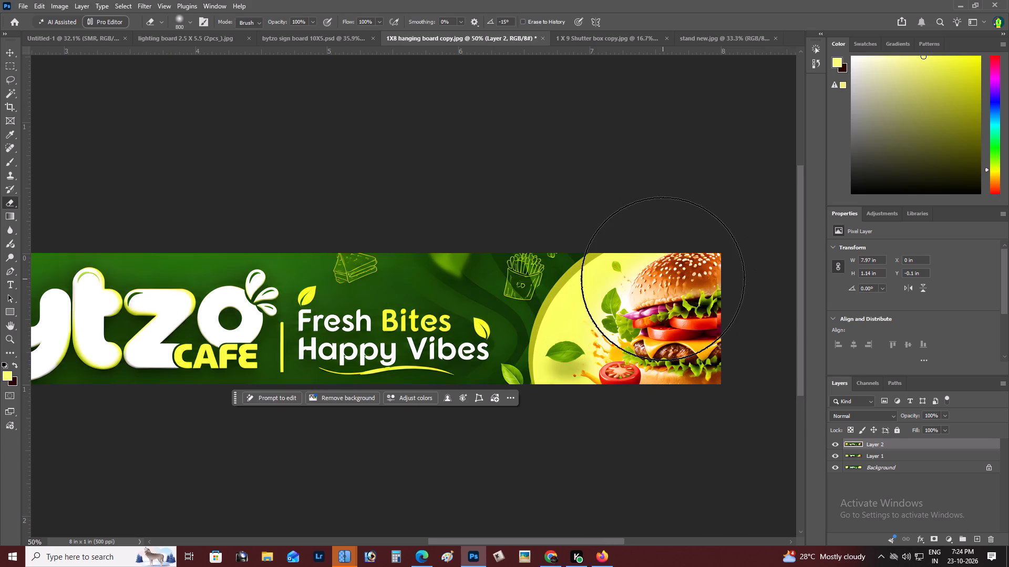
pyautogui.moveTo(632, 297); pyautogui.dragTo(717, 247)
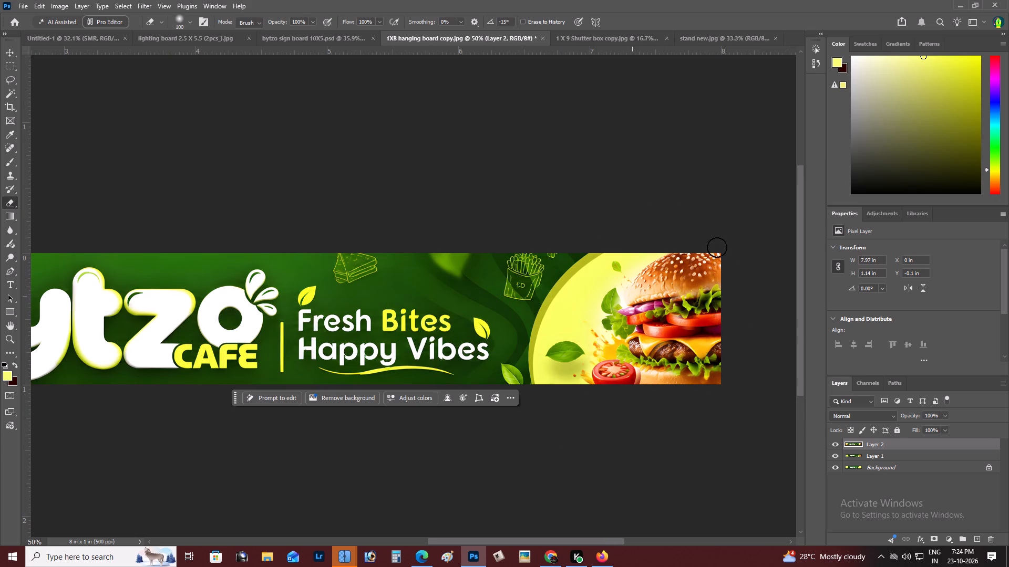
pyautogui.moveTo(717, 247); pyautogui.dragTo(708, 384)
pyautogui.press(']')
pyautogui.moveTo(692, 281); pyautogui.dragTo(722, 276)
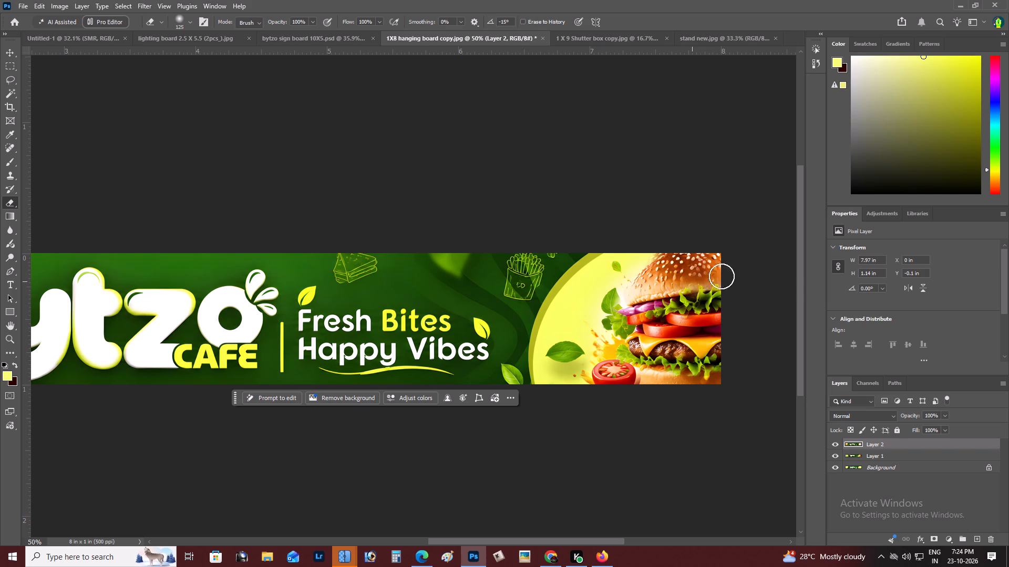
pyautogui.moveTo(722, 276); pyautogui.dragTo(599, 285)
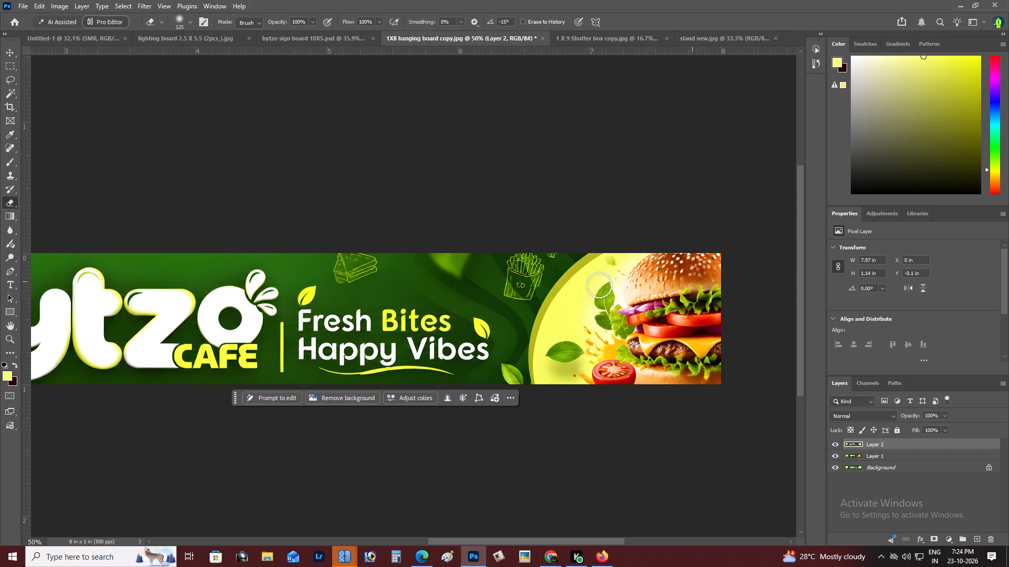
pyautogui.moveTo(599, 285); pyautogui.dragTo(677, 285)
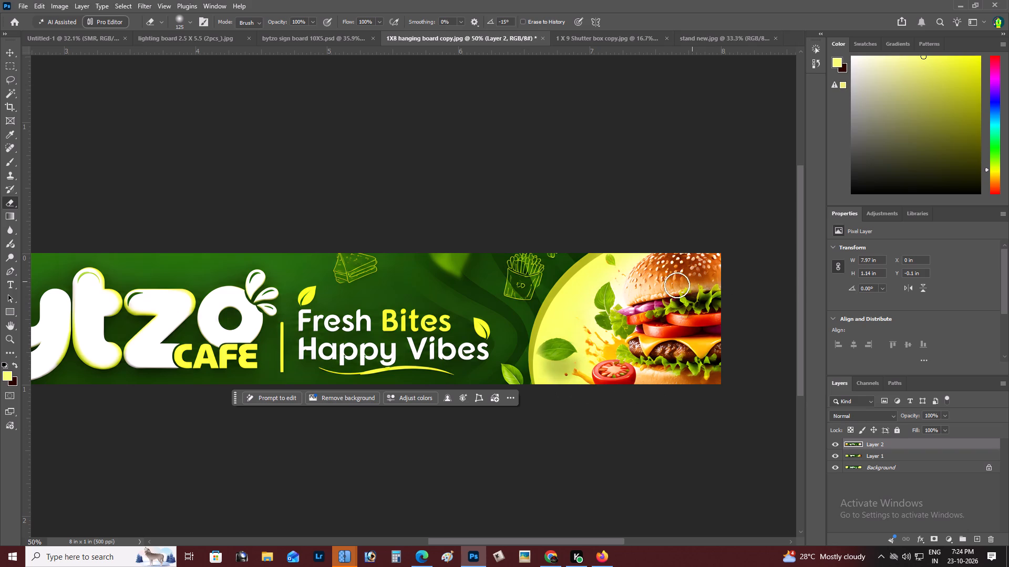
pyautogui.moveTo(677, 285); pyautogui.dragTo(692, 525)
# Review the whole hanging board banner and merge all its visible layers into the background.
pyautogui.press('z')
pyautogui.keyDown('alt'); pyautogui.click(626, 307); pyautogui.keyUp('alt')
pyautogui.rightClick(626, 307)
pyautogui.click(647, 316)
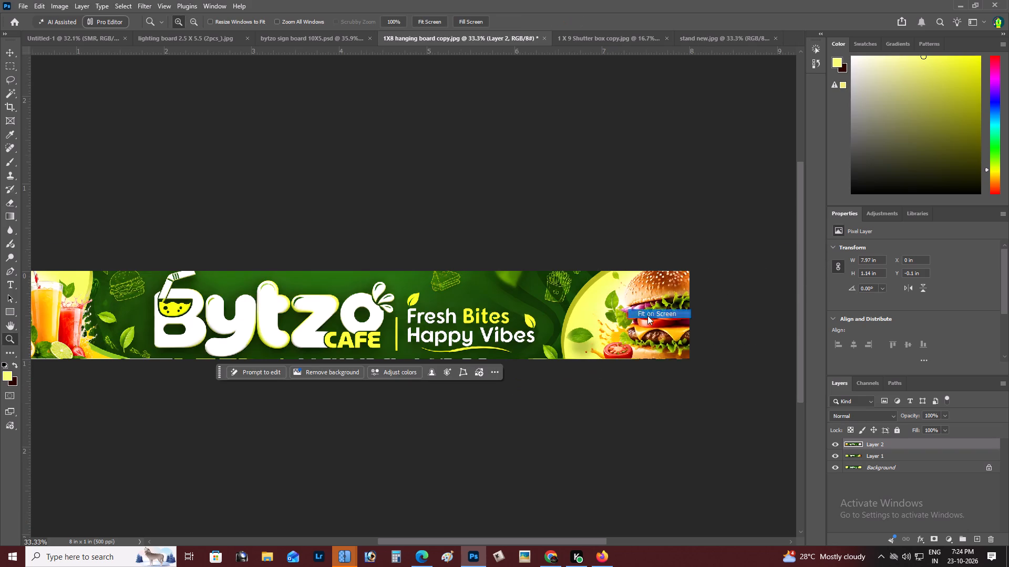
pyautogui.press('space')
pyautogui.press('space')
pyautogui.press('space')
pyautogui.press('space')
pyautogui.press('space')
pyautogui.press('space')
pyautogui.press('space')
pyautogui.press('space')
pyautogui.press('space')
pyautogui.moveTo(647, 316); pyautogui.dragTo(654, 318)
pyautogui.press('z')
pyautogui.keyDown('alt'); pyautogui.click(509, 288); pyautogui.keyUp('alt')
pyautogui.press('space')
pyautogui.moveTo(509, 288); pyautogui.dragTo(522, 293)
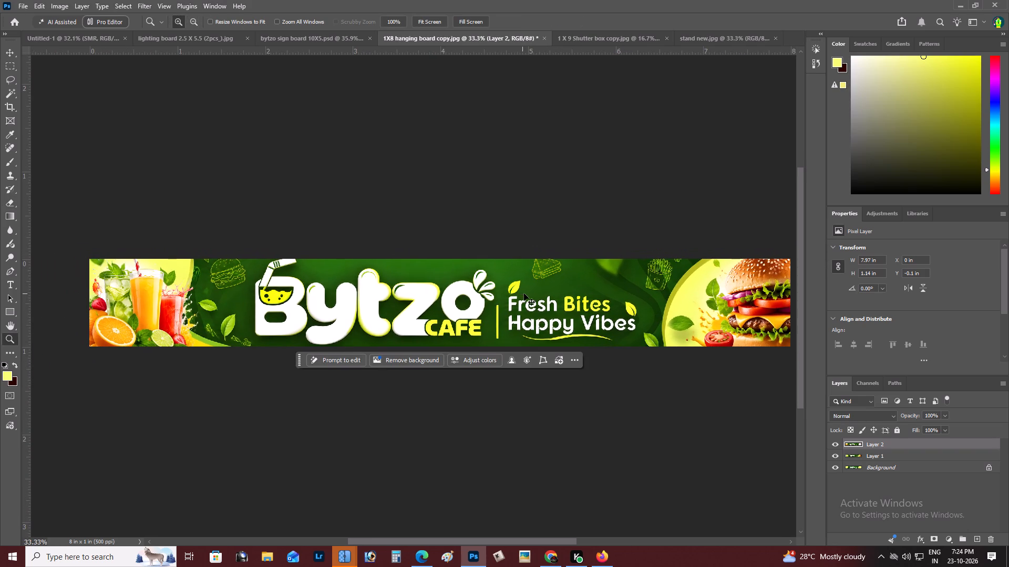
pyautogui.hotkey('ctrl', 'shift', 'e')
pyautogui.press('space')
pyautogui.moveTo(644, 321); pyautogui.dragTo(627, 321)
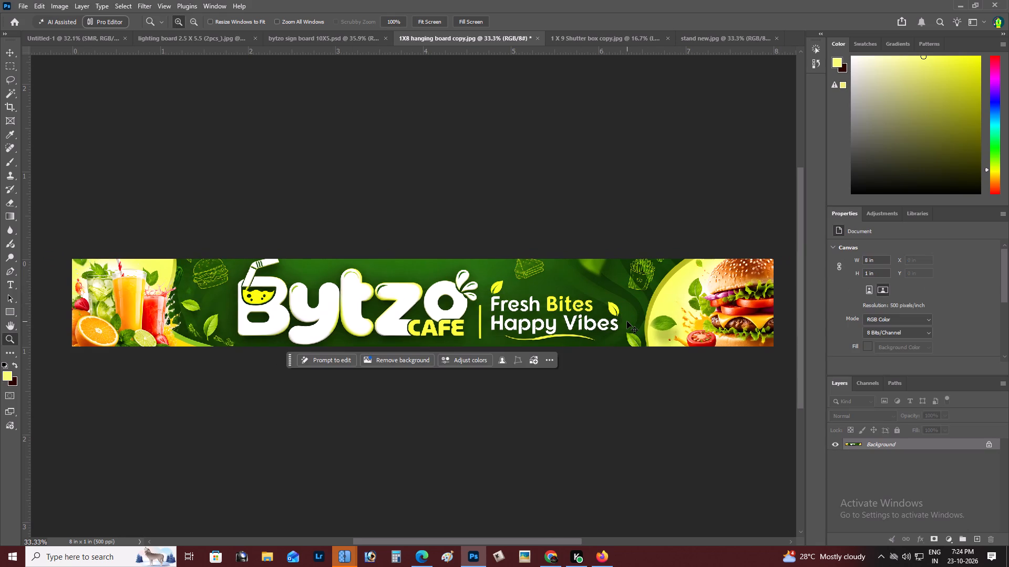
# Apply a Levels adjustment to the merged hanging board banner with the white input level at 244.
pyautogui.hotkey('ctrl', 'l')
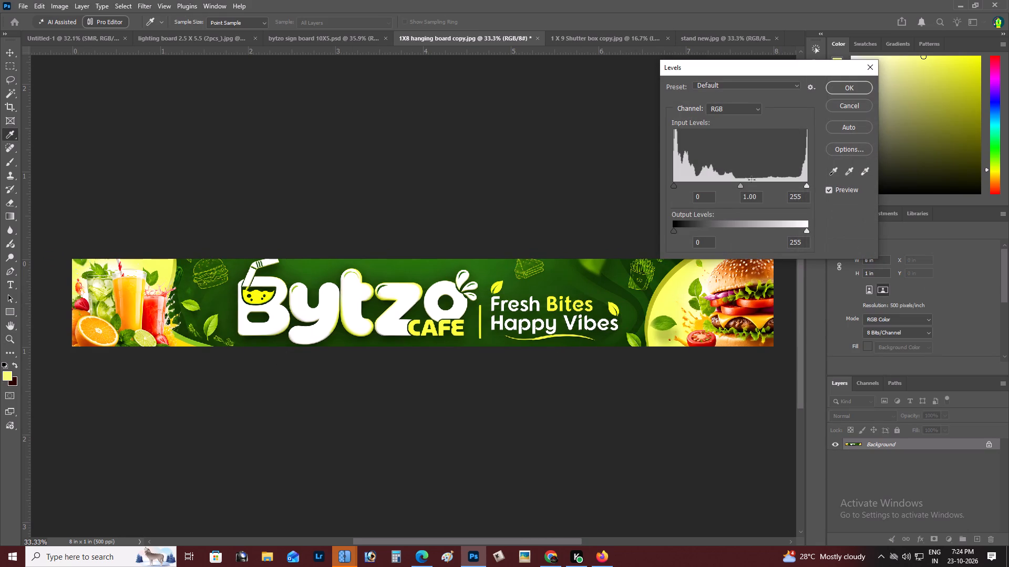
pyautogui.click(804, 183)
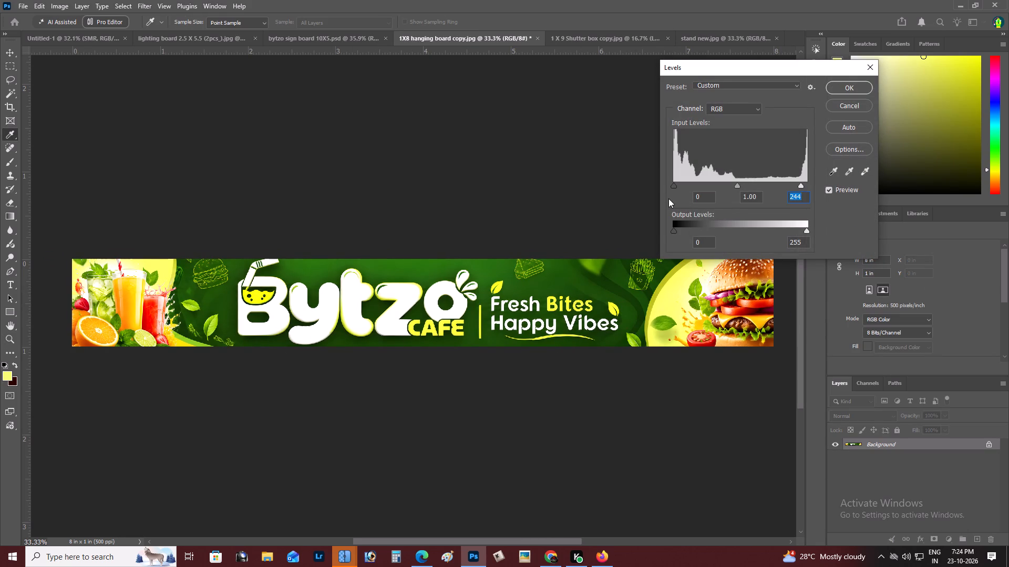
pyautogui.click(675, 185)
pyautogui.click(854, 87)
# Examine the brightened banner up close, from the Fresh Bites tagline across to the Bytzo logo, and as a whole.
pyautogui.press('z')
pyautogui.tripleClick(645, 276)
pyautogui.press('space')
pyautogui.press('space')
pyautogui.press('space')
pyautogui.press('space')
pyautogui.press('space')
pyautogui.press('space')
pyautogui.press('space')
pyautogui.press('space')
pyautogui.press('space')
pyautogui.press('space')
pyautogui.press('space')
pyautogui.press('space')
pyautogui.press('space')
pyautogui.press('space')
pyautogui.press('space')
pyautogui.press('space')
pyautogui.press('space')
pyautogui.press('space')
pyautogui.press('space')
pyautogui.press('space')
pyautogui.moveTo(645, 276); pyautogui.dragTo(605, 268)
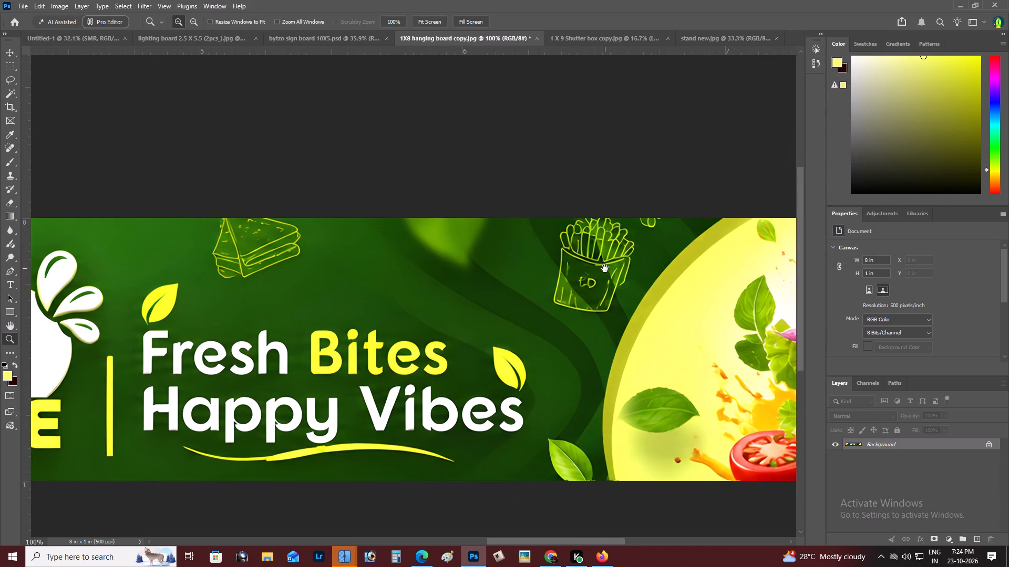
pyautogui.moveTo(605, 268); pyautogui.dragTo(748, 253)
pyautogui.moveTo(463, 351); pyautogui.dragTo(825, 313)
pyautogui.moveTo(326, 406); pyautogui.dragTo(544, 405)
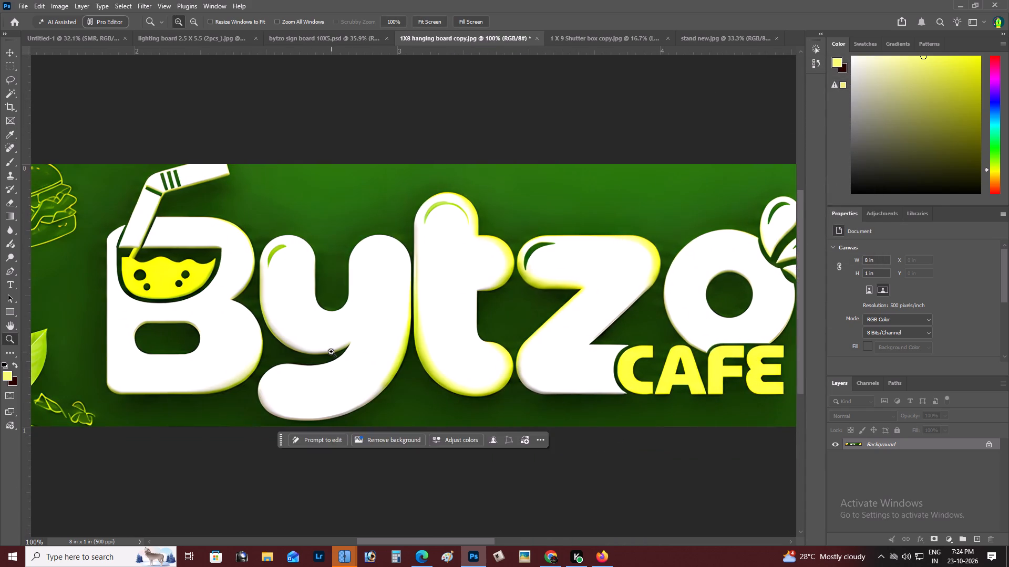
pyautogui.press('space')
pyautogui.moveTo(334, 352); pyautogui.dragTo(560, 363)
pyautogui.keyDown('alt'); pyautogui.click(337, 335); pyautogui.keyUp('alt')
pyautogui.rightClick(337, 335)
pyautogui.click(356, 342)
pyautogui.press('space')
pyautogui.press('space')
pyautogui.press('space')
pyautogui.press('space')
pyautogui.press('space')
pyautogui.press('space')
pyautogui.press('space')
pyautogui.press('space')
pyautogui.press('space')
pyautogui.press('space')
pyautogui.press('space')
pyautogui.press('space')
pyautogui.moveTo(356, 342); pyautogui.dragTo(378, 348)
pyautogui.keyDown('alt'); pyautogui.click(368, 296); pyautogui.keyUp('alt')
pyautogui.rightClick(368, 296)
pyautogui.tripleClick(384, 300)
pyautogui.press('space')
pyautogui.moveTo(384, 300); pyautogui.dragTo(404, 307)
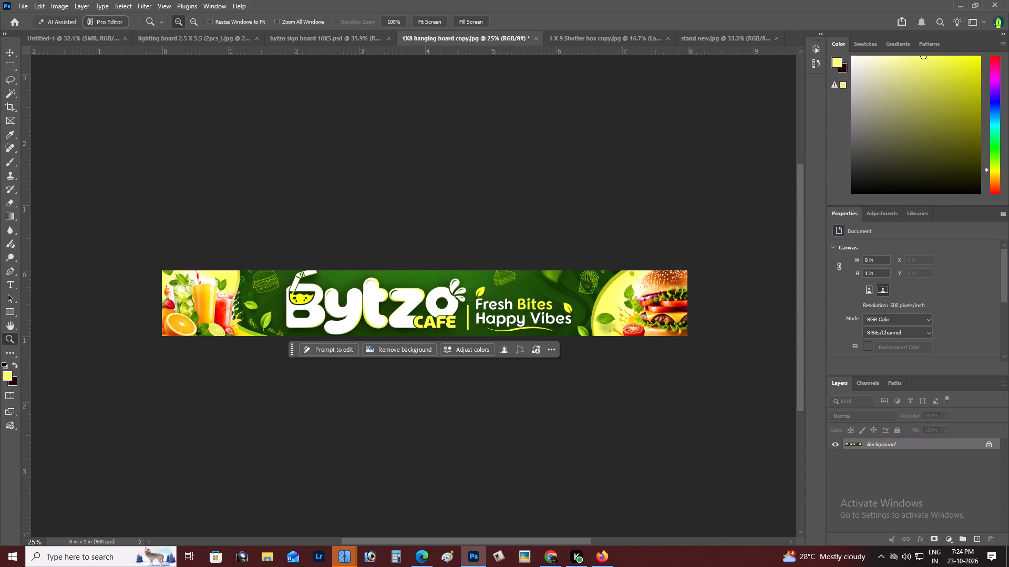
pyautogui.click(561, 302)
pyautogui.press('space')
pyautogui.moveTo(561, 302); pyautogui.dragTo(580, 307)
pyautogui.press('v')
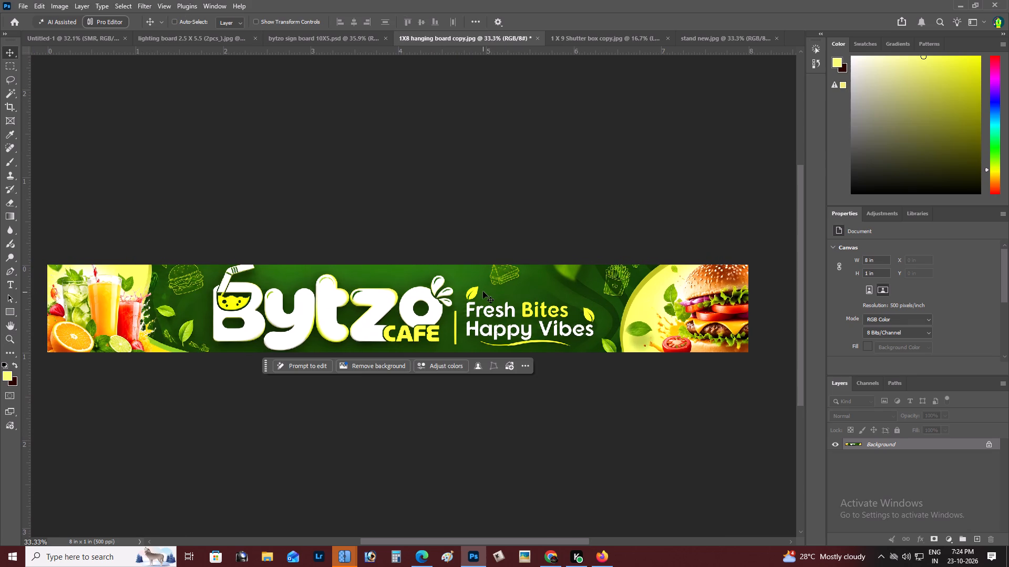
# Undo the Levels adjustment and the layer merge on the hanging board.
pyautogui.rightClick(483, 291)
pyautogui.click(498, 296)
pyautogui.hotkey('ctrl', 'z')
pyautogui.hotkey('ctrl', 'z')
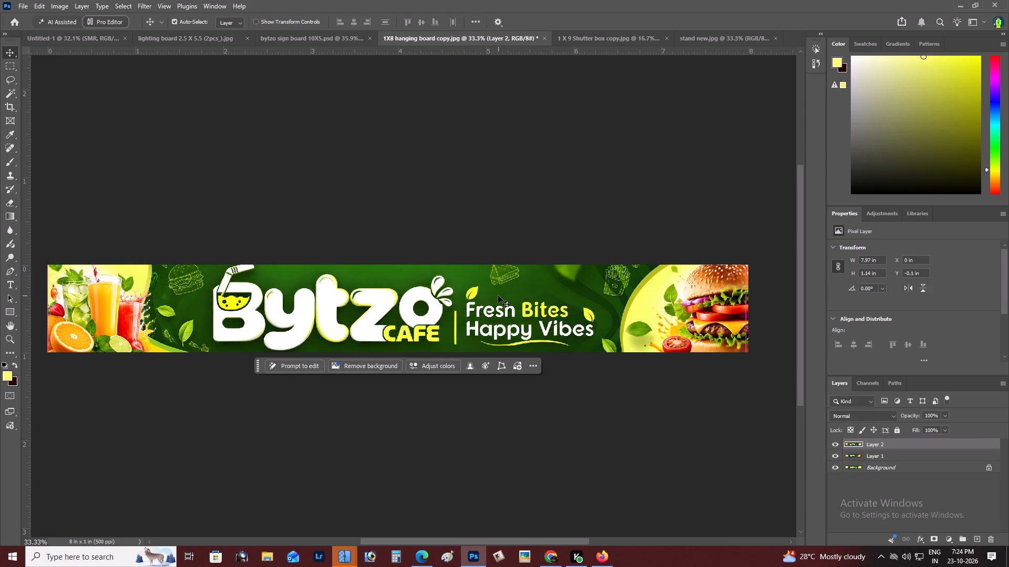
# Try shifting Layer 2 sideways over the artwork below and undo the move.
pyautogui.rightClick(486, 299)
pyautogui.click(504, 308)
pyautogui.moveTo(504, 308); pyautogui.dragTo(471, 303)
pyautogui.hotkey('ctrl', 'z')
# Select Layer 1 together with Layer 2 and nudge both down to a Y position of about -0.68 in.
pyautogui.keyDown('shift'); pyautogui.click(871, 456); pyautogui.keyUp('shift')
pyautogui.hotkey('shift', 'Down')
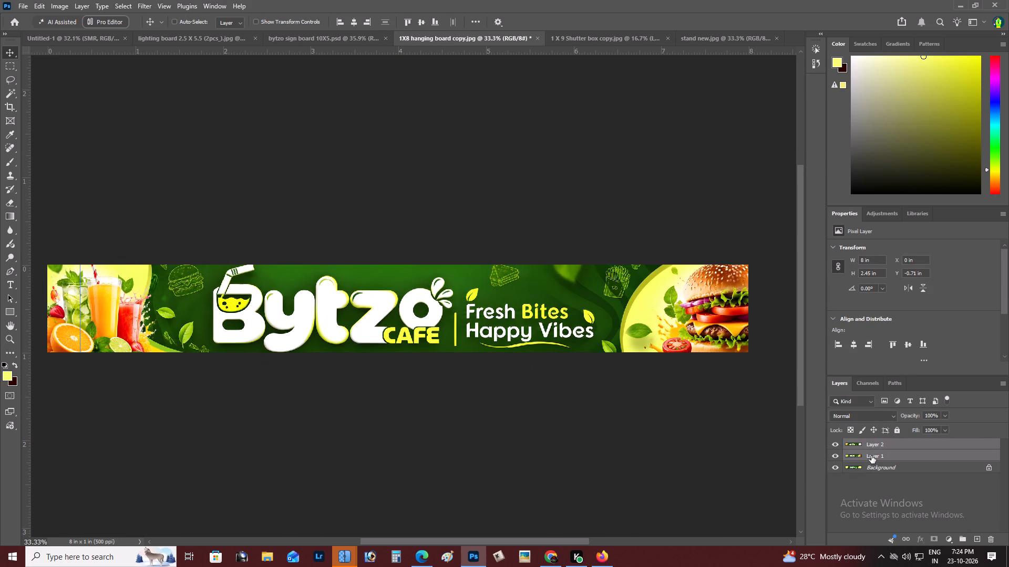
pyautogui.press('Down')
pyautogui.press('Down')
pyautogui.press('Down')
pyautogui.press('Down')
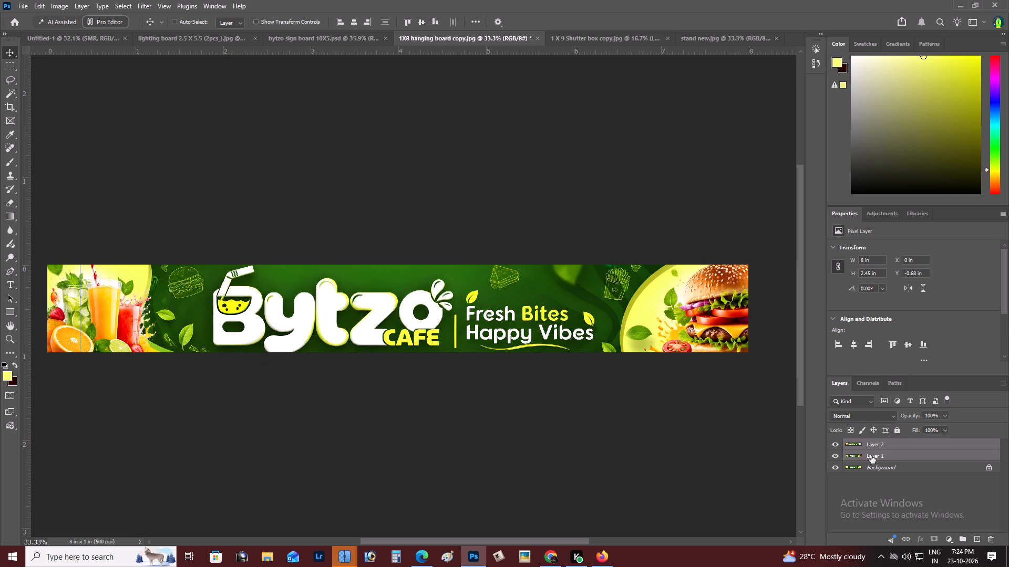
pyautogui.press('Down')
pyautogui.press('Down')
pyautogui.press('Down')
pyautogui.press('Up')
pyautogui.press('Up')
pyautogui.press('Up')
# Scale Layer 1 and Layer 2 together about their centre to about 7.96 in wide.
pyautogui.hotkey('ctrl', 't')
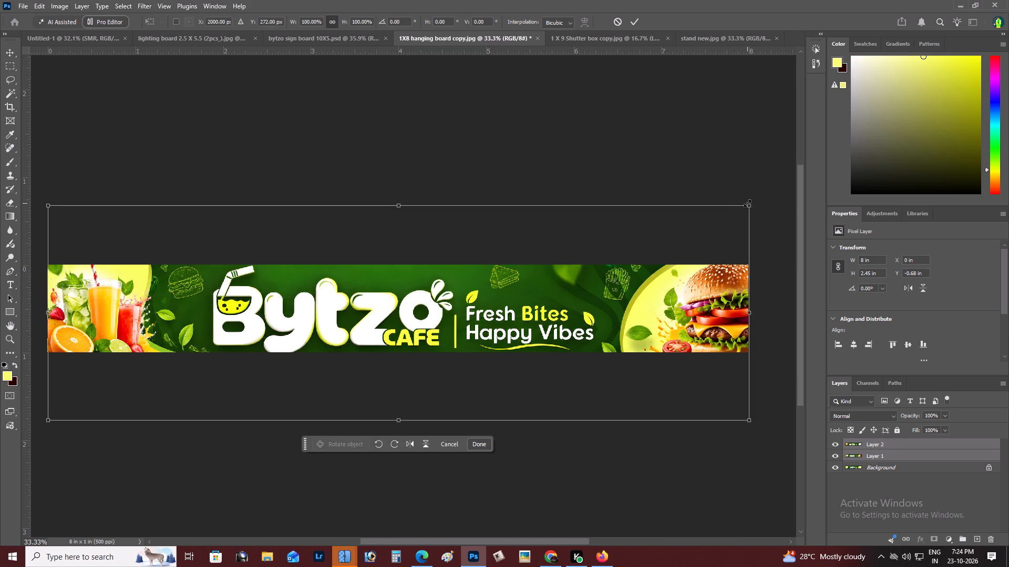
pyautogui.keyDown('alt'); pyautogui.click(747, 203); pyautogui.keyUp('alt')
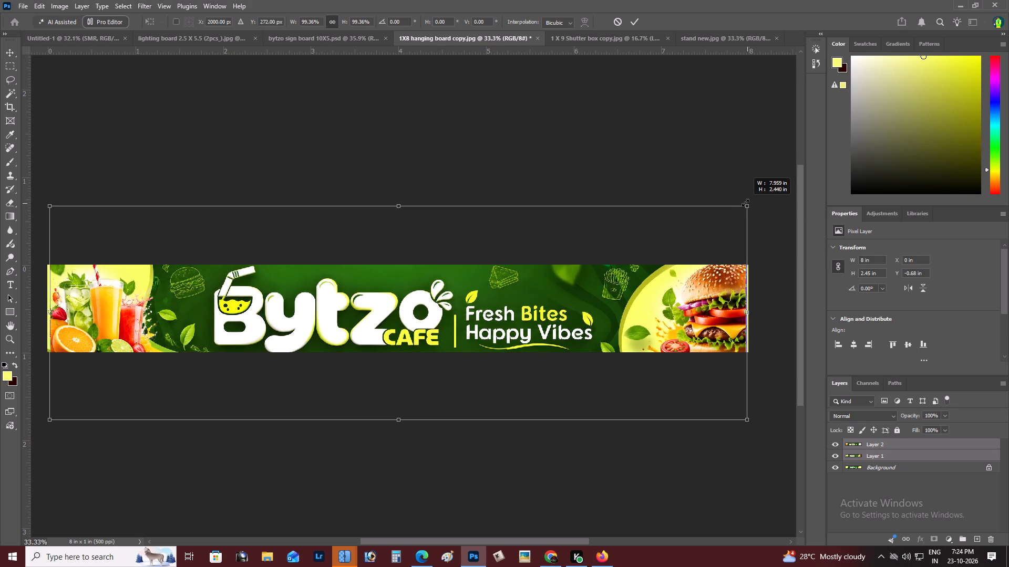
pyautogui.hotkey('ctrl', 'Return')
pyautogui.press('v')
# Test-move Layer 1 alone, undo that move, and nudge the layer right to an X position of about 0.42 in.
pyautogui.rightClick(692, 330)
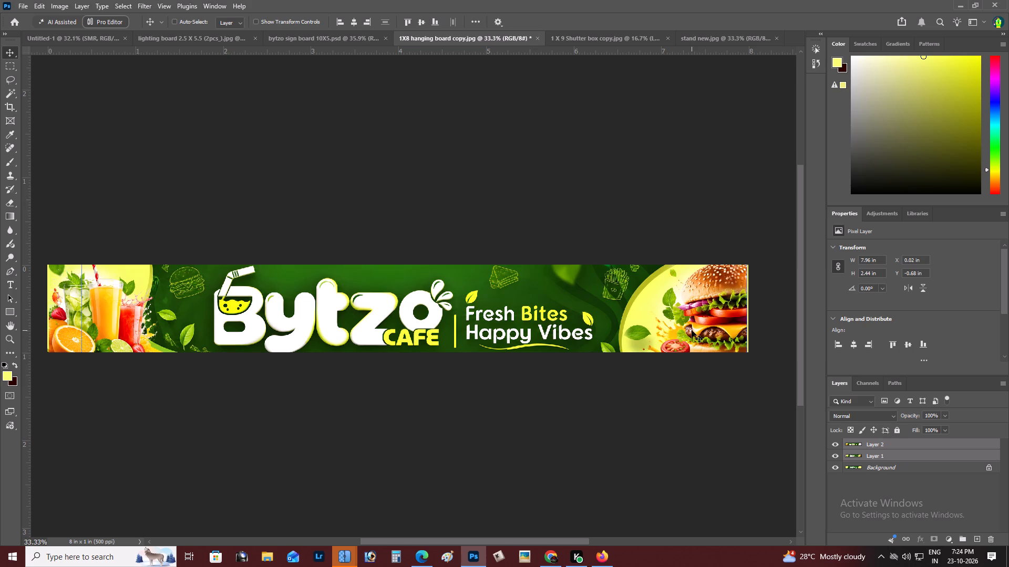
pyautogui.click(703, 335)
pyautogui.moveTo(702, 335); pyautogui.dragTo(659, 327)
pyautogui.hotkey('ctrl', 'z')
pyautogui.hotkey('shift', 'Right')
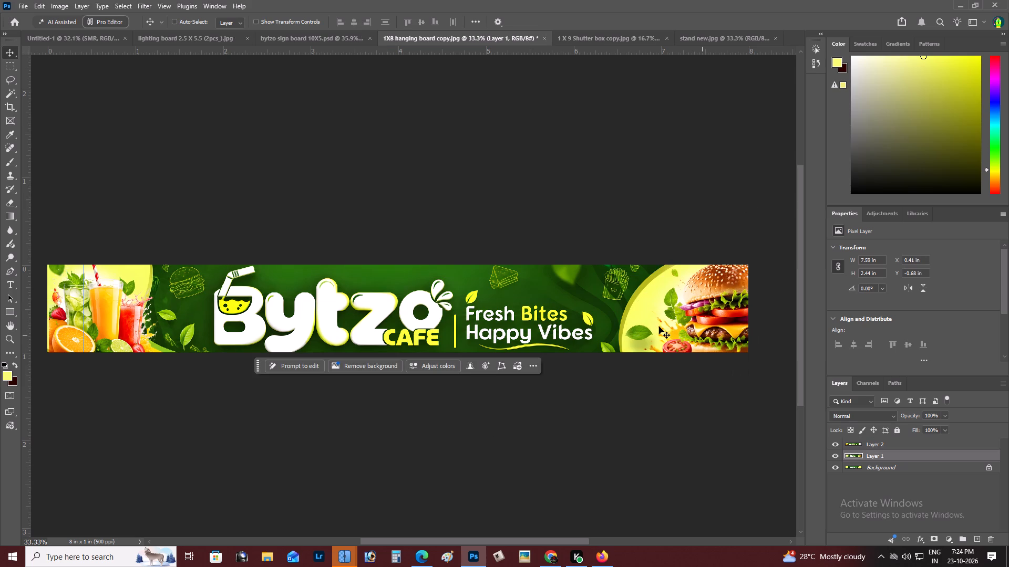
pyautogui.press('Right')
# Inspect the alignment of the two layers and the edges of the hanging board banner at different magnifications.
pyautogui.press('z')
pyautogui.keyDown('alt'); pyautogui.click(483, 298); pyautogui.keyUp('alt')
pyautogui.press('space')
pyautogui.moveTo(483, 298); pyautogui.dragTo(492, 299)
pyautogui.click(492, 299)
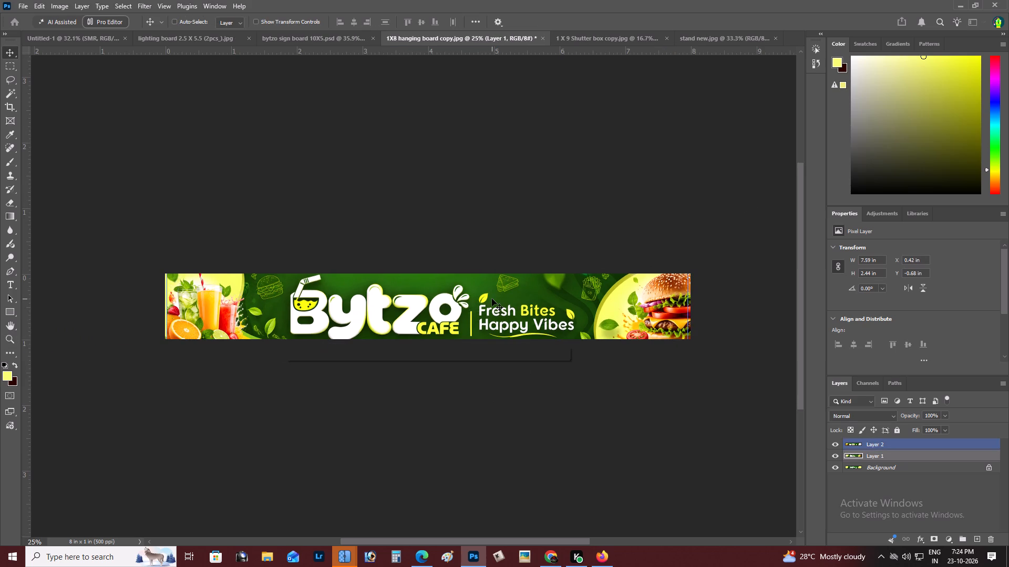
pyautogui.press('space')
pyautogui.moveTo(492, 299); pyautogui.dragTo(500, 300)
pyautogui.press('z')
pyautogui.doubleClick(413, 313)
pyautogui.press('space')
pyautogui.click(413, 313)
pyautogui.keyDown('alt'); pyautogui.click(368, 313); pyautogui.keyUp('alt')
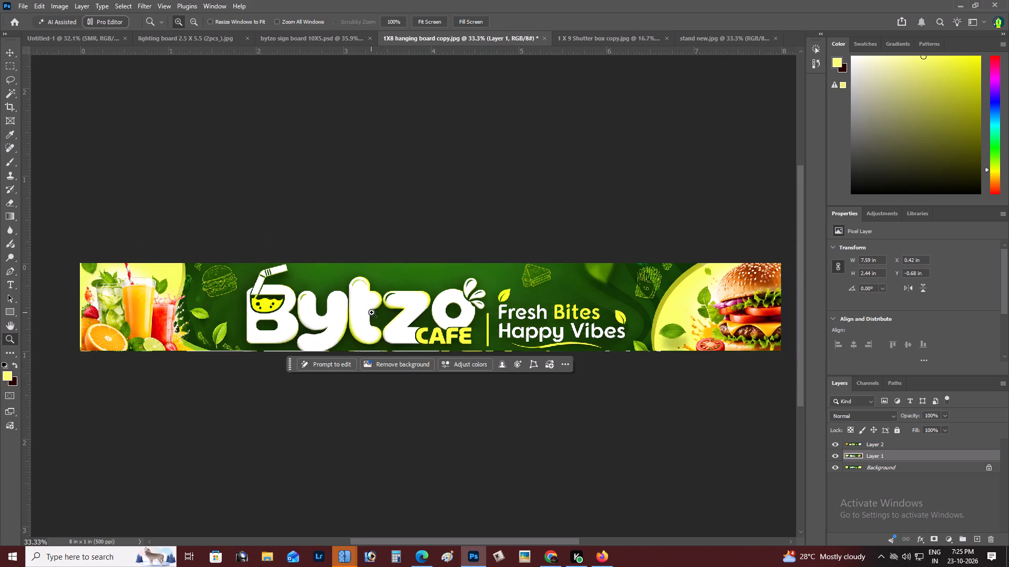
pyautogui.rightClick(372, 312)
pyautogui.doubleClick(388, 318)
pyautogui.press('space')
pyautogui.press('space')
pyautogui.press('space')
pyautogui.press('space')
pyautogui.press('space')
pyautogui.press('space')
pyautogui.press('space')
pyautogui.press('space')
pyautogui.press('space')
pyautogui.press('space')
pyautogui.press('space')
pyautogui.press('space')
pyautogui.press('space')
pyautogui.press('space')
pyautogui.press('space')
pyautogui.press('space')
pyautogui.press('space')
pyautogui.moveTo(391, 316); pyautogui.dragTo(426, 319)
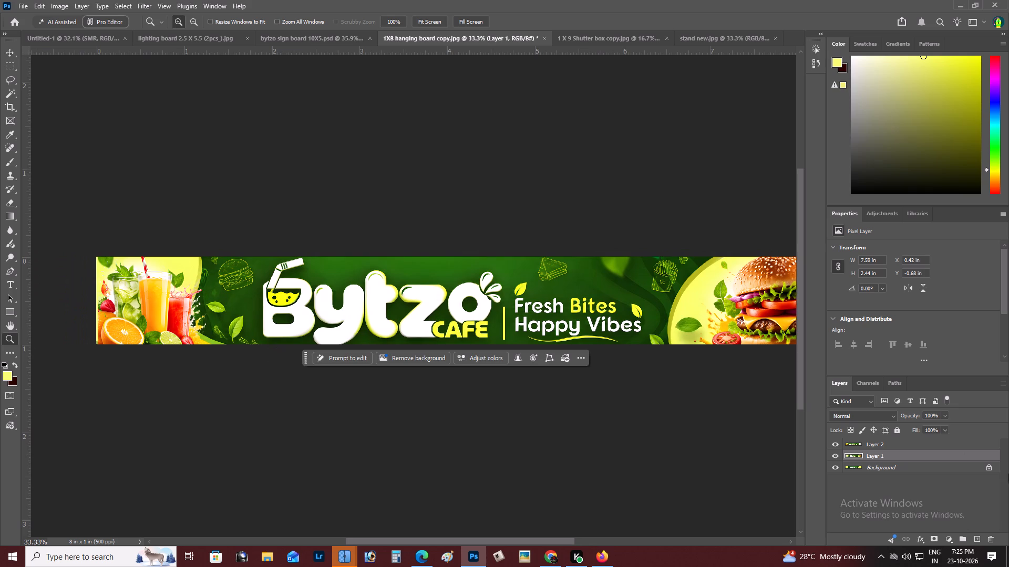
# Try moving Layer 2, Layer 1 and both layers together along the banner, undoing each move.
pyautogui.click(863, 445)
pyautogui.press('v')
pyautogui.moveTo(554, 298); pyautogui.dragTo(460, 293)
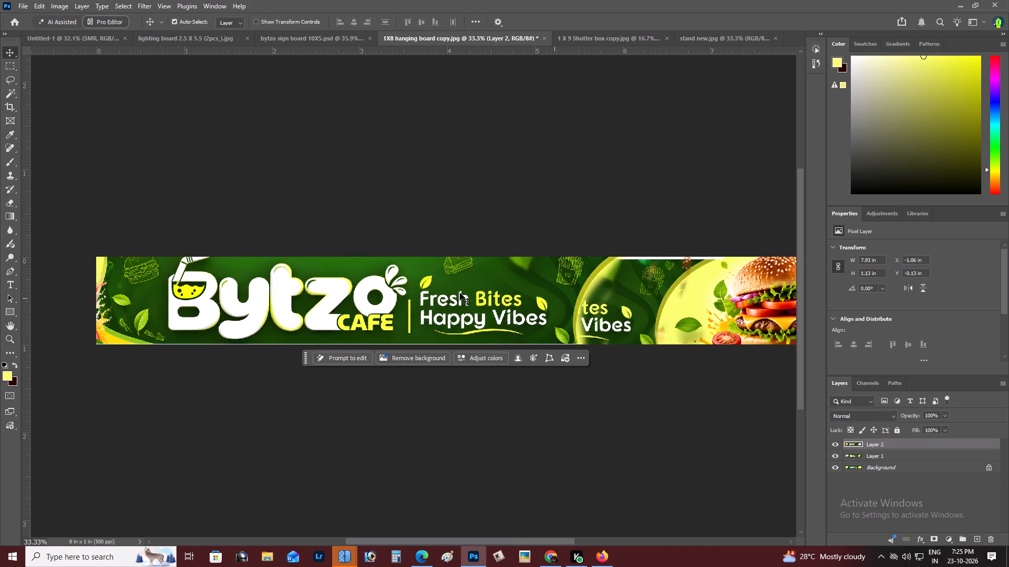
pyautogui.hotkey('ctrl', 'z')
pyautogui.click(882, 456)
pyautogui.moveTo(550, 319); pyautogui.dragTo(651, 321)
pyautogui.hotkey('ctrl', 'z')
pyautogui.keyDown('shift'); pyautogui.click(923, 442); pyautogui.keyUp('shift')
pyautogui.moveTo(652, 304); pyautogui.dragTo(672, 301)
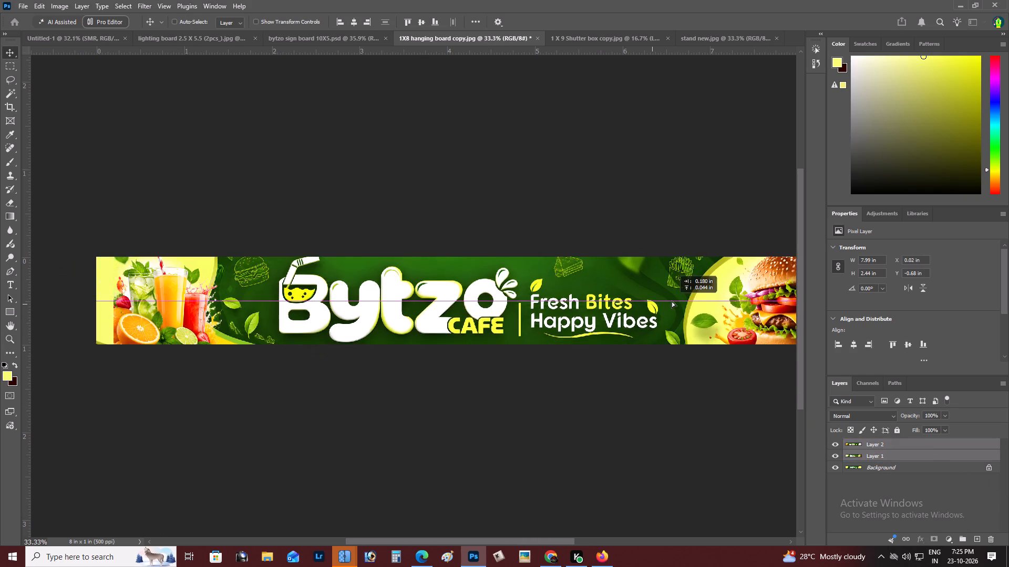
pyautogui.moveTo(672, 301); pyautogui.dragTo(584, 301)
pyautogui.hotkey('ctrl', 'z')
# Scale Layer 1 and Layer 2 together to about 8.03 in wide so they cover the banner's full width.
pyautogui.press('z')
pyautogui.keyDown('alt'); pyautogui.click(578, 293); pyautogui.keyUp('alt')
pyautogui.press('space')
pyautogui.moveTo(577, 293); pyautogui.dragTo(554, 293)
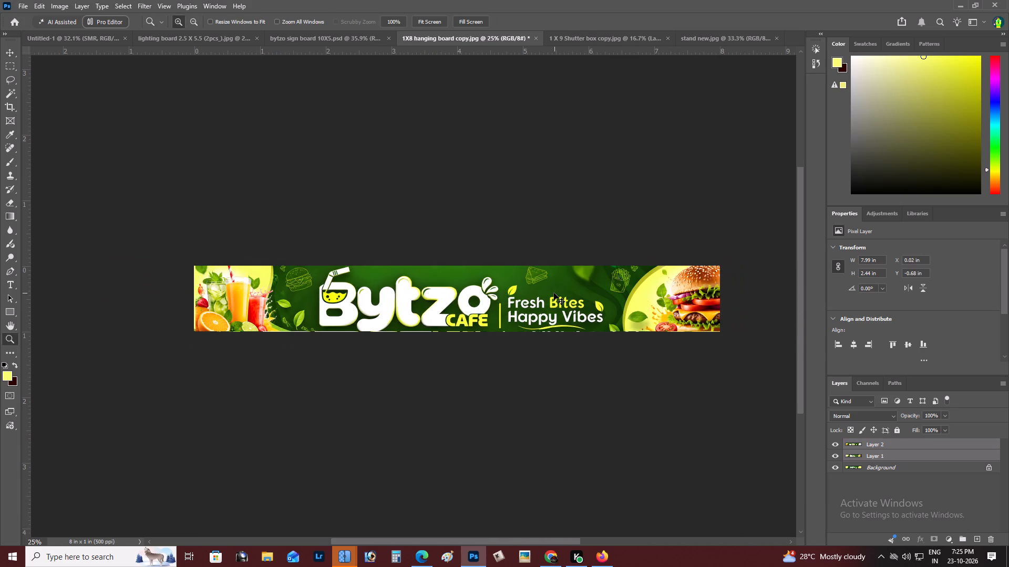
pyautogui.hotkey('ctrl', 't')
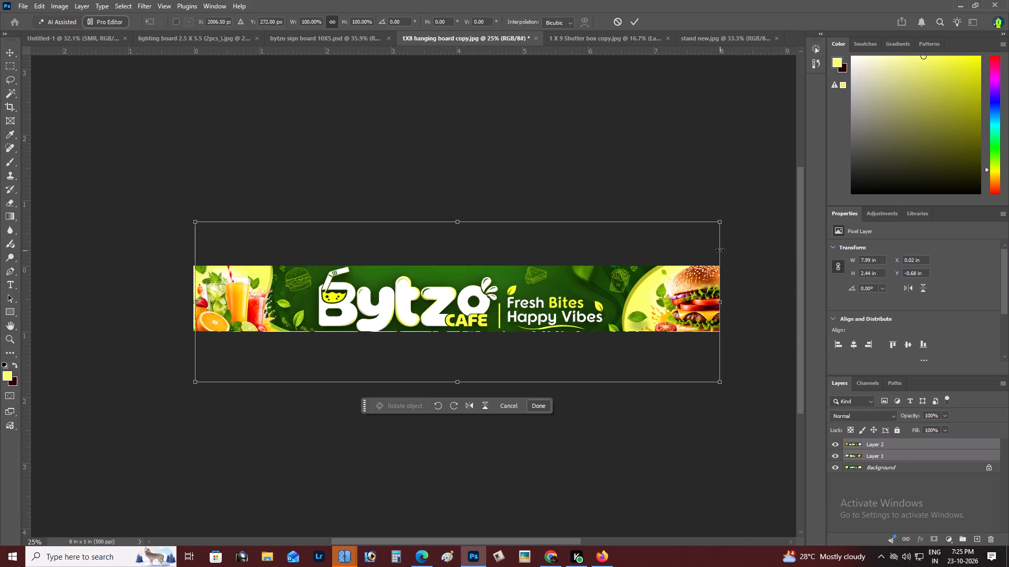
pyautogui.keyDown('alt'); pyautogui.click(722, 221); pyautogui.keyUp('alt')
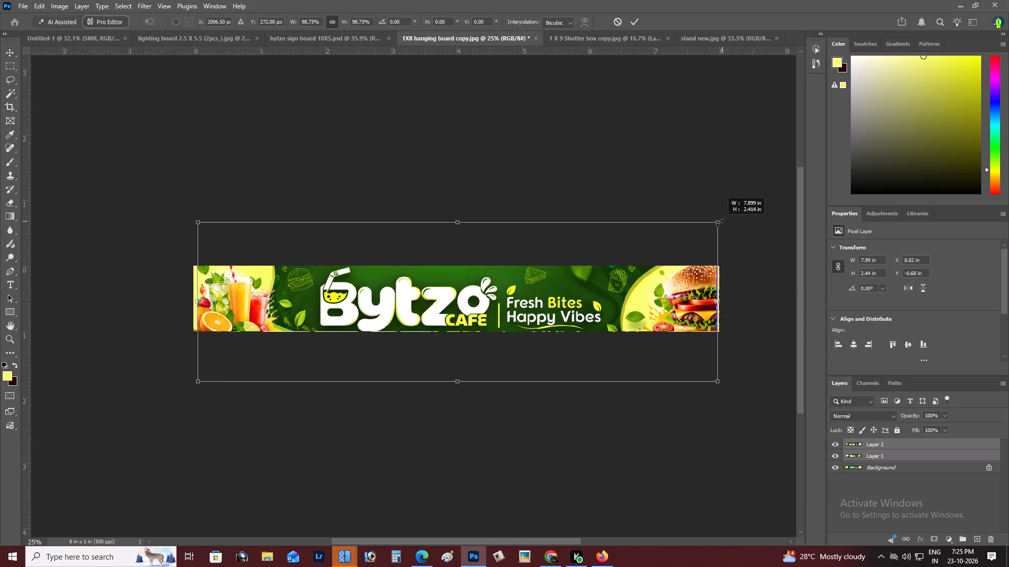
pyautogui.hotkey('ctrl', 'Return')
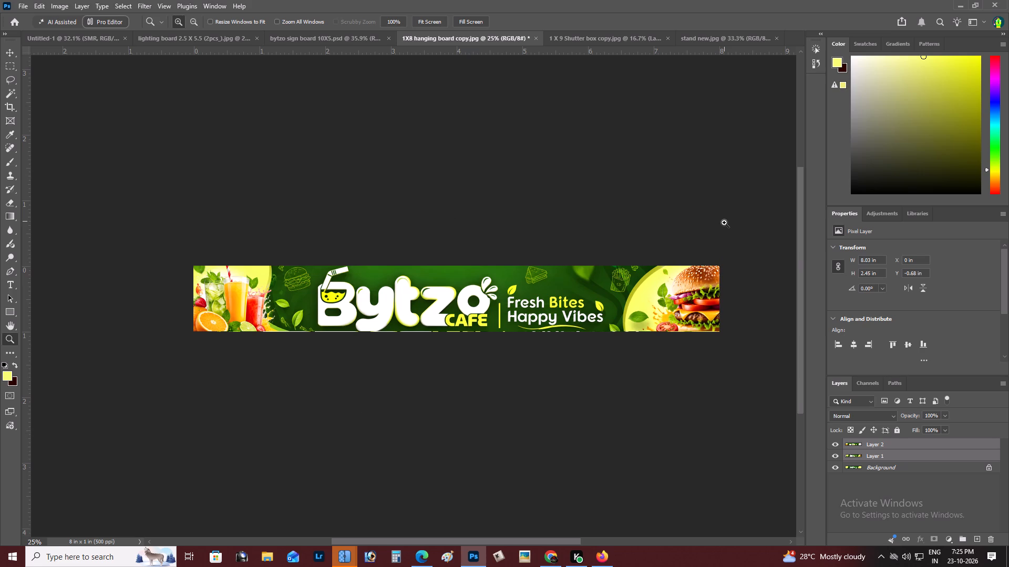
pyautogui.doubleClick(493, 292)
pyautogui.keyDown('alt'); pyautogui.click(493, 292); pyautogui.keyUp('alt')
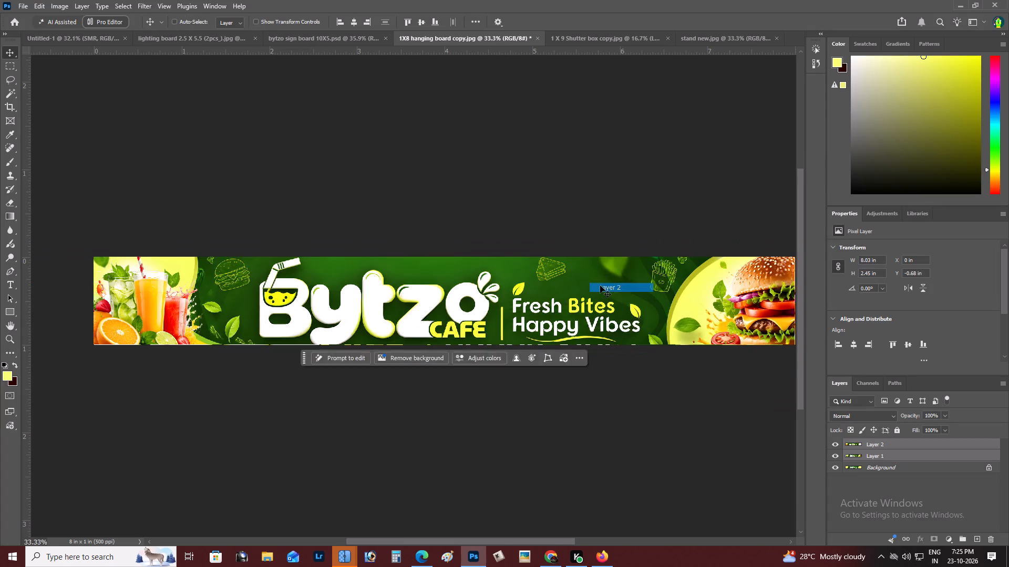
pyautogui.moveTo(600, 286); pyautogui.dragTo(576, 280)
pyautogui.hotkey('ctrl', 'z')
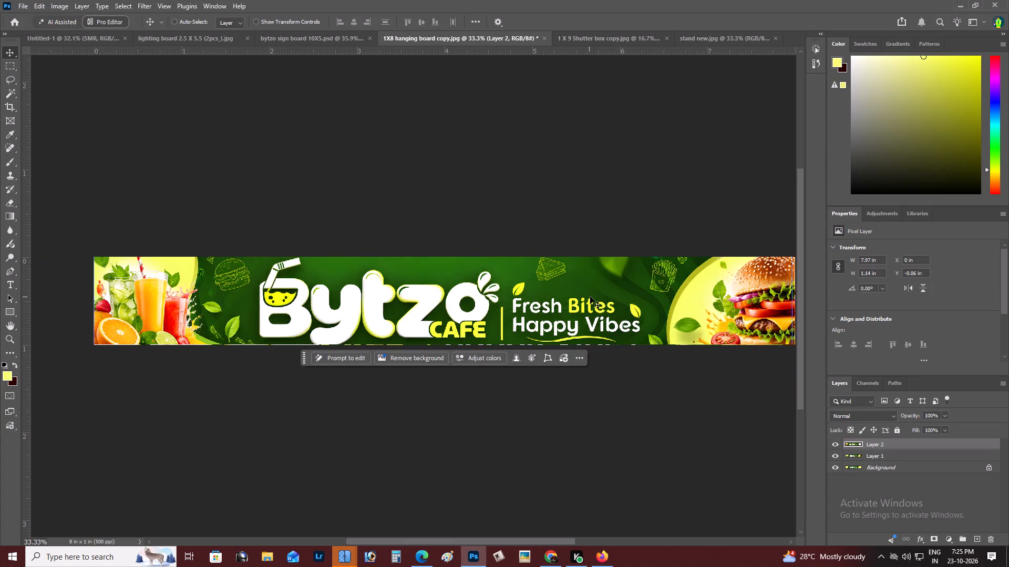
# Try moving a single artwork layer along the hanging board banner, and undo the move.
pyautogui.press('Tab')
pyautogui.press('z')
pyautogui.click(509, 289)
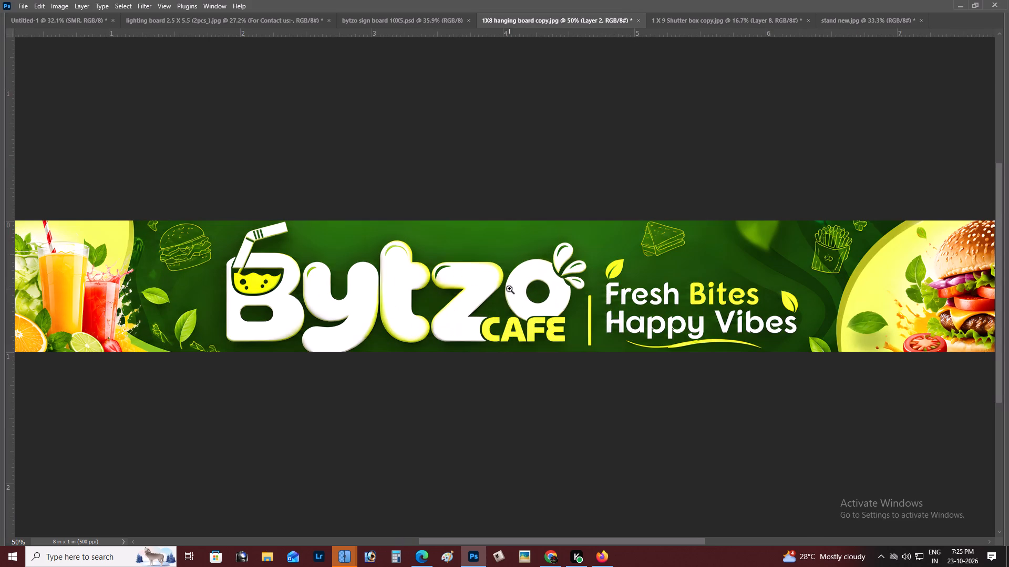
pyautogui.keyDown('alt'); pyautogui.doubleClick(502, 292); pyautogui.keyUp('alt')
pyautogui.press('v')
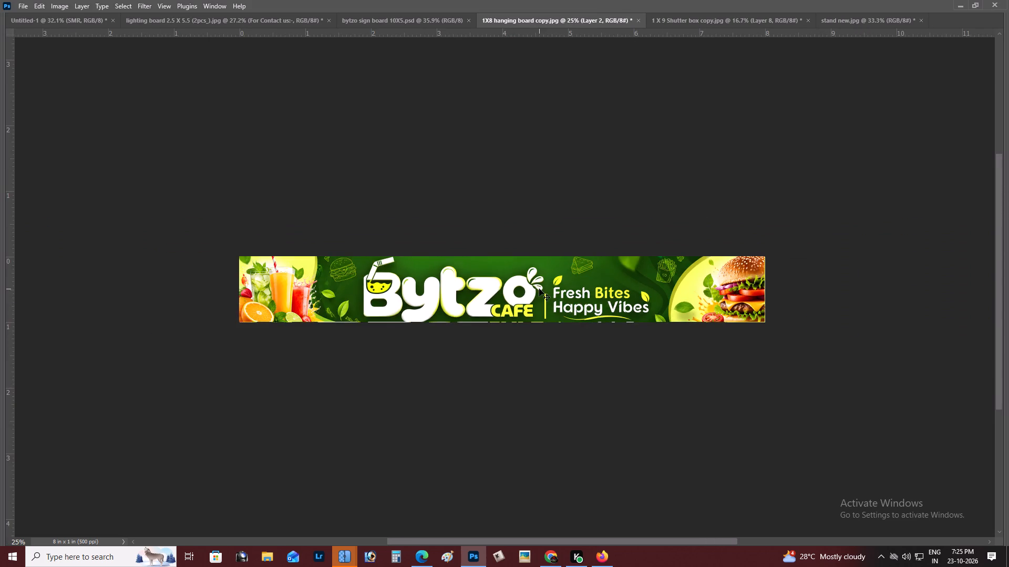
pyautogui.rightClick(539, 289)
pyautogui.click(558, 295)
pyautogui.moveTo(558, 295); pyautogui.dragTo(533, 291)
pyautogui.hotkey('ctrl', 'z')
# Scale Layer 1 and Layer 2 together down to about 7.74 in wide on the hanging board.
pyautogui.keyDown('shift'); pyautogui.rightClick(747, 295); pyautogui.keyUp('shift')
pyautogui.keyDown('shift'); pyautogui.click(756, 297); pyautogui.keyUp('shift')
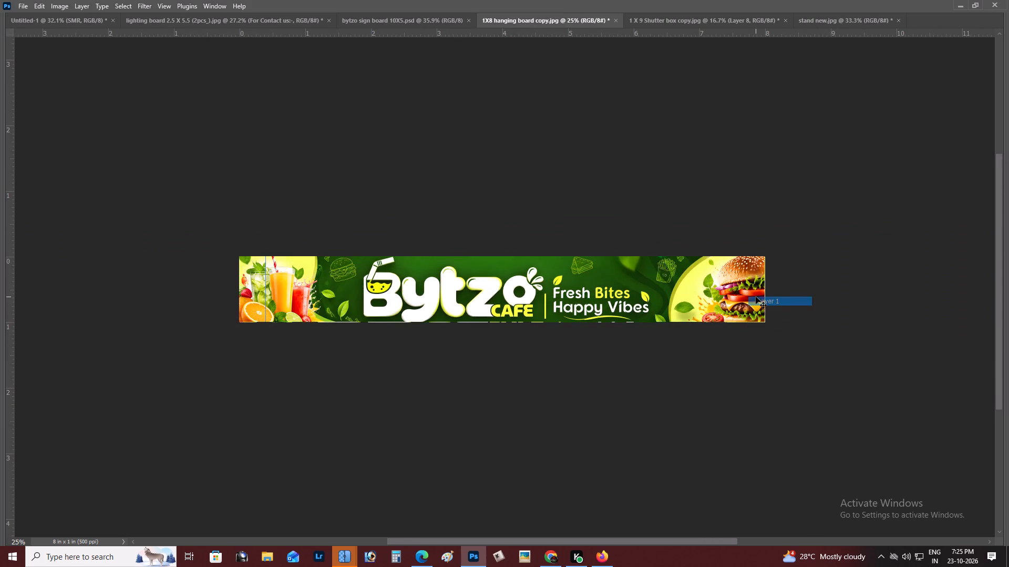
pyautogui.hotkey('ctrl', 't')
pyautogui.keyDown('alt'); pyautogui.moveTo(770, 214); pyautogui.dragTo(759, 216); pyautogui.keyUp('alt')
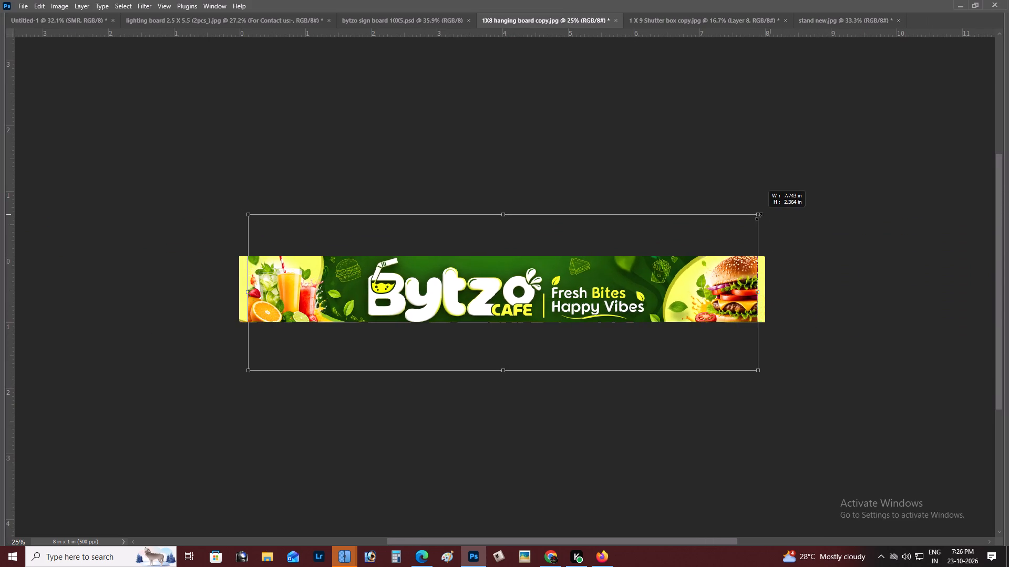
pyautogui.keyDown('alt'); pyautogui.moveTo(759, 216); pyautogui.dragTo(761, 217); pyautogui.keyUp('alt')
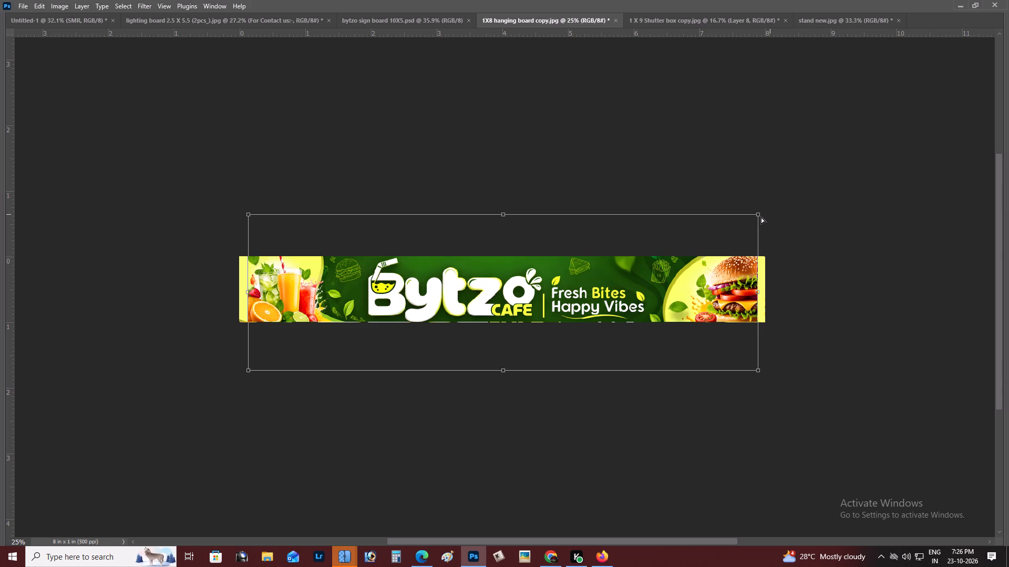
pyautogui.hotkey('ctrl', 'Return')
# Nudge Layer 2 on its own until its juice-glass end meets the banner's left edge.
pyautogui.press('z')
pyautogui.click(106, 305)
pyautogui.press('v')
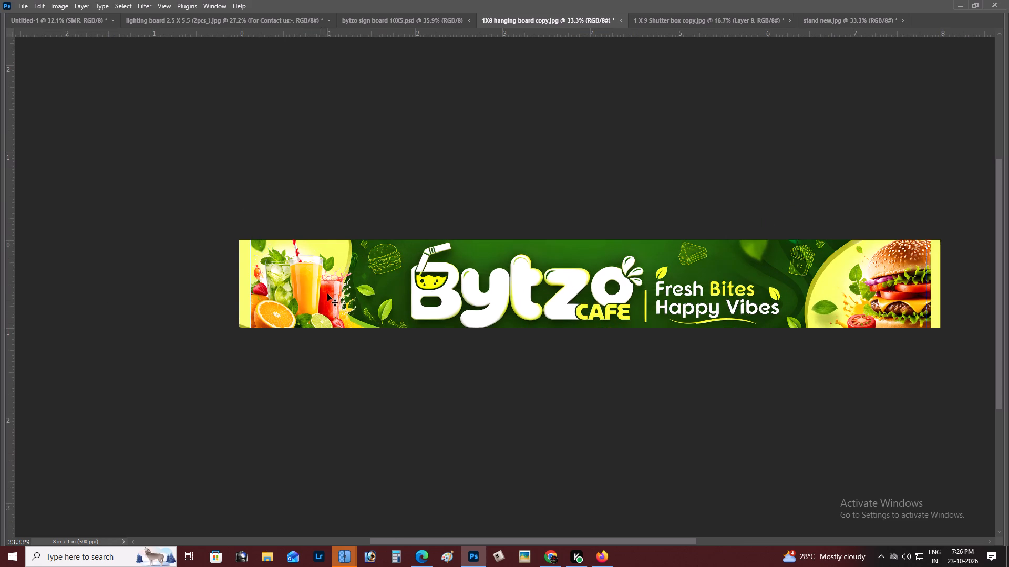
pyautogui.rightClick(327, 293)
pyautogui.click(336, 296)
pyautogui.hotkey('shift', 'Left')
pyautogui.hotkey('shift', 'Left')
pyautogui.hotkey('shift', 'Left')
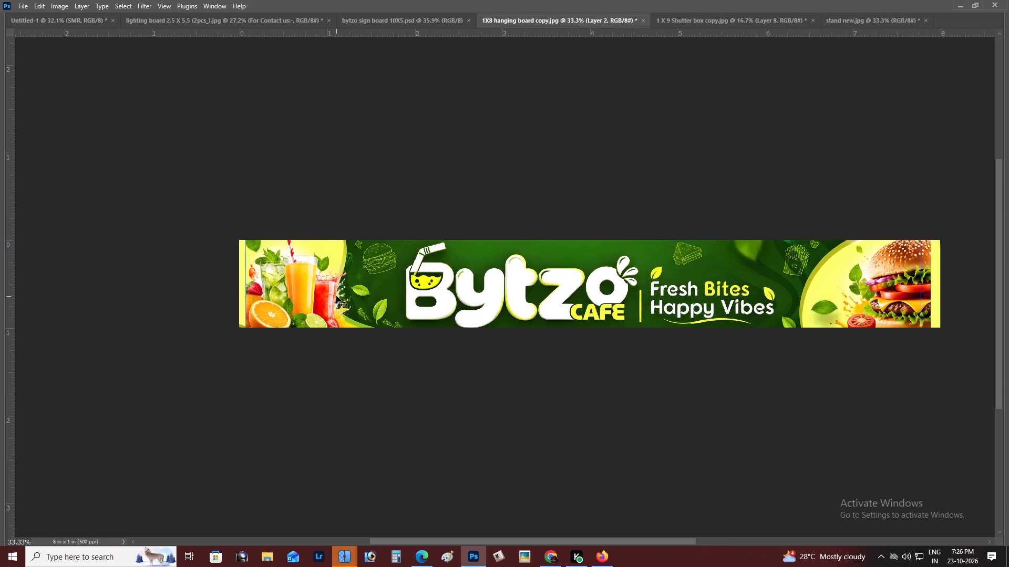
pyautogui.press('Left')
pyautogui.press('Left')
pyautogui.press('Left')
pyautogui.press('Left')
pyautogui.hotkey('shift', 'Left')
pyautogui.hotkey('shift', 'Left')
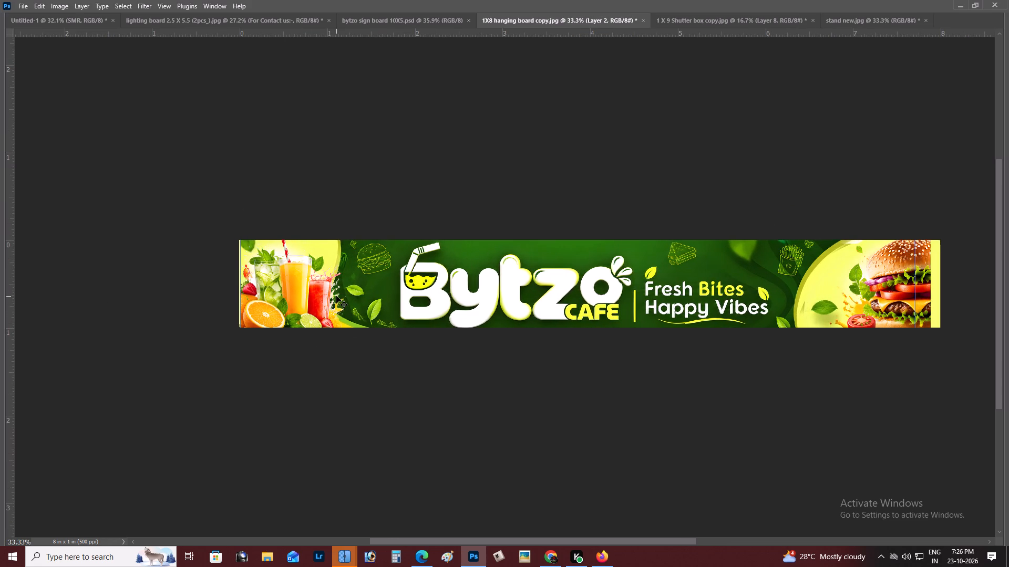
pyautogui.hotkey('shift', 'Left')
# Nudge Layer 2 slightly back to the right, leaving a narrow gap at the banner's left edge.
pyautogui.press('z')
pyautogui.keyDown('alt'); pyautogui.click(338, 296); pyautogui.keyUp('alt')
pyautogui.press('space')
pyautogui.moveTo(553, 271); pyautogui.dragTo(542, 274)
pyautogui.press('z')
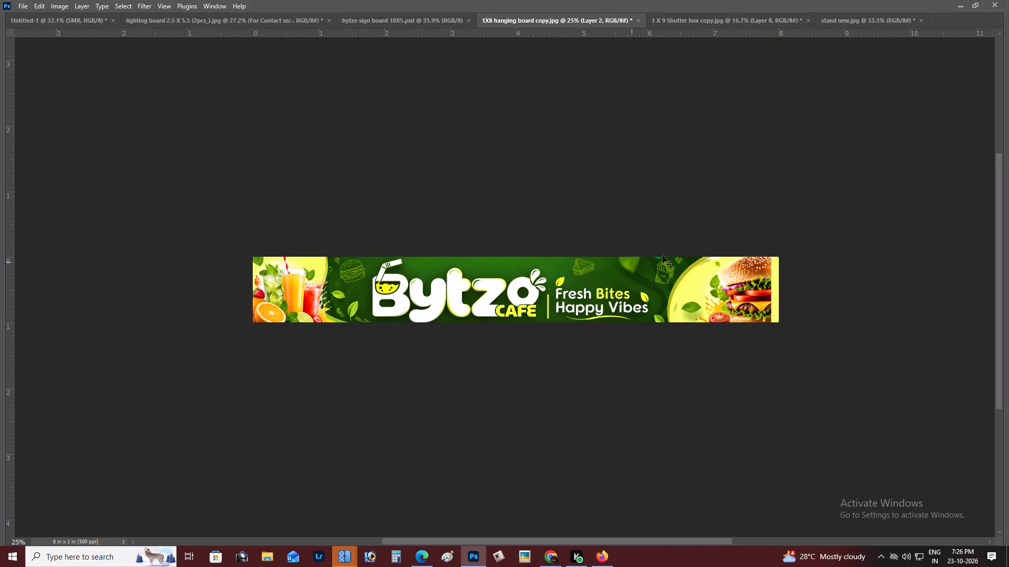
pyautogui.doubleClick(685, 250)
pyautogui.press('z')
pyautogui.click(604, 294)
pyautogui.press('v')
pyautogui.hotkey('shift', 'Right')
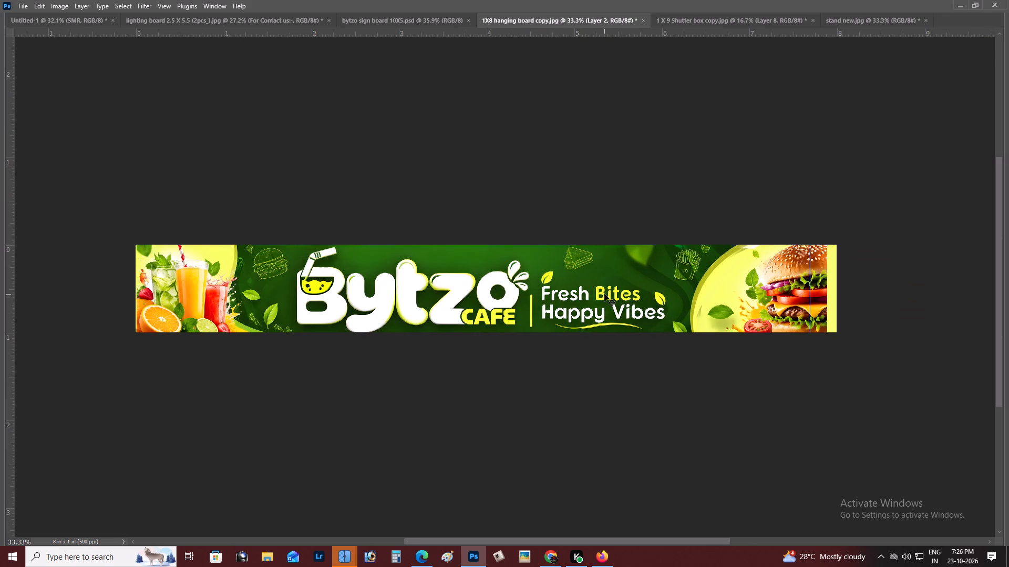
pyautogui.hotkey('shift', 'Right')
pyautogui.hotkey('shift', 'Right')
# Select the narrow strip at Layer 2's left end, stretch it out to the banner's left edge, and deselect.
pyautogui.press('z')
pyautogui.click(91, 295)
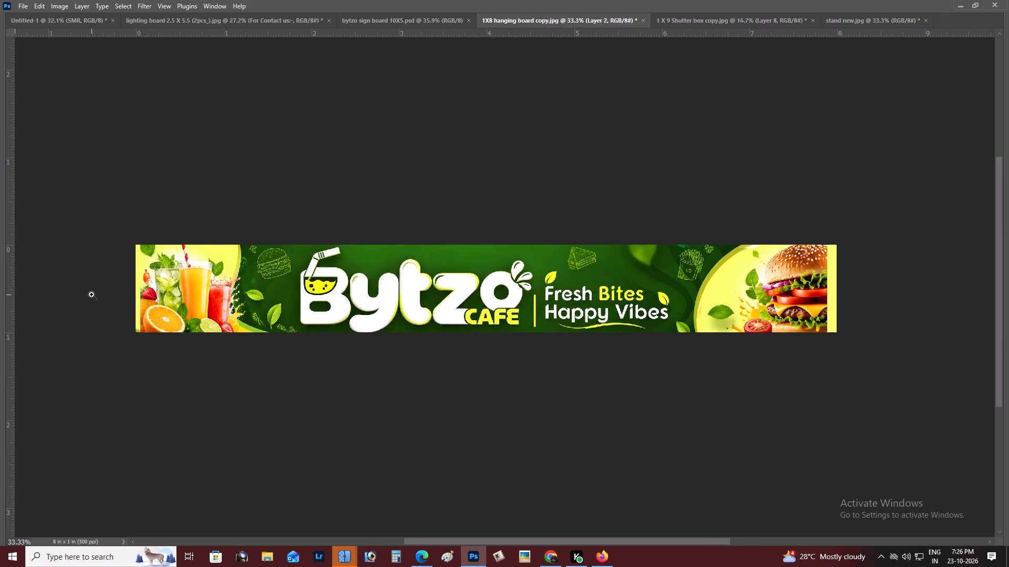
pyautogui.press('space')
pyautogui.moveTo(95, 295); pyautogui.dragTo(118, 295)
pyautogui.press('m')
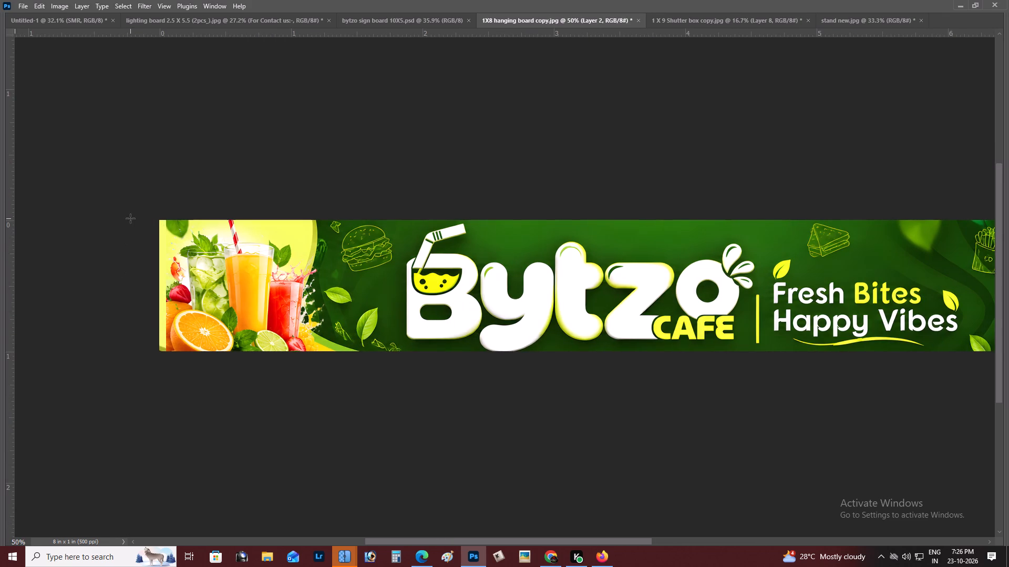
pyautogui.moveTo(87, 167); pyautogui.dragTo(175, 412)
pyautogui.press('v')
pyautogui.rightClick(243, 295)
pyautogui.moveTo(245, 294); pyautogui.dragTo(254, 298)
pyautogui.rightClick(254, 298)
pyautogui.click(273, 306)
pyautogui.hotkey('ctrl', 't')
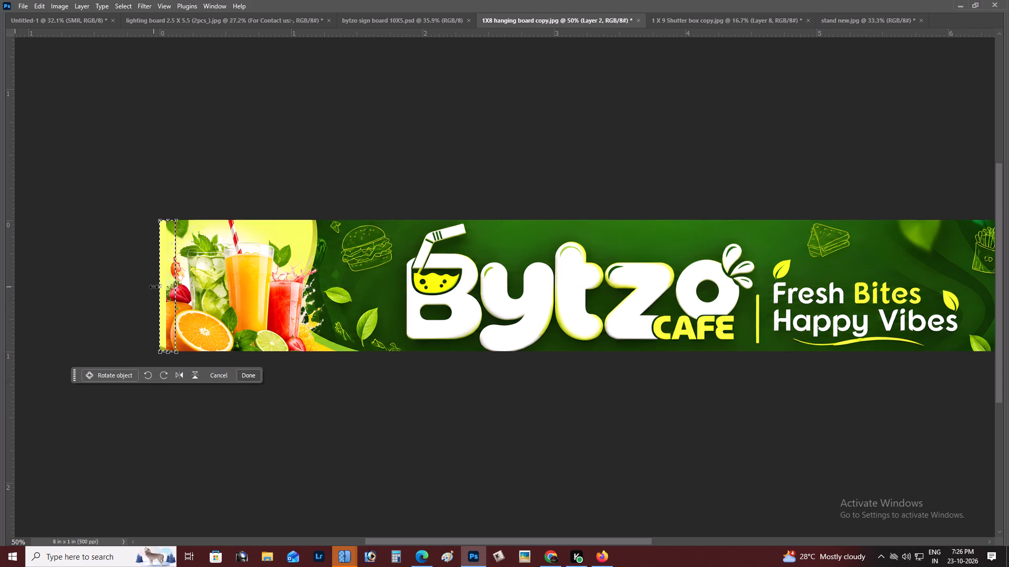
pyautogui.keyDown('shift'); pyautogui.moveTo(153, 287); pyautogui.dragTo(142, 284); pyautogui.keyUp('shift')
pyautogui.hotkey('ctrl', 'Return')
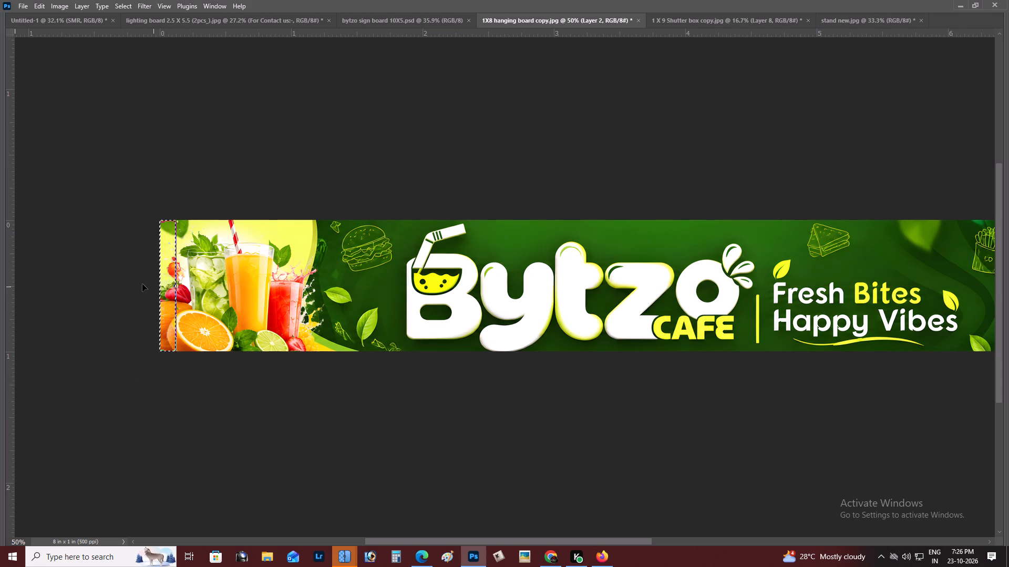
pyautogui.hotkey('ctrl', 'd')
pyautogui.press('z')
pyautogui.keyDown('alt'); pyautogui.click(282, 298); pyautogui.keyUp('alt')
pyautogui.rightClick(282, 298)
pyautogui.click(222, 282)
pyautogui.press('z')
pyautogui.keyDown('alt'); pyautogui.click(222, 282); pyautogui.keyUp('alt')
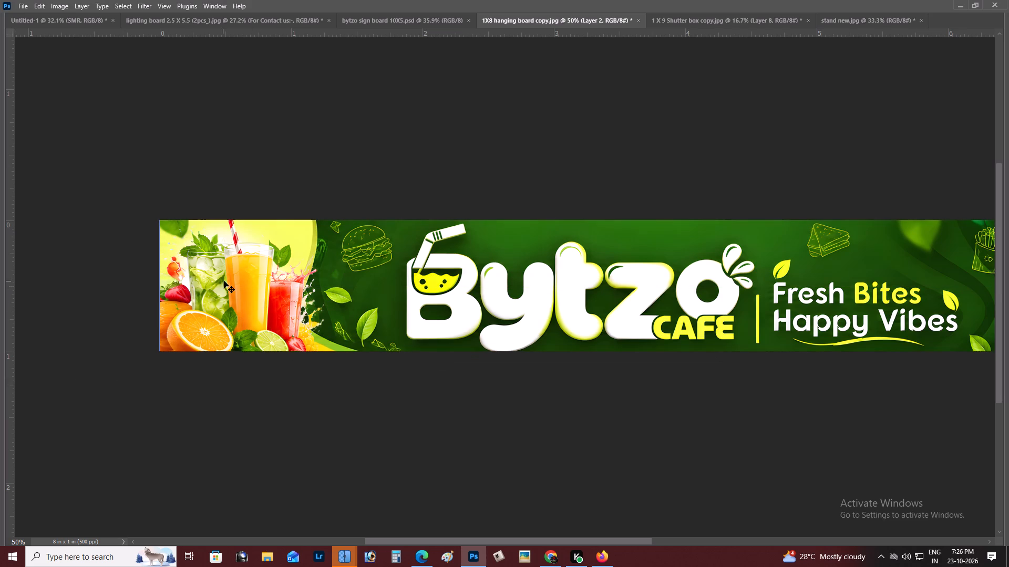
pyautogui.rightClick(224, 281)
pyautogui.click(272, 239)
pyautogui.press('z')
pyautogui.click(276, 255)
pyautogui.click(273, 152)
# Float the 1X8 hanging board document in its own window and check its image size without changing it.
pyautogui.press('Tab')
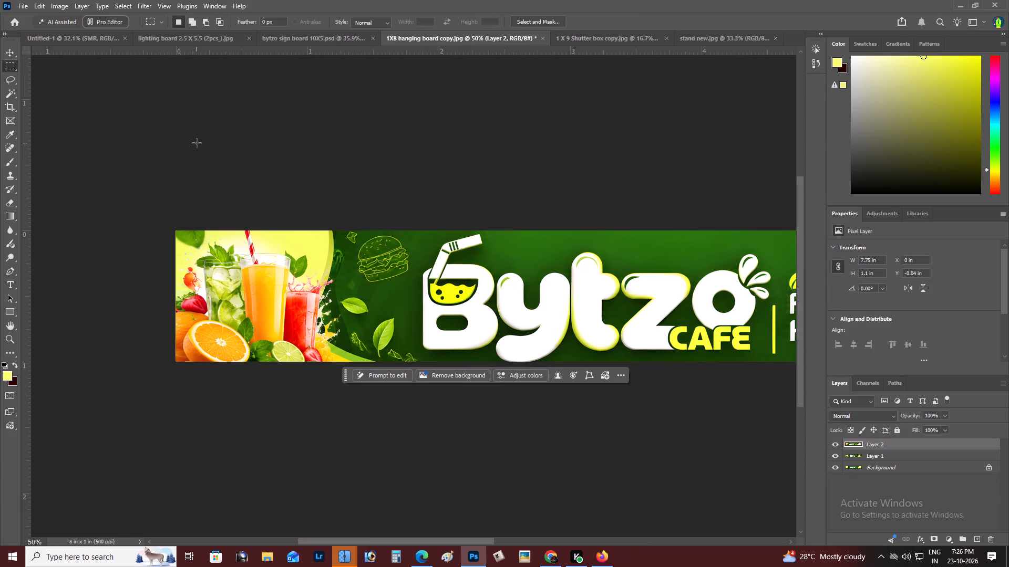
pyautogui.moveTo(504, 36); pyautogui.dragTo(483, 57)
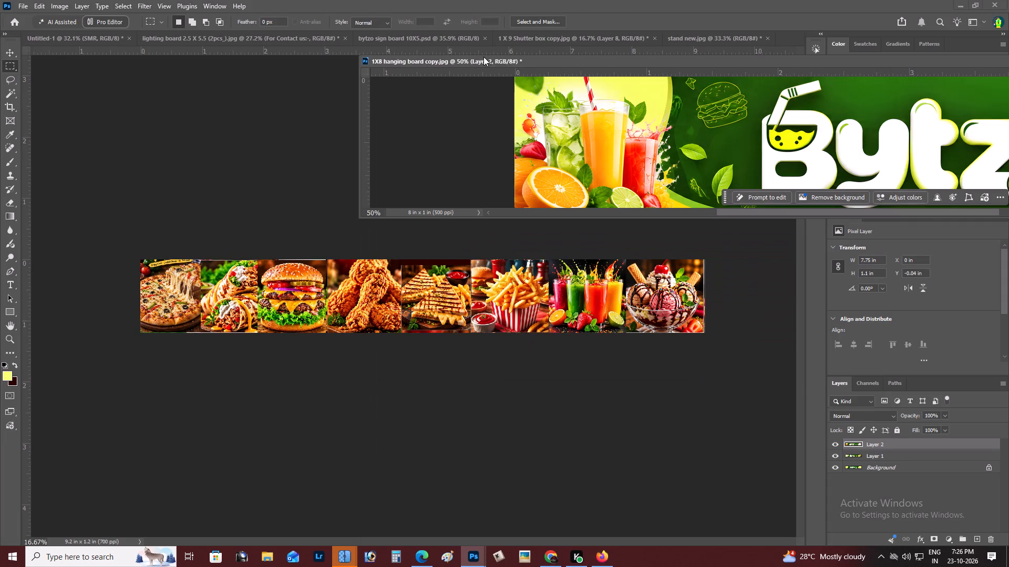
pyautogui.rightClick(490, 60)
pyautogui.click(517, 72)
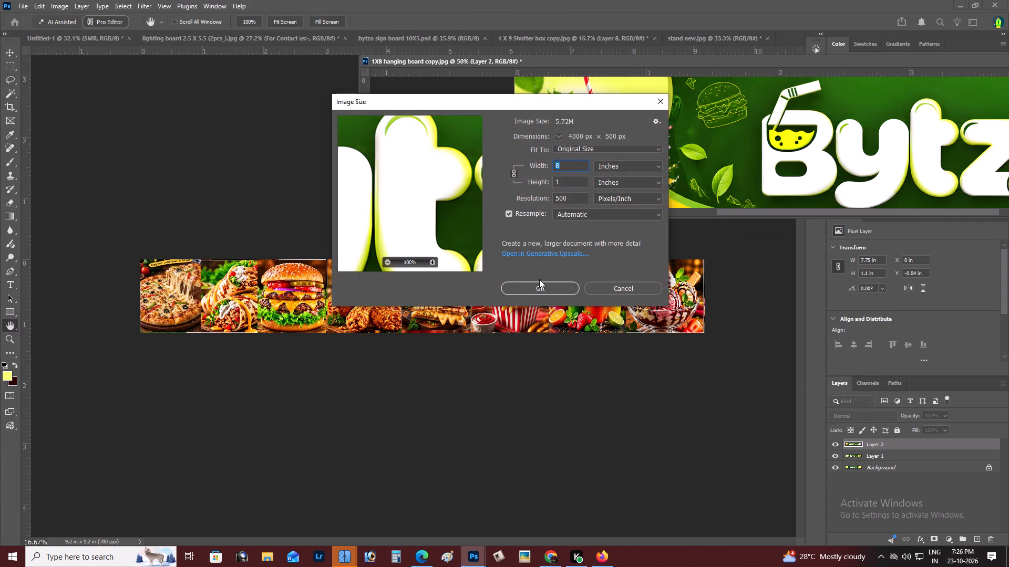
pyautogui.click(619, 292)
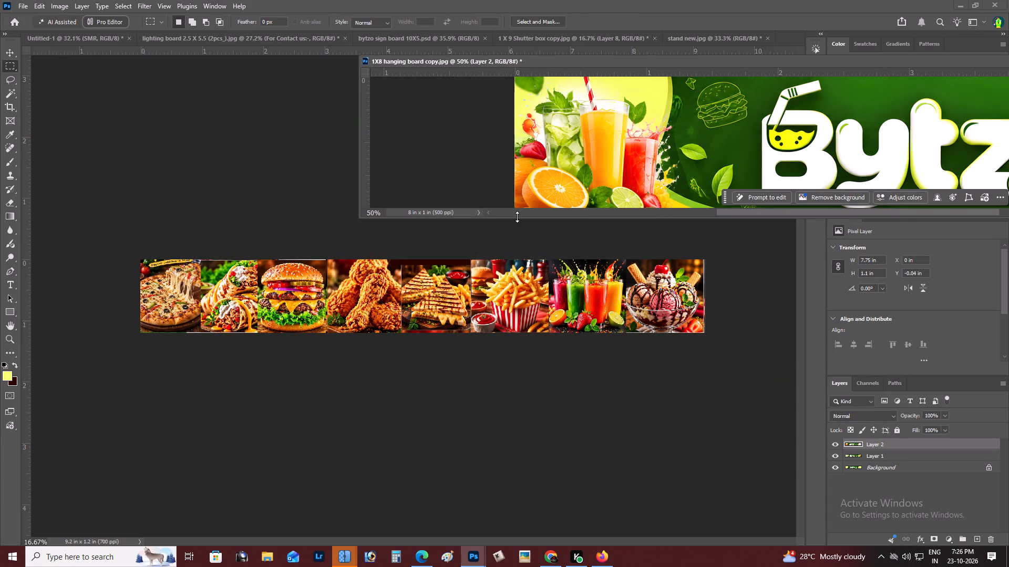
# Examine the floating hanging board banner from the juice end to the burger end, and dock it back among the open documents.
pyautogui.press('z')
pyautogui.keyDown('alt'); pyautogui.click(656, 125); pyautogui.keyUp('alt')
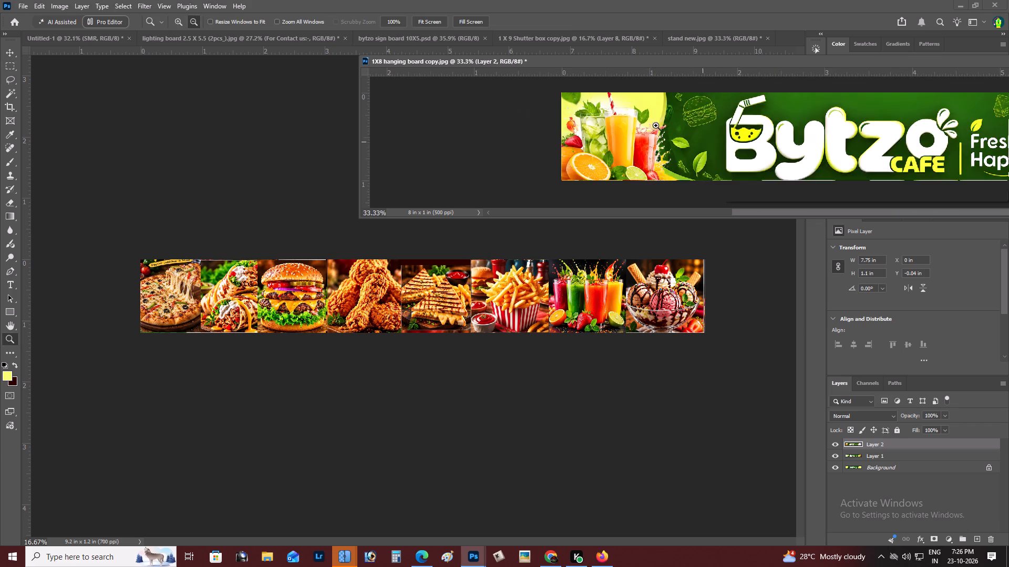
pyautogui.press('space')
pyautogui.press('space')
pyautogui.press('space')
pyautogui.press('space')
pyautogui.press('space')
pyautogui.press('space')
pyautogui.press('space')
pyautogui.press('space')
pyautogui.press('space')
pyautogui.moveTo(643, 125); pyautogui.dragTo(480, 149)
pyautogui.press('z')
pyautogui.keyDown('alt'); pyautogui.click(480, 149); pyautogui.keyUp('alt')
pyautogui.press('space')
pyautogui.moveTo(532, 156); pyautogui.dragTo(456, 152)
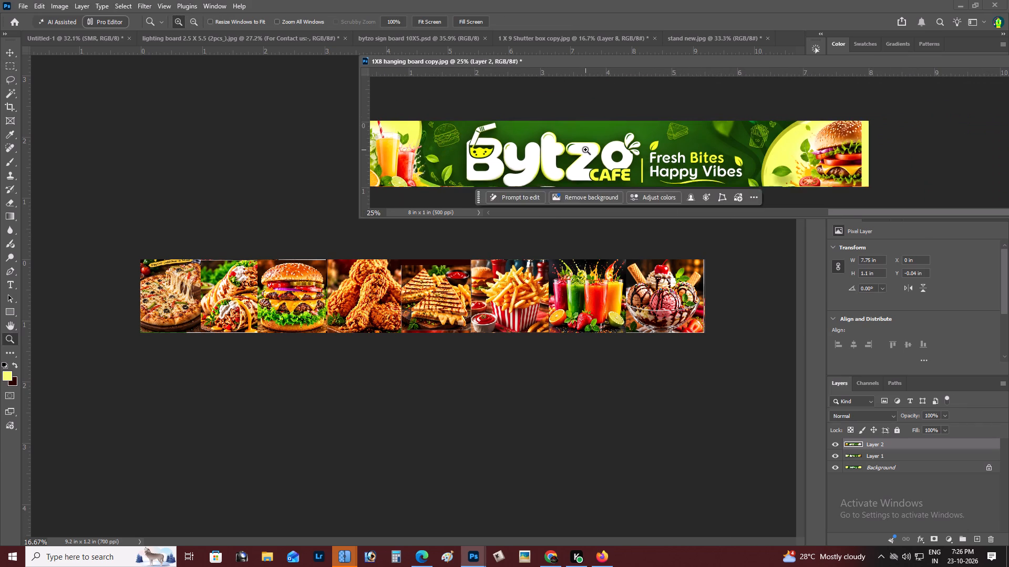
pyautogui.doubleClick(585, 150)
pyautogui.press('space')
pyautogui.press('space')
pyautogui.press('space')
pyautogui.press('space')
pyautogui.press('space')
pyautogui.press('space')
pyautogui.moveTo(643, 153); pyautogui.dragTo(417, 151)
pyautogui.press('z')
pyautogui.keyDown('alt'); pyautogui.click(701, 125); pyautogui.keyUp('alt')
pyautogui.press('space')
pyautogui.press('space')
pyautogui.press('space')
pyautogui.press('space')
pyautogui.press('space')
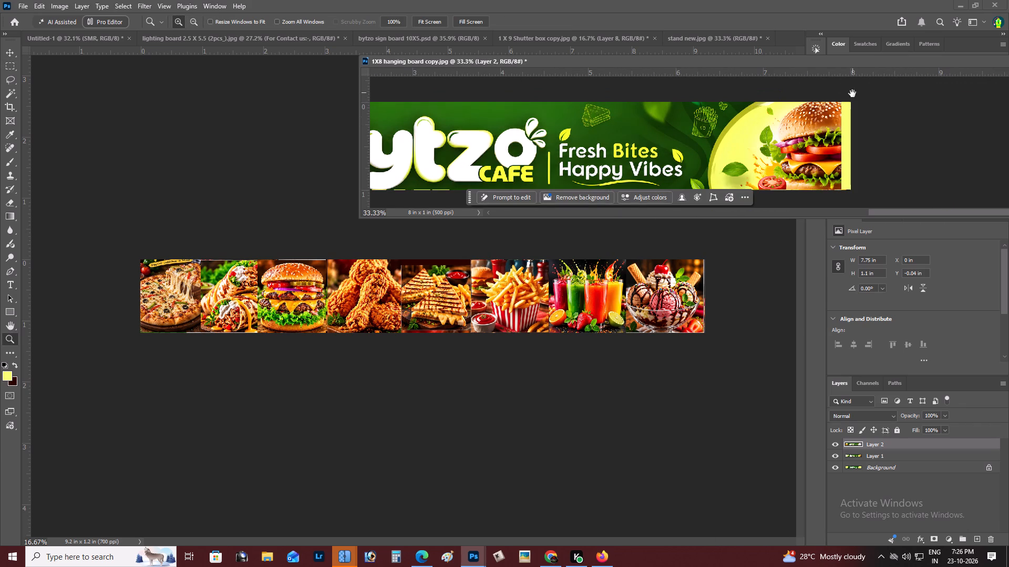
pyautogui.moveTo(855, 65); pyautogui.dragTo(637, 44)
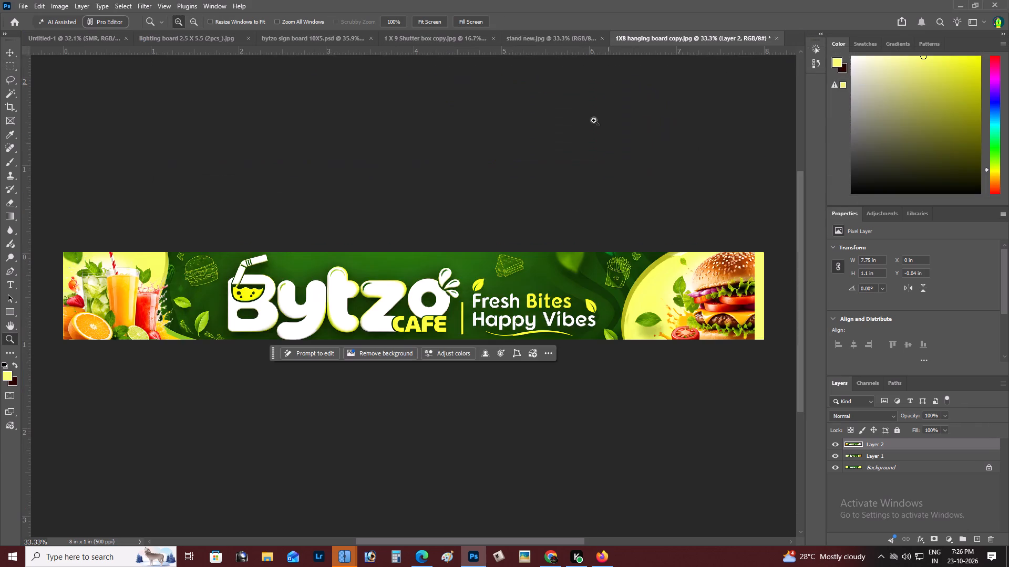
# Nudge Layer 1 right to an X position of about 0.65 in so the burger reaches the banner's right edge.
pyautogui.press('z')
pyautogui.keyDown('alt'); pyautogui.click(585, 269); pyautogui.keyUp('alt')
pyautogui.press('space')
pyautogui.moveTo(644, 295); pyautogui.dragTo(585, 284)
pyautogui.press('z')
pyautogui.click(624, 287)
pyautogui.doubleClick(629, 287)
pyautogui.press('space')
pyautogui.moveTo(629, 287); pyautogui.dragTo(588, 288)
pyautogui.press('v')
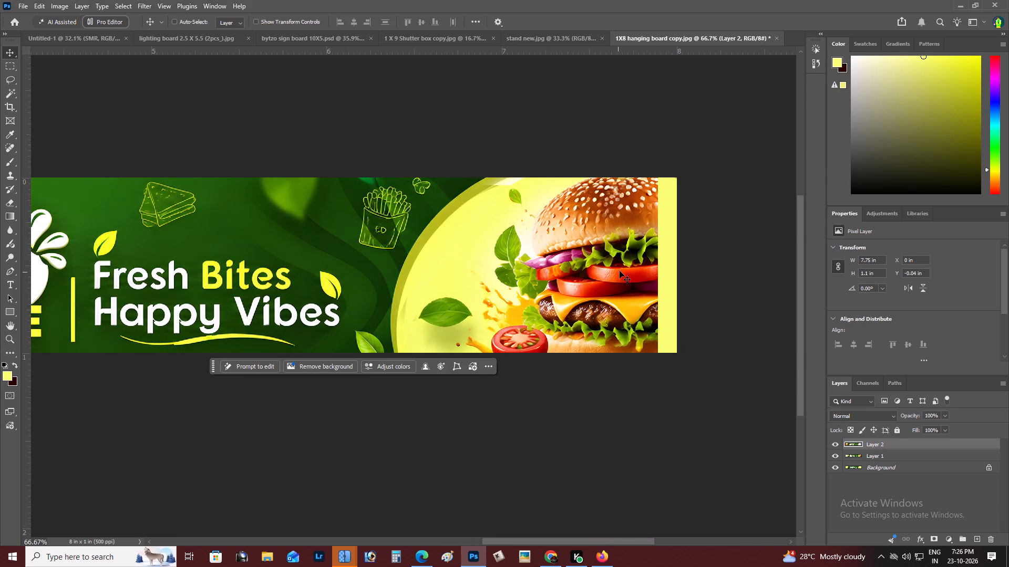
pyautogui.rightClick(617, 256)
pyautogui.click(633, 261)
pyautogui.press('Right')
pyautogui.press('Right')
pyautogui.press('Right')
pyautogui.press('Right')
pyautogui.press('Right')
pyautogui.press('Right')
pyautogui.press('Right')
pyautogui.press('Right')
pyautogui.press('Right')
pyautogui.press('Right')
pyautogui.press('Right')
pyautogui.press('Right')
pyautogui.press('Right')
pyautogui.press('Right')
pyautogui.press('Right')
pyautogui.press('Right')
pyautogui.press('Right')
pyautogui.press('Right')
pyautogui.press('Right')
pyautogui.press('Right')
pyautogui.press('Right')
pyautogui.press('Right')
pyautogui.press('Right')
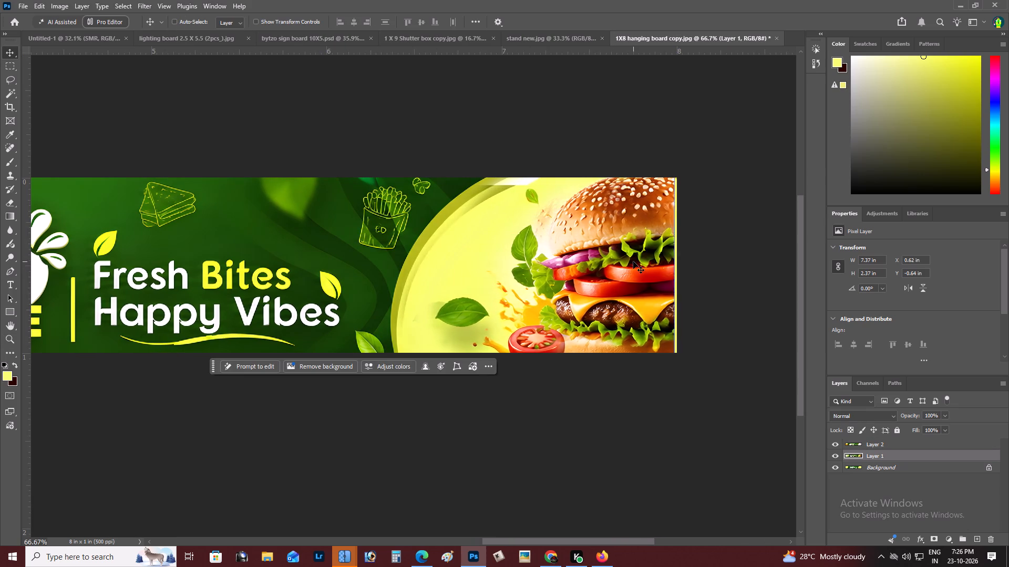
# Fine-tune Layer 1's vertical position to a Y of about -0.65 in.
pyautogui.press('Up')
pyautogui.press('Up')
pyautogui.press('Up')
pyautogui.press('Up')
pyautogui.press('Down')
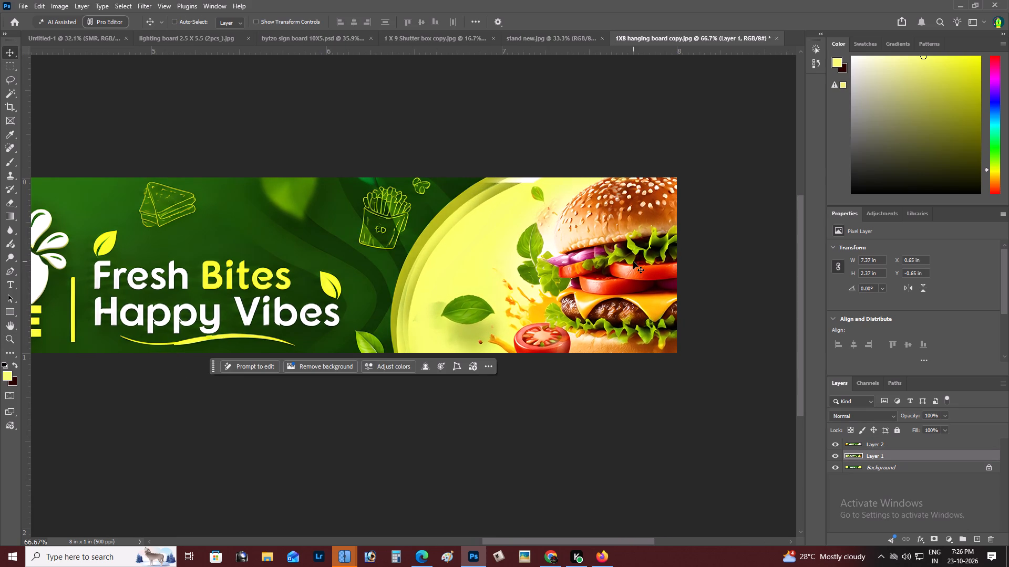
pyautogui.press('Up')
pyautogui.press('Up')
pyautogui.press('Up')
pyautogui.press('Down')
pyautogui.press('Down')
pyautogui.press('Down')
pyautogui.press('Down')
pyautogui.press('Down')
pyautogui.press('Down')
pyautogui.press('Down')
# Erase Layer 1 along the upper left rim of the yellow circle beside the burger to blend the layers.
pyautogui.press('e')
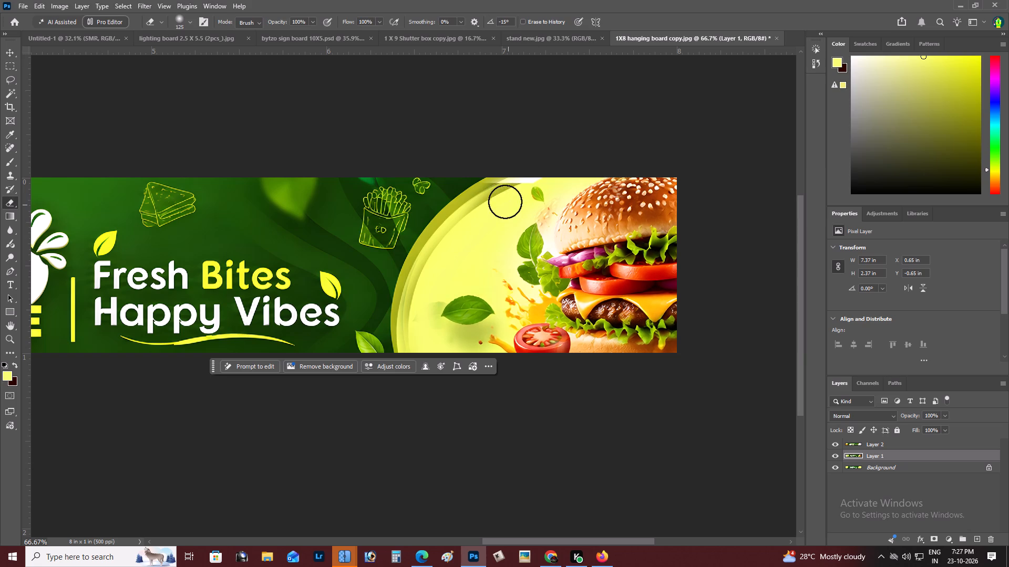
pyautogui.click(504, 189)
pyautogui.moveTo(504, 188); pyautogui.dragTo(423, 281)
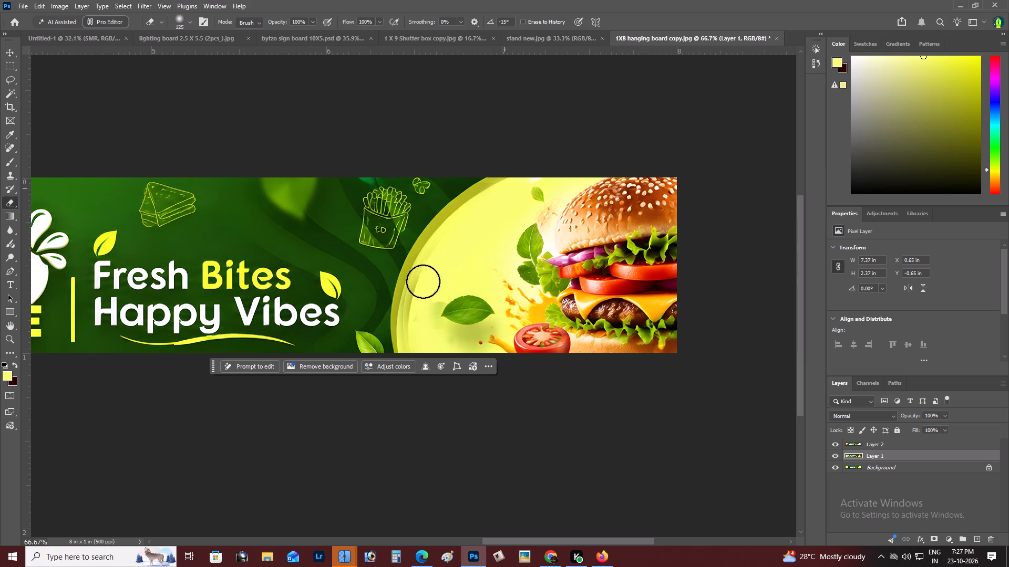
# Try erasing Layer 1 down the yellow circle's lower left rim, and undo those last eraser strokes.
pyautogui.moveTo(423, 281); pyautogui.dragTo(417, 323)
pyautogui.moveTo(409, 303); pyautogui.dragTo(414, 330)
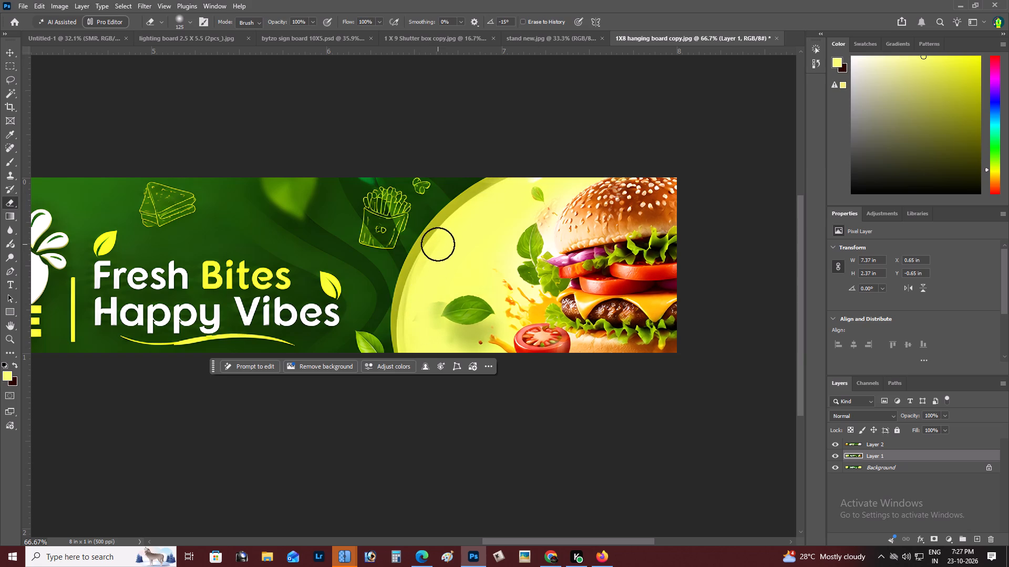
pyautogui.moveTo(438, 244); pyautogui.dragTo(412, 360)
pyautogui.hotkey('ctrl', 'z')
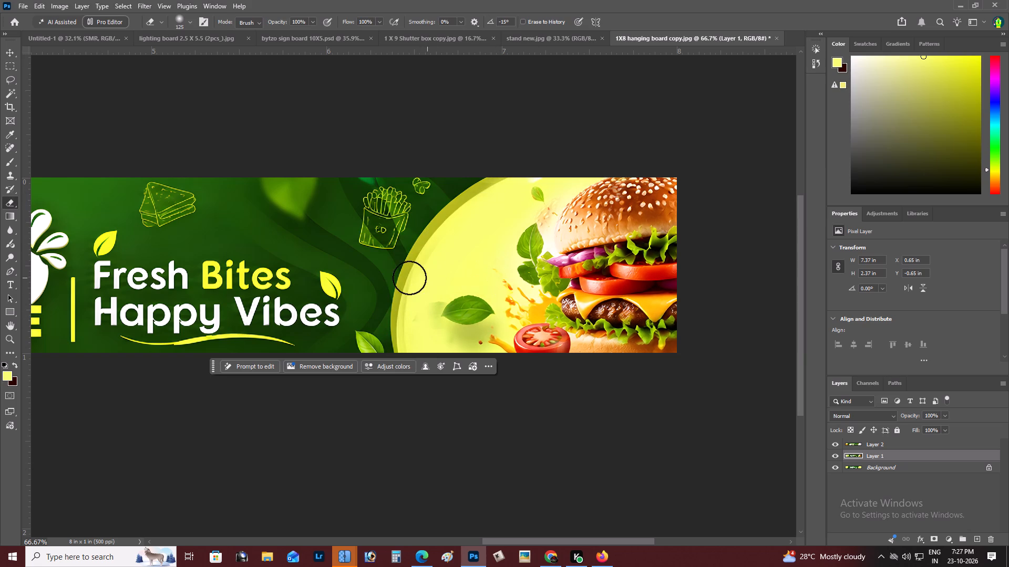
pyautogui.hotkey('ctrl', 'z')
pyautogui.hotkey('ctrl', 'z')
# Erase Layer 1's leftovers along the yellow circle's left rim from top to bottom, reducing the eraser to 80 px partway.
pyautogui.moveTo(501, 191); pyautogui.dragTo(476, 211)
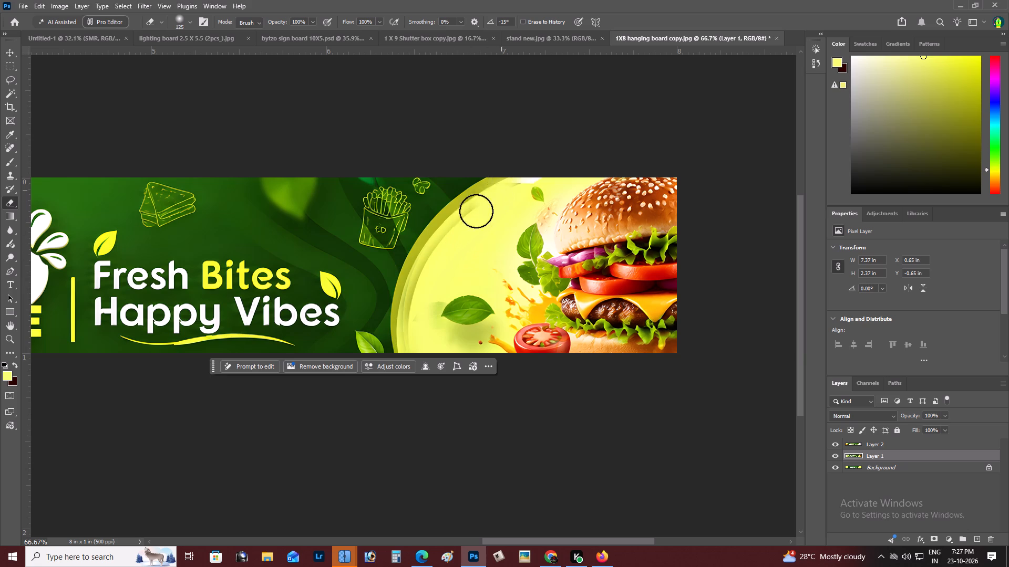
pyautogui.moveTo(476, 211); pyautogui.dragTo(509, 178)
pyautogui.press('[')
pyautogui.press('[')
pyautogui.press('[')
pyautogui.moveTo(468, 217); pyautogui.dragTo(432, 259)
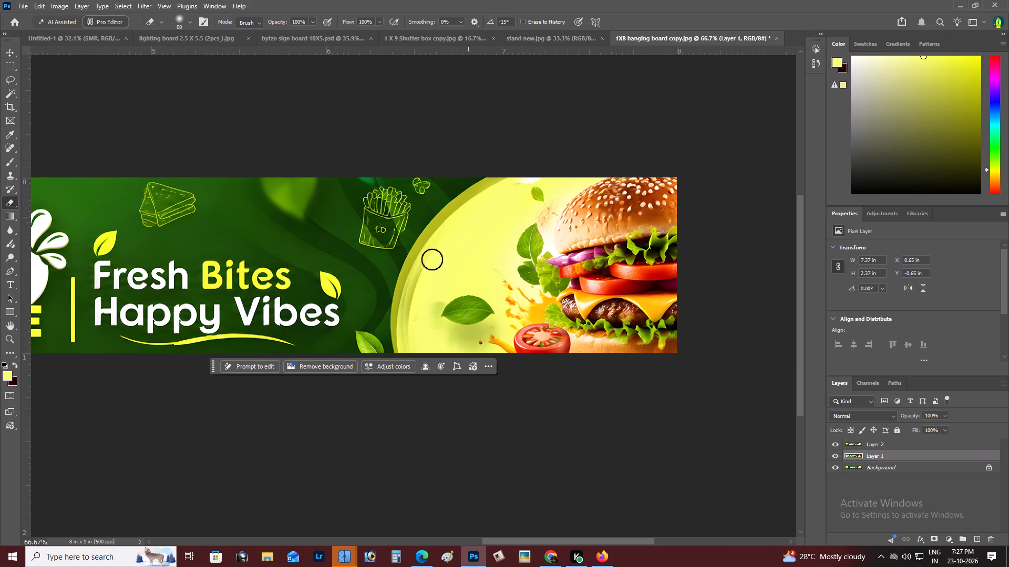
pyautogui.moveTo(432, 259); pyautogui.dragTo(414, 344)
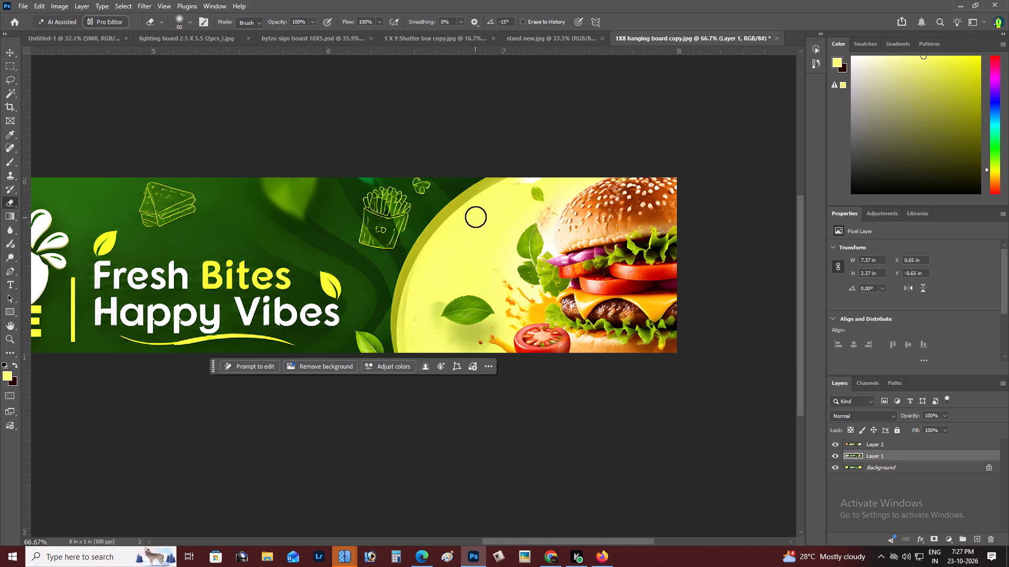
# Sample the circle's yellow and brush it over the white patch at its top edge and the area beside the lower leaf.
pyautogui.press('i')
pyautogui.click(487, 211)
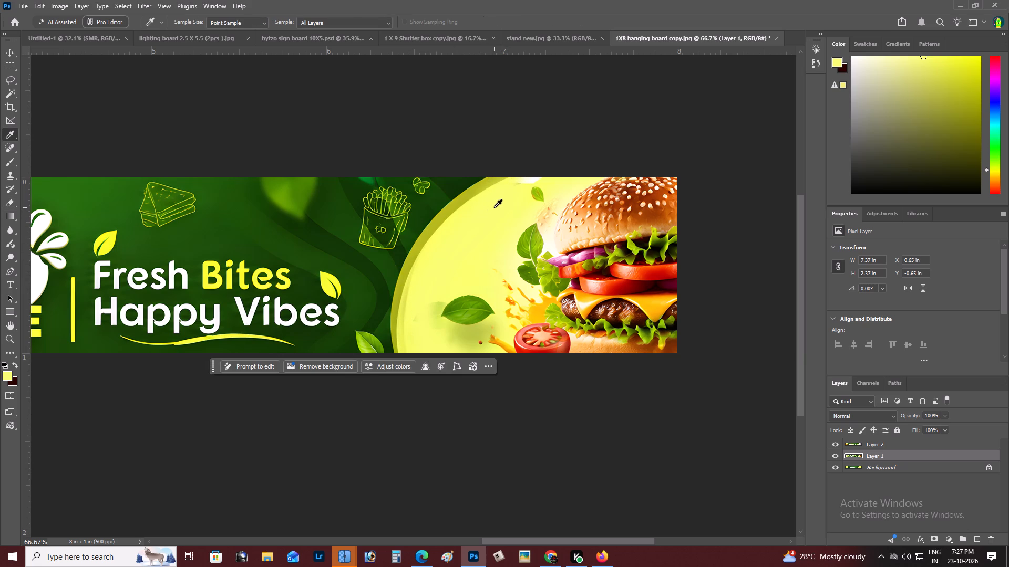
pyautogui.press('b')
pyautogui.moveTo(517, 178); pyautogui.dragTo(547, 169)
pyautogui.moveTo(426, 298); pyautogui.dragTo(426, 310)
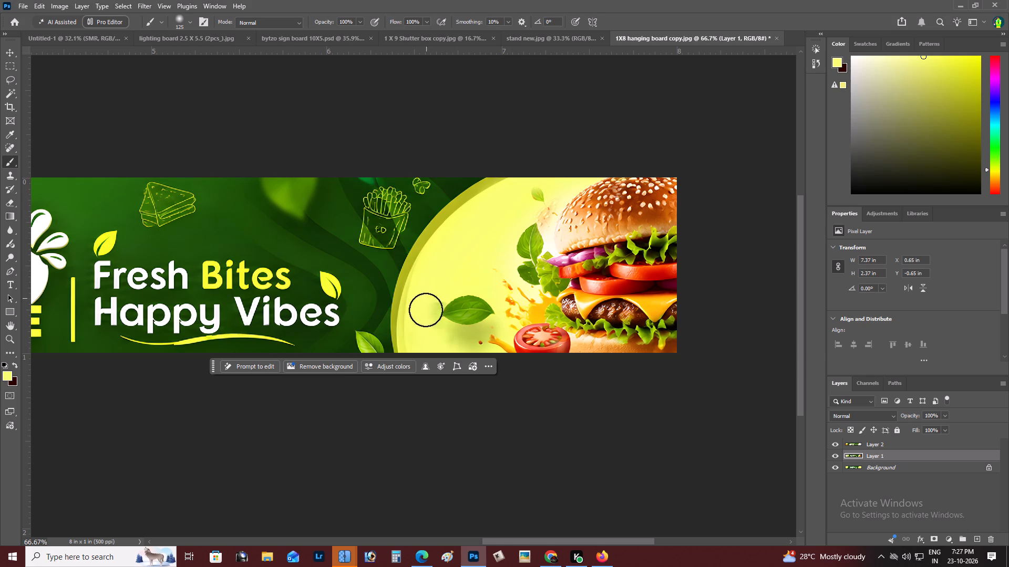
pyautogui.moveTo(426, 310); pyautogui.dragTo(424, 319)
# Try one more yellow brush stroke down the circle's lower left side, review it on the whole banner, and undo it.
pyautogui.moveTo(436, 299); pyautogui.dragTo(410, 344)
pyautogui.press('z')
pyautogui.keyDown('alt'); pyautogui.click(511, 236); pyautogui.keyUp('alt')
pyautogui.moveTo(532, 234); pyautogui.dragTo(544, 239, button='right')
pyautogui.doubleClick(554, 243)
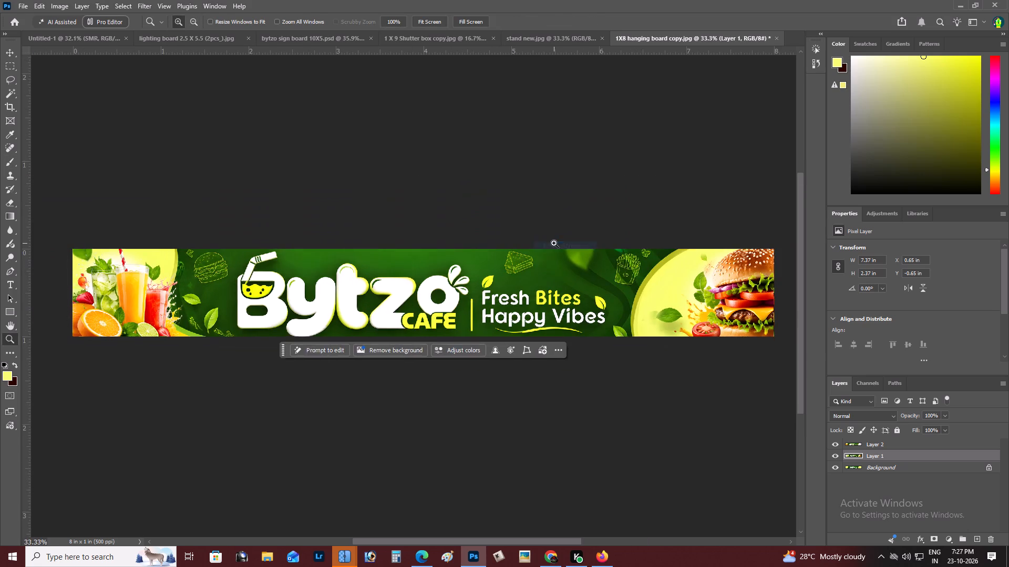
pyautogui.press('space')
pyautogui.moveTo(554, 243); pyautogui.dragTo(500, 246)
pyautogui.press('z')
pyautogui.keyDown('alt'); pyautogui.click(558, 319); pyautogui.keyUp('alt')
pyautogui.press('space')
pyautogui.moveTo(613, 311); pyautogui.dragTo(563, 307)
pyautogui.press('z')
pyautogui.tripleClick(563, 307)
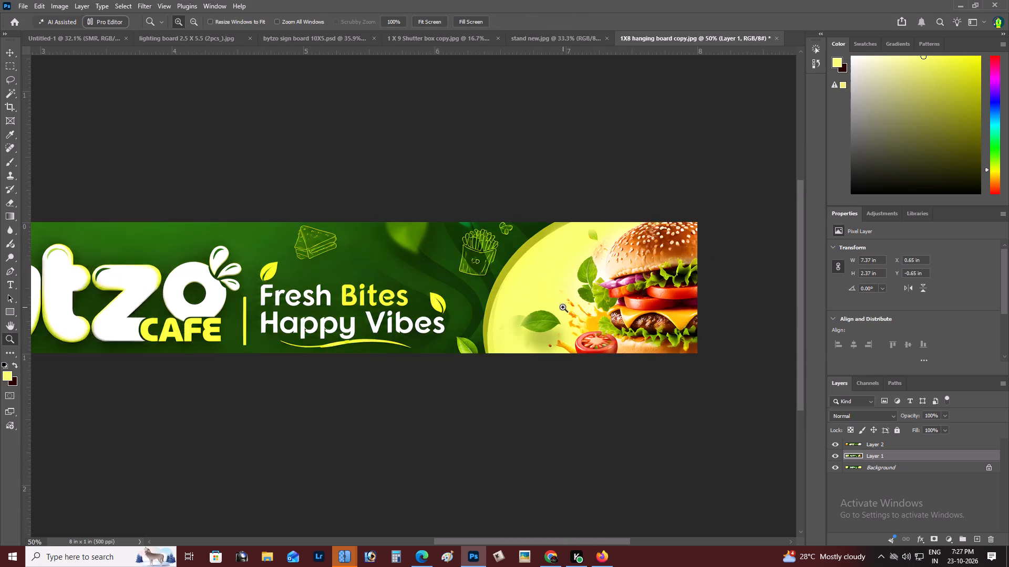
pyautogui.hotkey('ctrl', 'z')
# Clone the green leaf in the yellow circle into the empty area directly above it on Layer 1.
pyautogui.press('s')
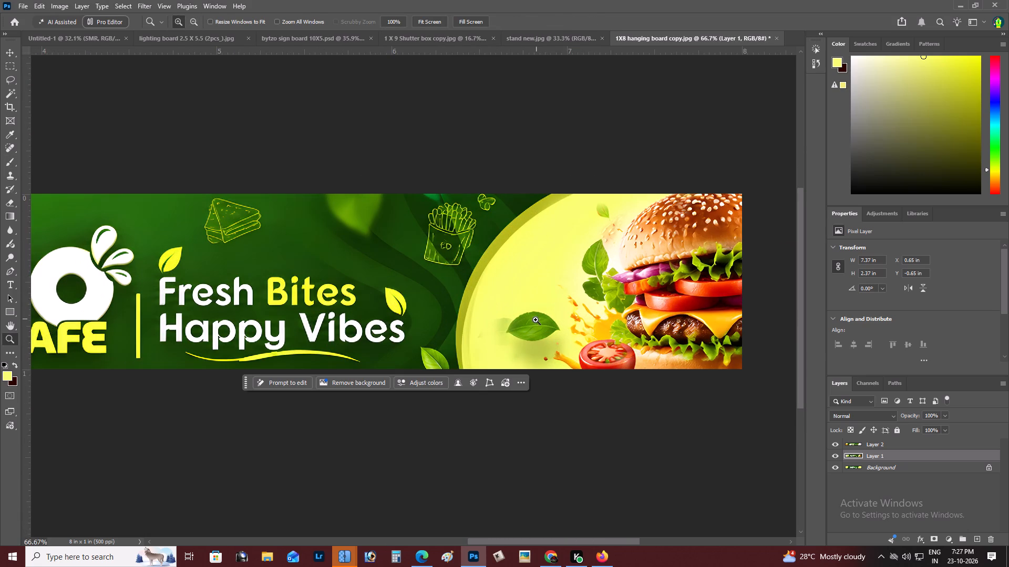
pyautogui.keyDown('alt'); pyautogui.click(532, 320); pyautogui.keyUp('alt')
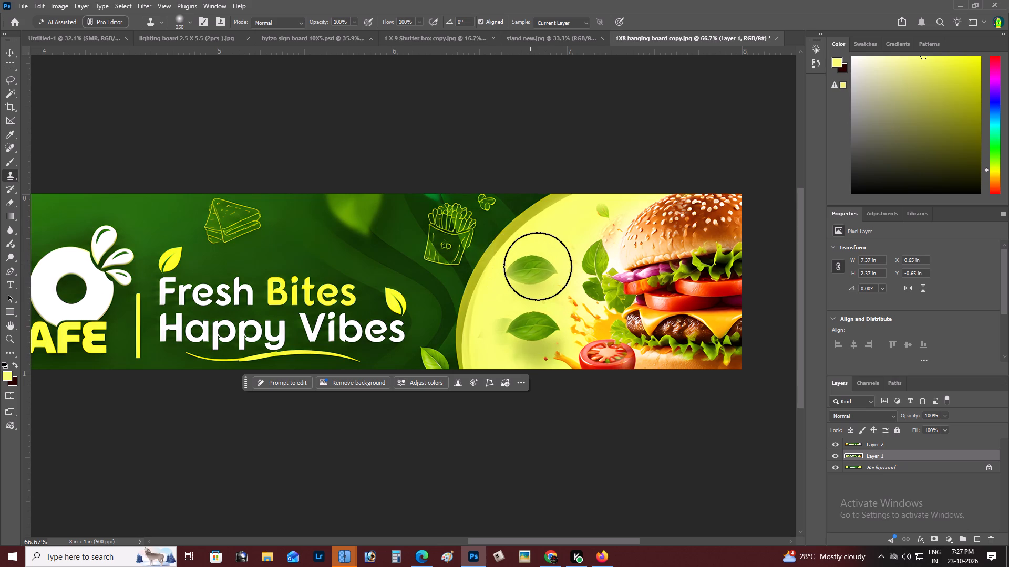
pyautogui.click(538, 266)
# Examine the cloned leaf and the burger end up close, and review the whole hanging board banner.
pyautogui.press('z')
pyautogui.keyDown('alt'); pyautogui.click(582, 266); pyautogui.keyUp('alt')
pyautogui.rightClick(643, 258)
pyautogui.click(655, 264)
pyautogui.press('space')
pyautogui.moveTo(655, 264); pyautogui.dragTo(563, 259)
pyautogui.press('z')
pyautogui.click(563, 292)
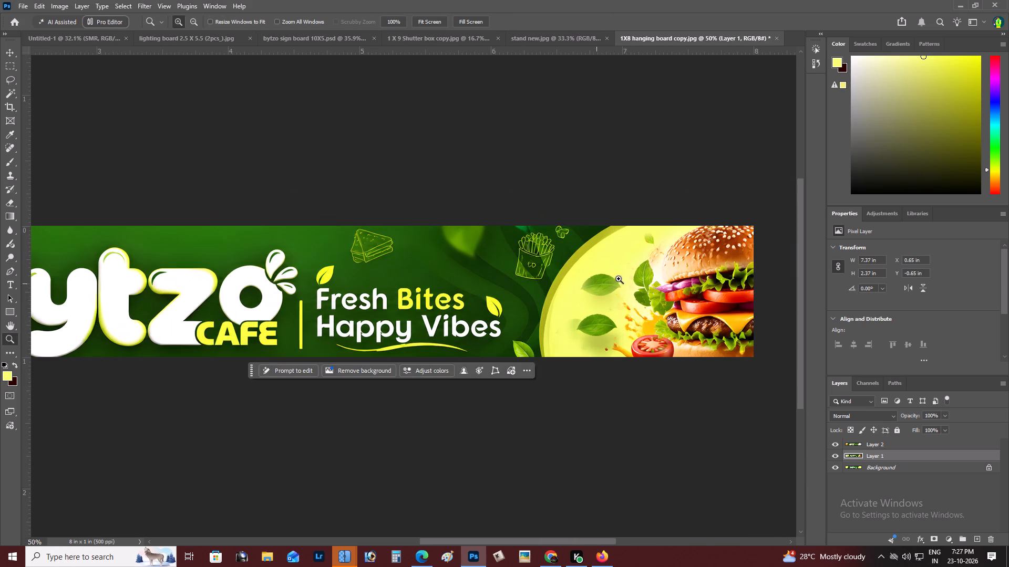
pyautogui.moveTo(622, 279); pyautogui.dragTo(627, 280, button='right')
pyautogui.doubleClick(637, 283)
pyautogui.press('space')
pyautogui.moveTo(637, 283); pyautogui.dragTo(625, 284)
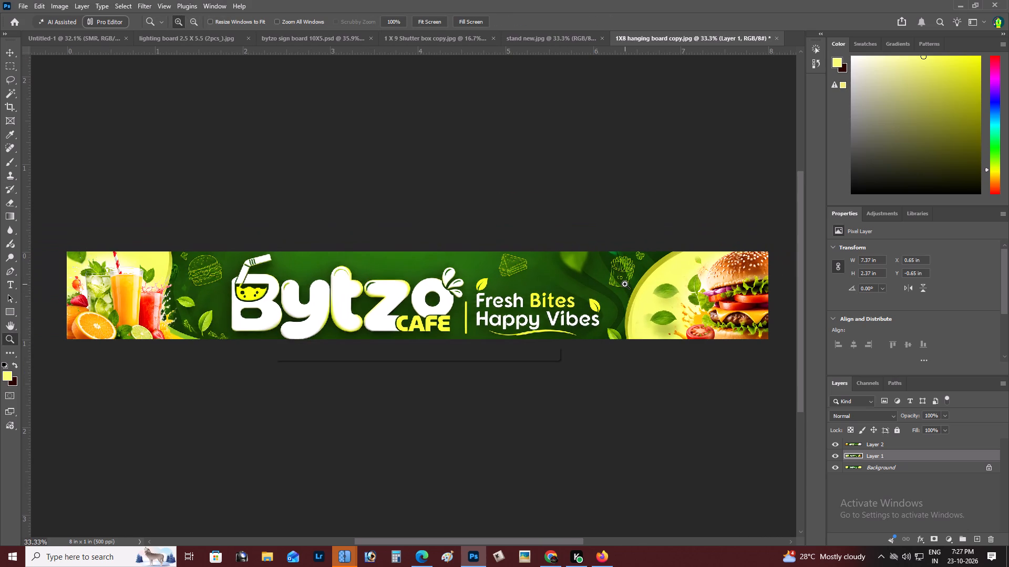
pyautogui.keyDown('alt'); pyautogui.click(420, 301); pyautogui.keyUp('alt')
pyautogui.press('space')
pyautogui.press('space')
pyautogui.press('space')
pyautogui.press('space')
pyautogui.press('space')
pyautogui.press('space')
pyautogui.press('space')
pyautogui.press('space')
pyautogui.press('space')
pyautogui.press('space')
pyautogui.press('space')
pyautogui.press('space')
pyautogui.press('space')
pyautogui.press('space')
pyautogui.press('space')
pyautogui.press('space')
pyautogui.press('space')
pyautogui.press('space')
pyautogui.press('space')
pyautogui.press('space')
pyautogui.moveTo(420, 301); pyautogui.dragTo(418, 301)
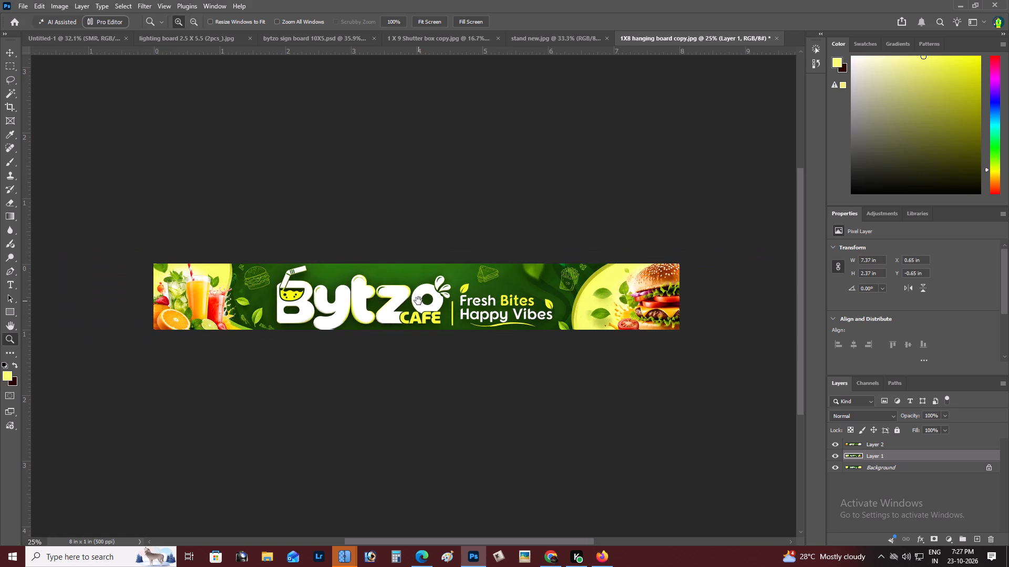
pyautogui.moveTo(418, 301); pyautogui.dragTo(431, 309)
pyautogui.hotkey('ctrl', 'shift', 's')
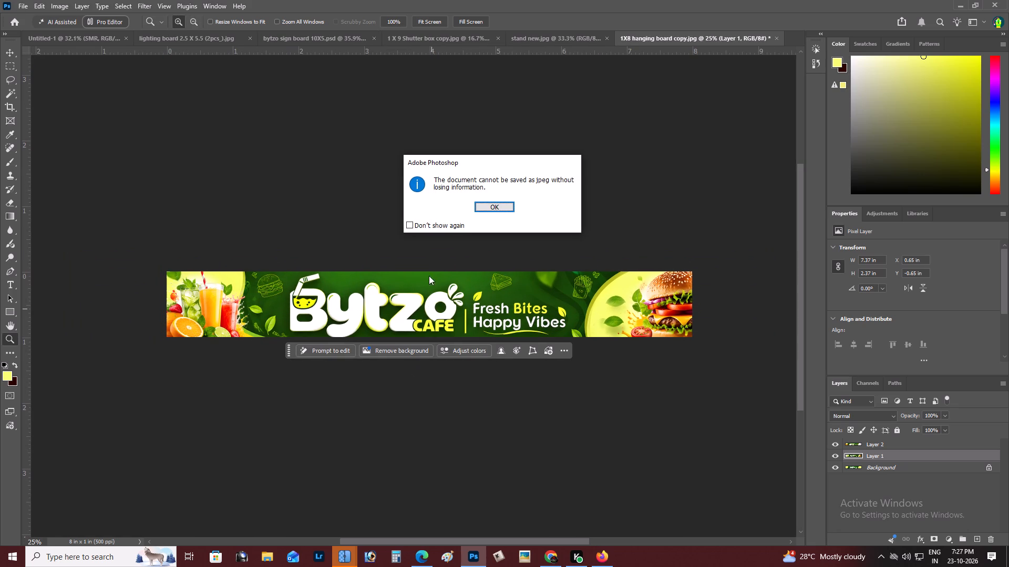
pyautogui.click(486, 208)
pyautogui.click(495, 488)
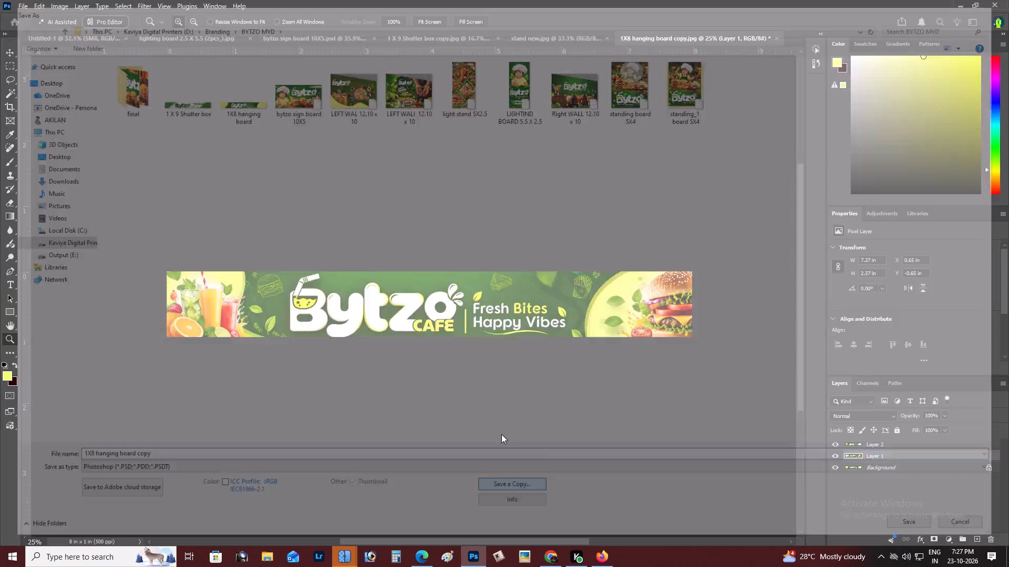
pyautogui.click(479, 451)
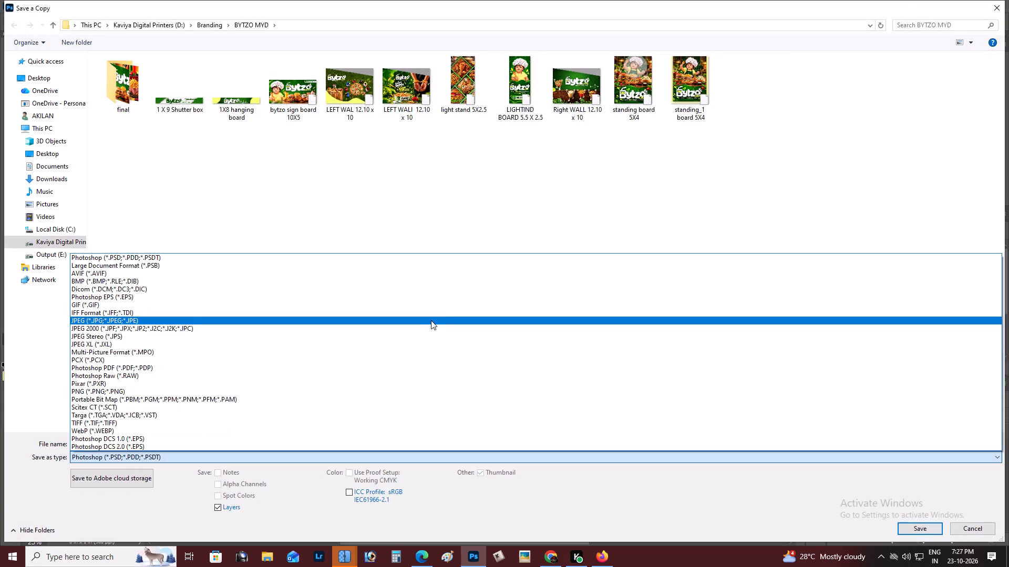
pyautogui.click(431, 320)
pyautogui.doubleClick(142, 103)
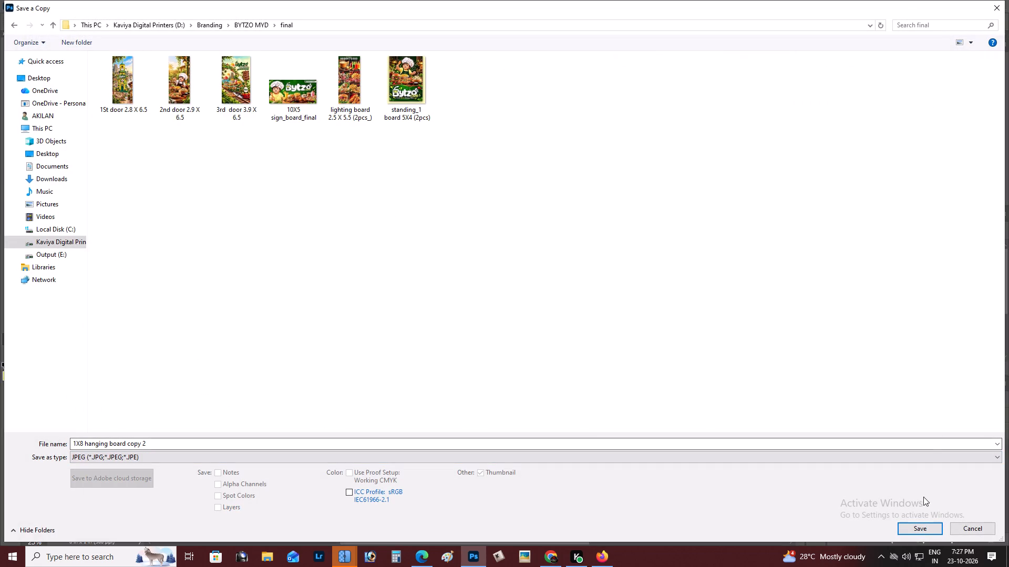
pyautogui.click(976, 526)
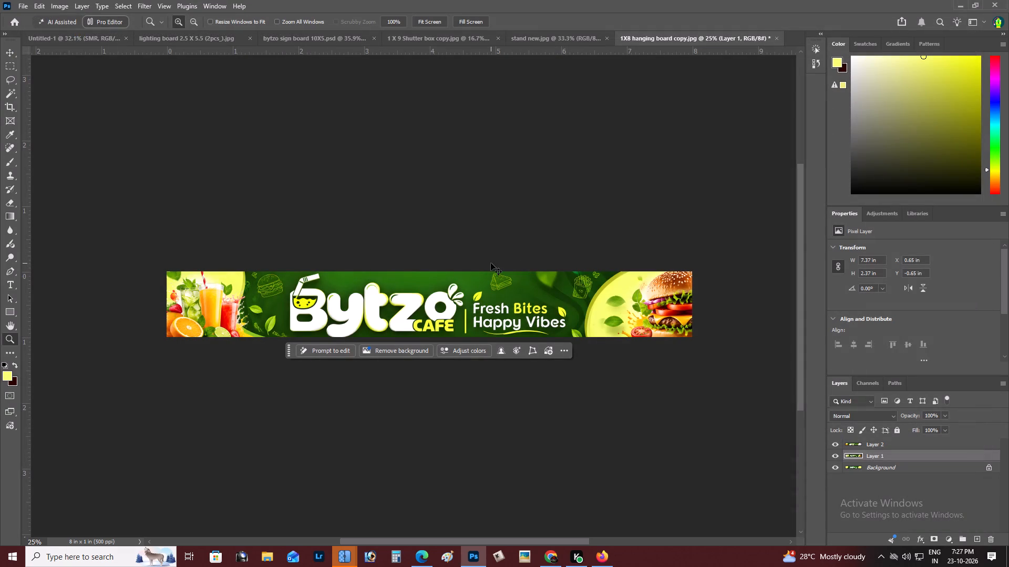
# Save a JPEG copy at quality 12 over the existing "1X8 hanging board copy" file in the BYTZO MYD folder.
pyautogui.hotkey('ctrl', 'shift', 's')
pyautogui.click(499, 210)
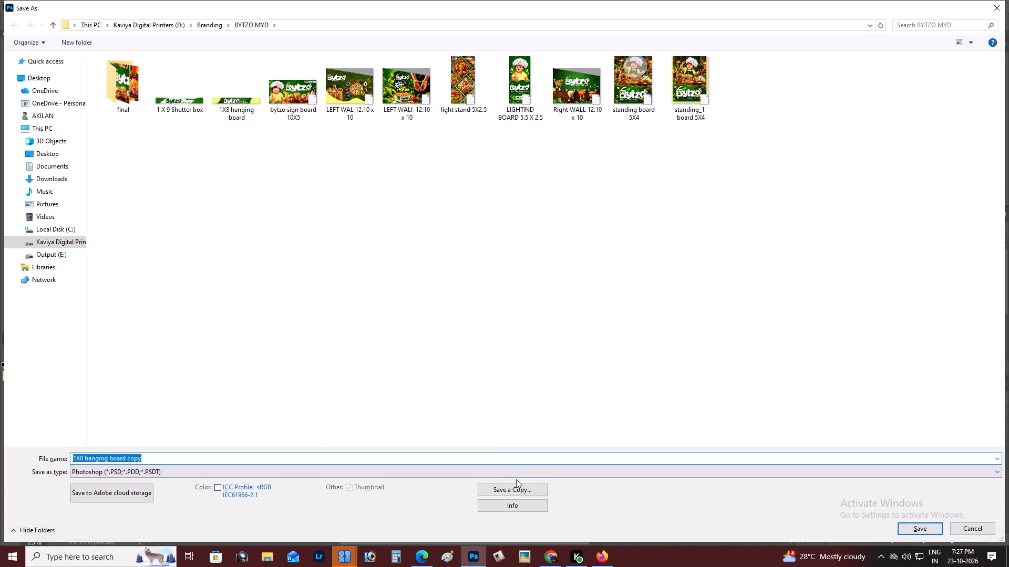
pyautogui.click(521, 491)
pyautogui.click(513, 454)
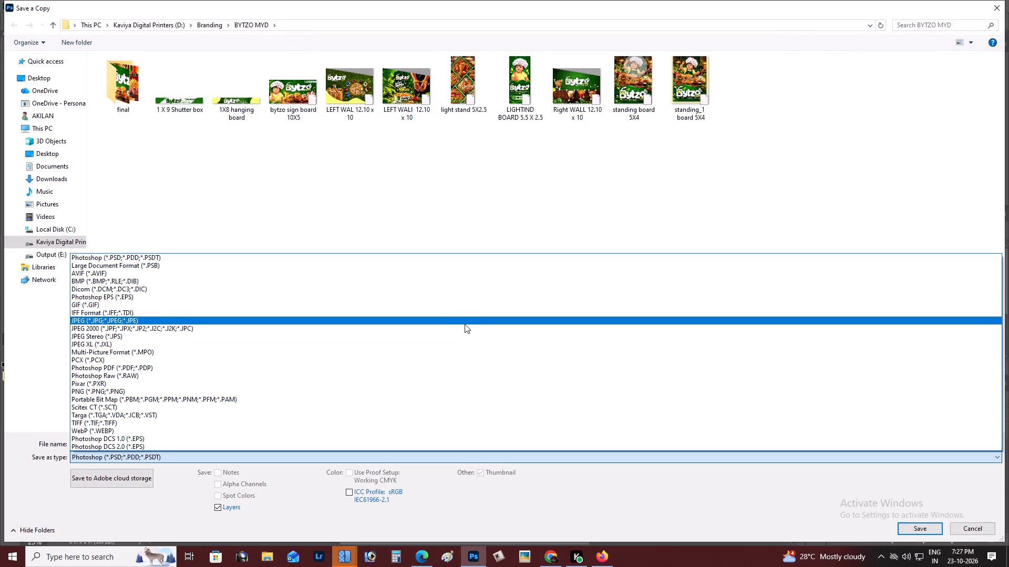
pyautogui.click(465, 324)
pyautogui.click(366, 105)
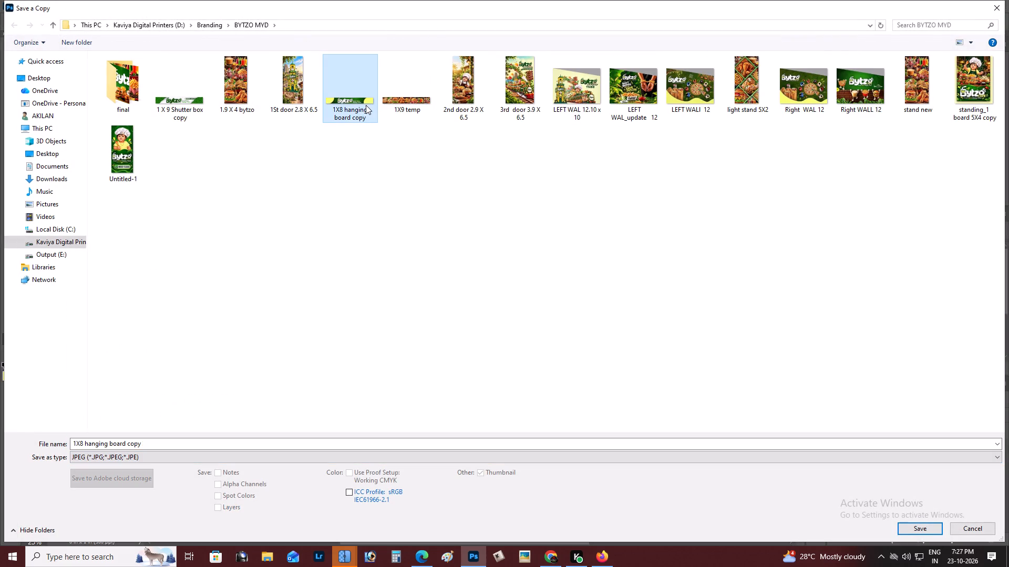
pyautogui.doubleClick(170, 444)
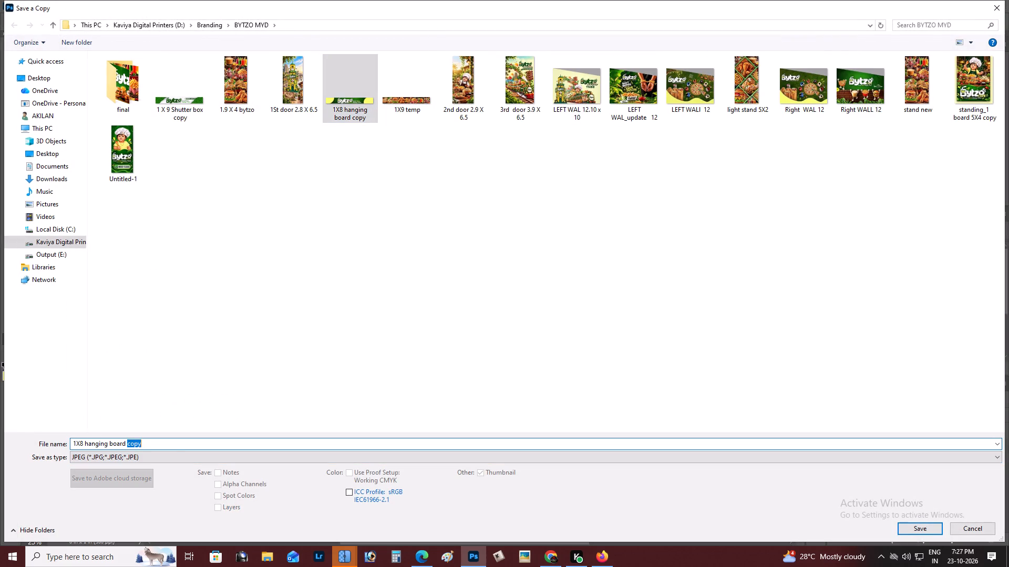
pyautogui.press('Return')
pyautogui.press('Left')
pyautogui.press('Return')
pyautogui.press('Return')
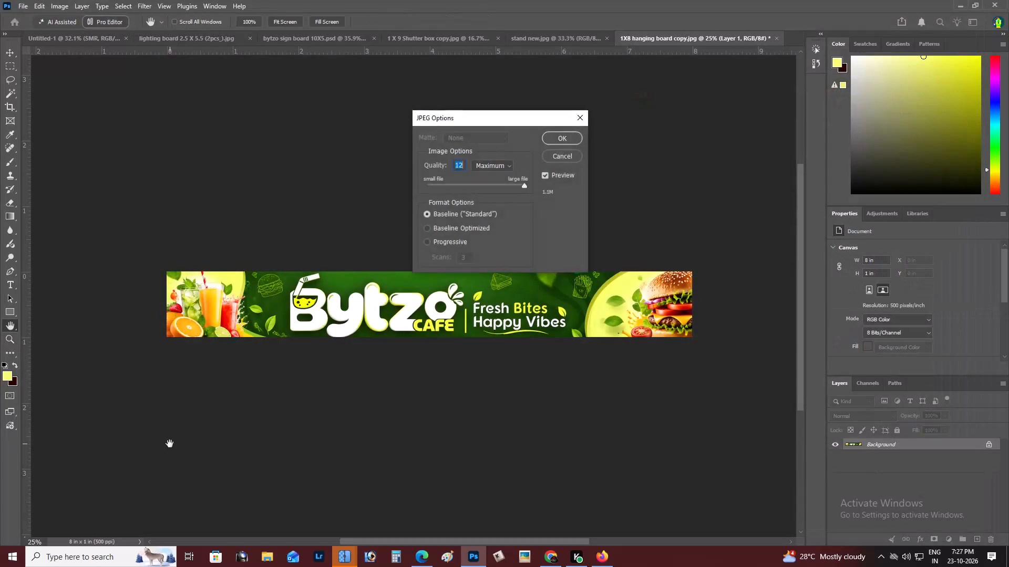
# Copy the "1X8 hanging board copy" JPEG from the BYTZO MYD folder into its "final" subfolder.
pyautogui.hotkey('ctrl', 'o')
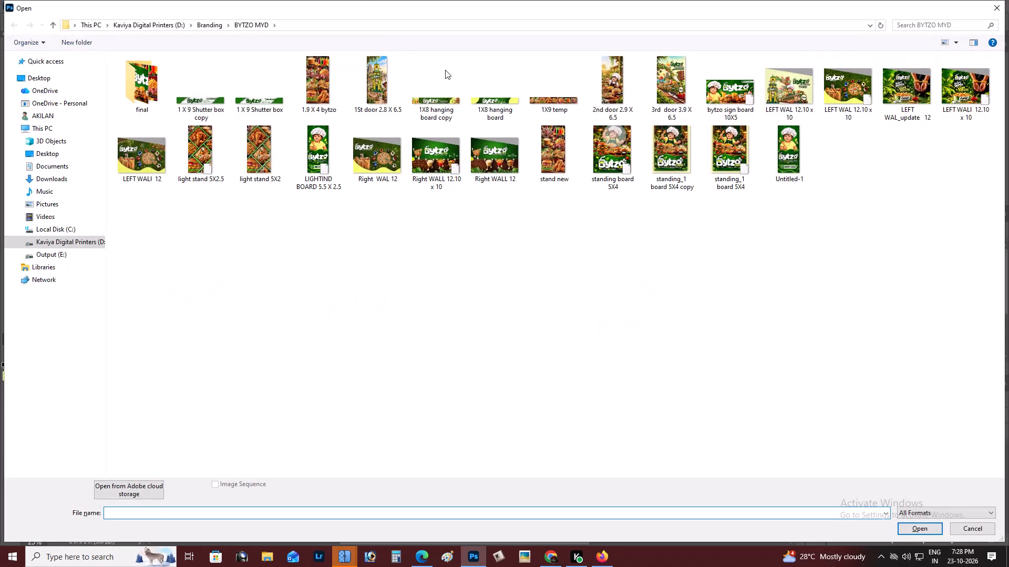
pyautogui.click(445, 91)
pyautogui.rightClick(445, 91)
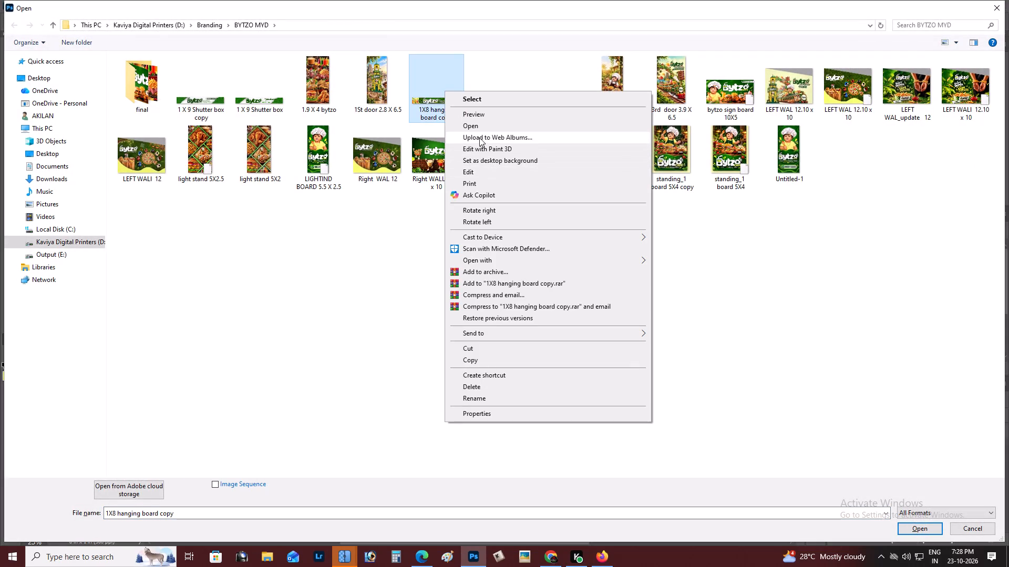
pyautogui.click(481, 361)
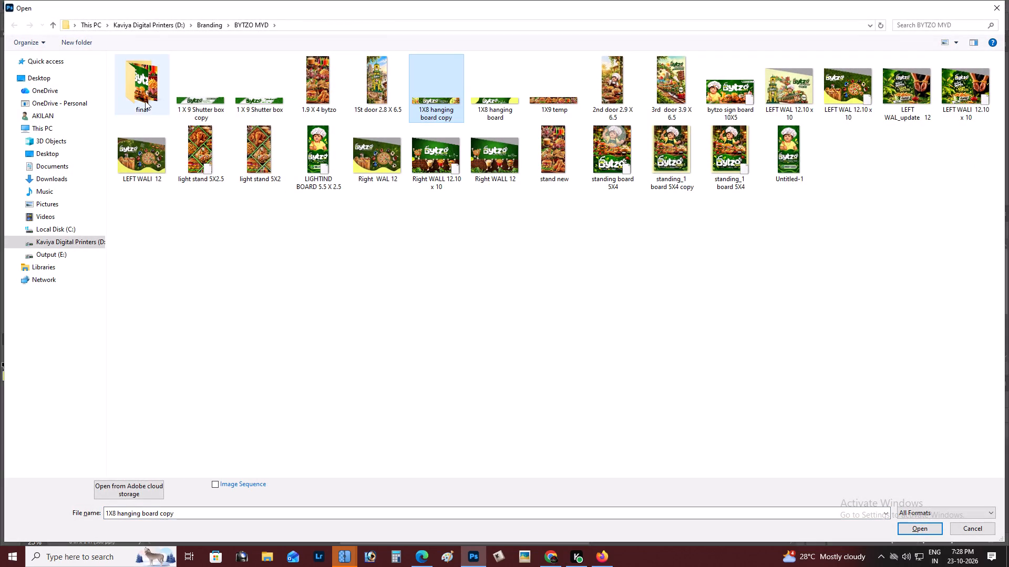
pyautogui.doubleClick(145, 101)
pyautogui.click(246, 169)
pyautogui.hotkey('ctrl', 'v')
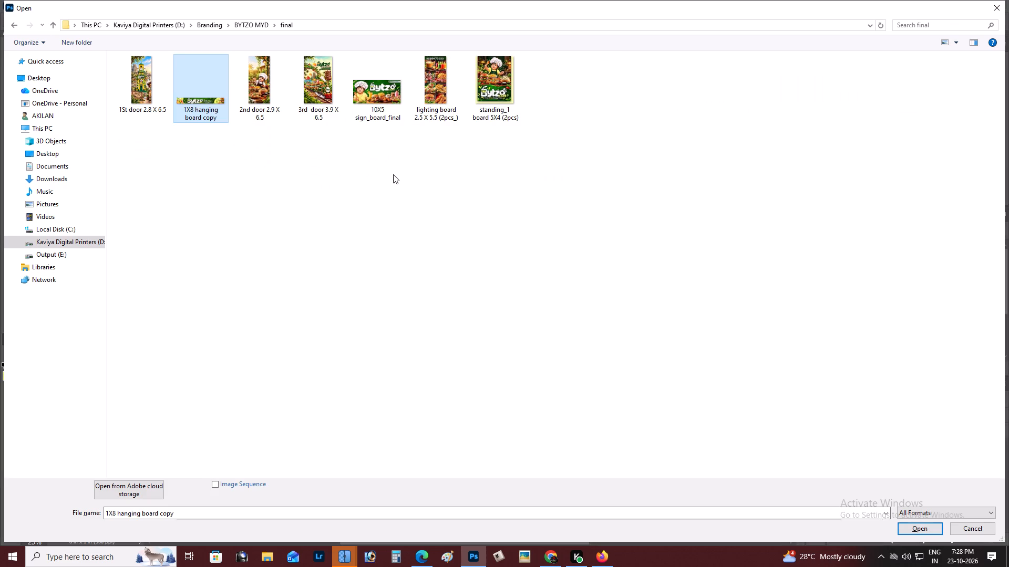
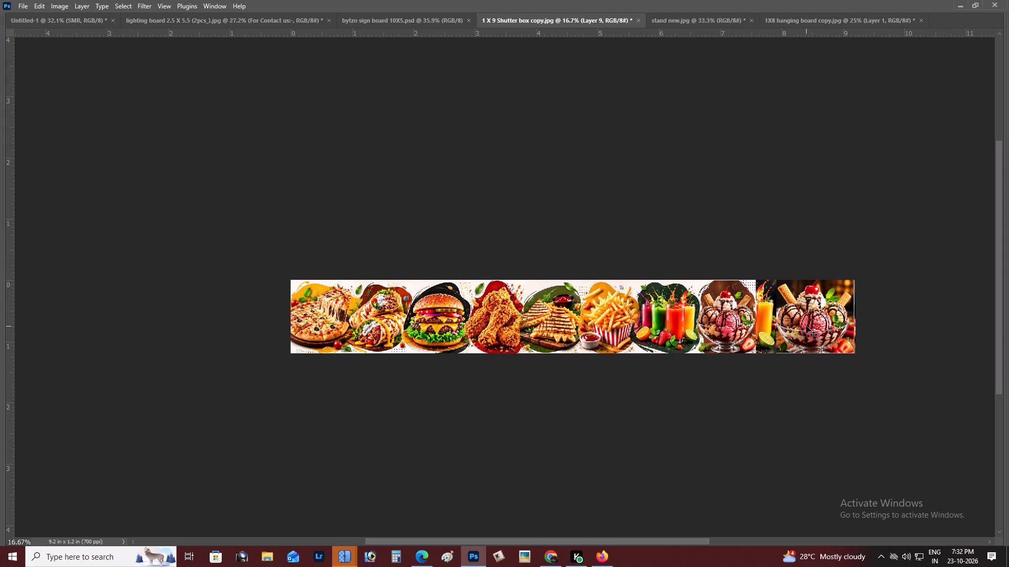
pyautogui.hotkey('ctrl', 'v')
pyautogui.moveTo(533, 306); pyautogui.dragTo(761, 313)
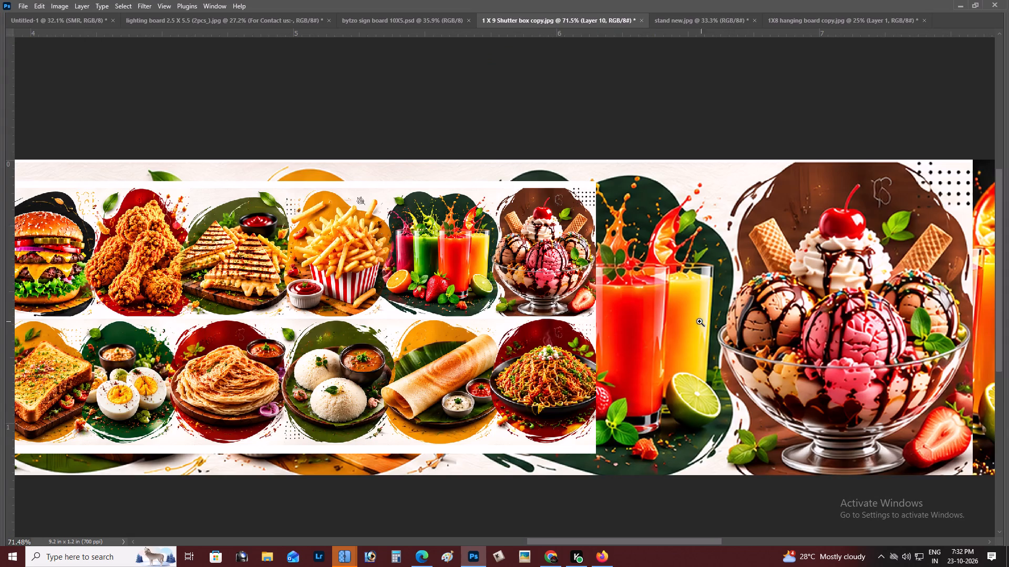
# Undo the paste of the two-row image and delete the earlier food strip layers from the banner.
pyautogui.hotkey('ctrl', 'z')
pyautogui.press('BackSpace')
pyautogui.press('BackSpace')
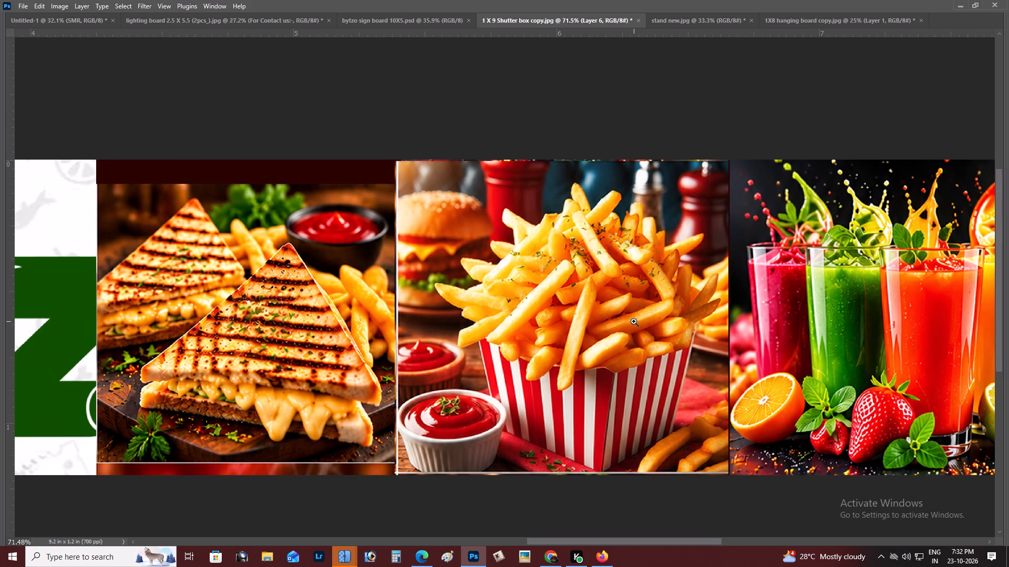
pyautogui.press('z')
pyautogui.keyDown('alt'); pyautogui.click(606, 319); pyautogui.keyUp('alt')
pyautogui.rightClick(606, 319)
pyautogui.doubleClick(611, 321)
# Switch to Chrome and download the two-row dishes image from ChatGPT.
pyautogui.hotkey('alt', 'Tab')
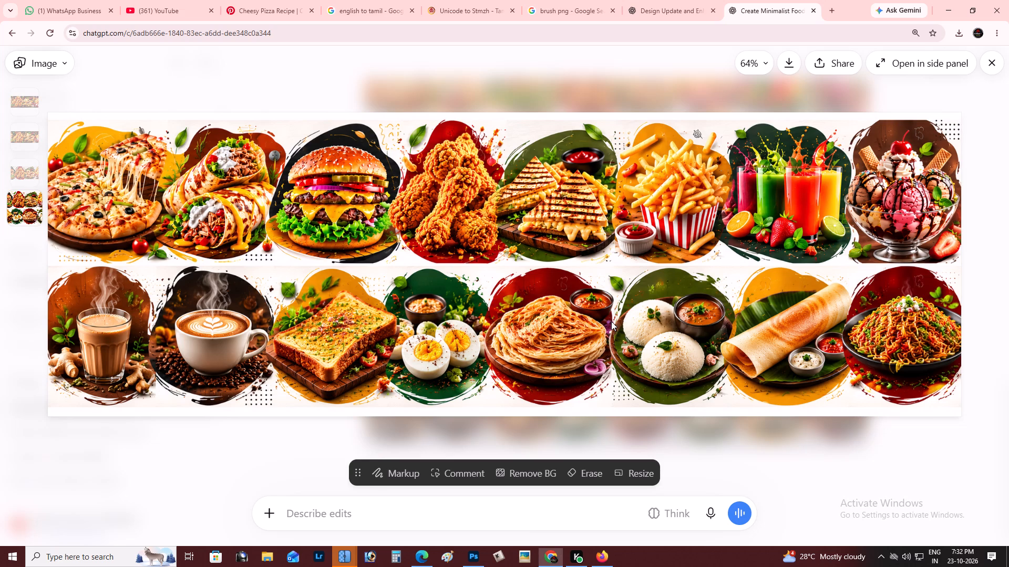
pyautogui.click(794, 57)
# Switch to Upscayl, load Vibrant Global Street Food Banner.png and upscale it 3X with the Upscayl Standard model.
pyautogui.hotkey('alt', 'Tab')
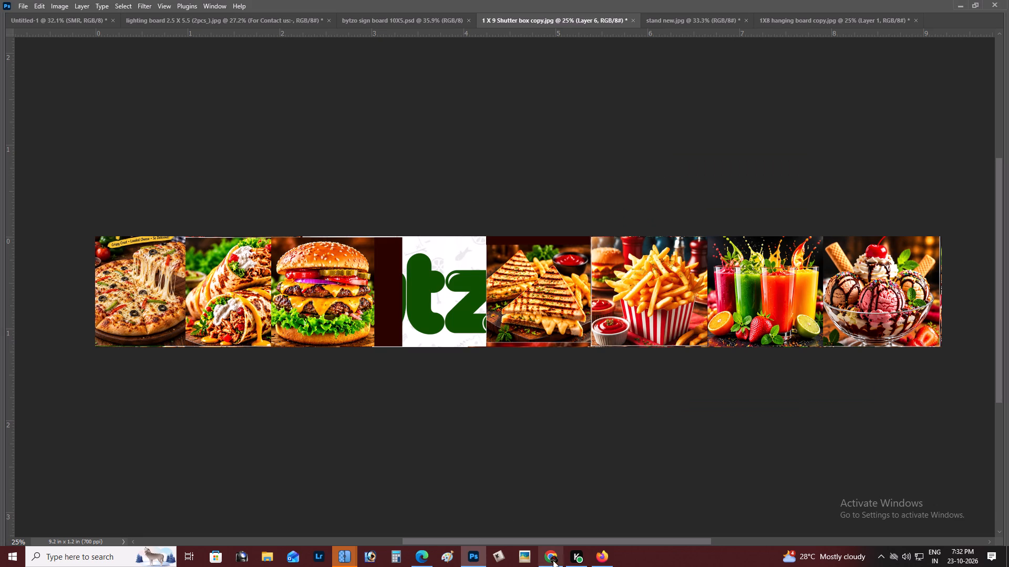
pyautogui.click(112, 564)
pyautogui.press('u')
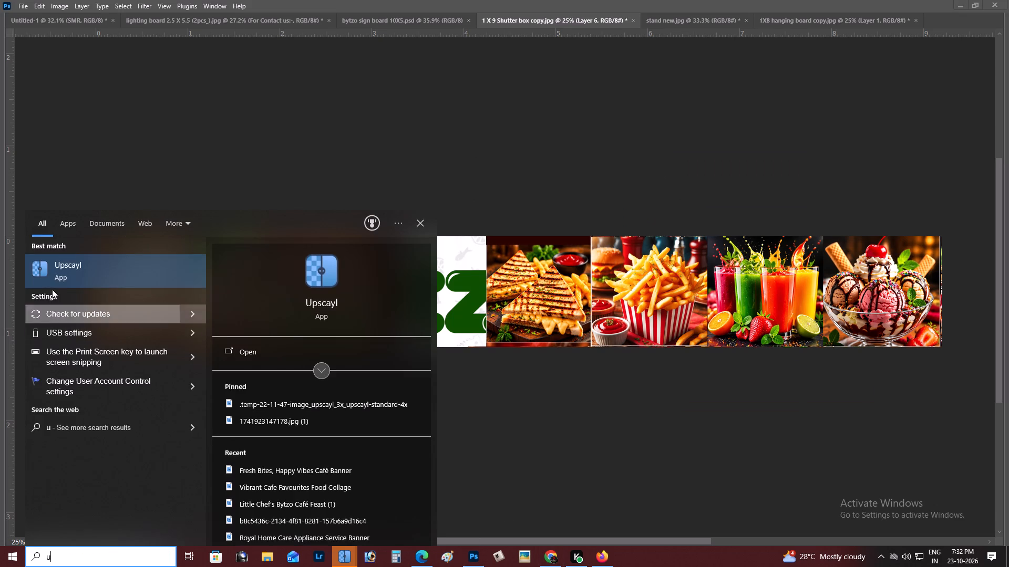
pyautogui.click(49, 269)
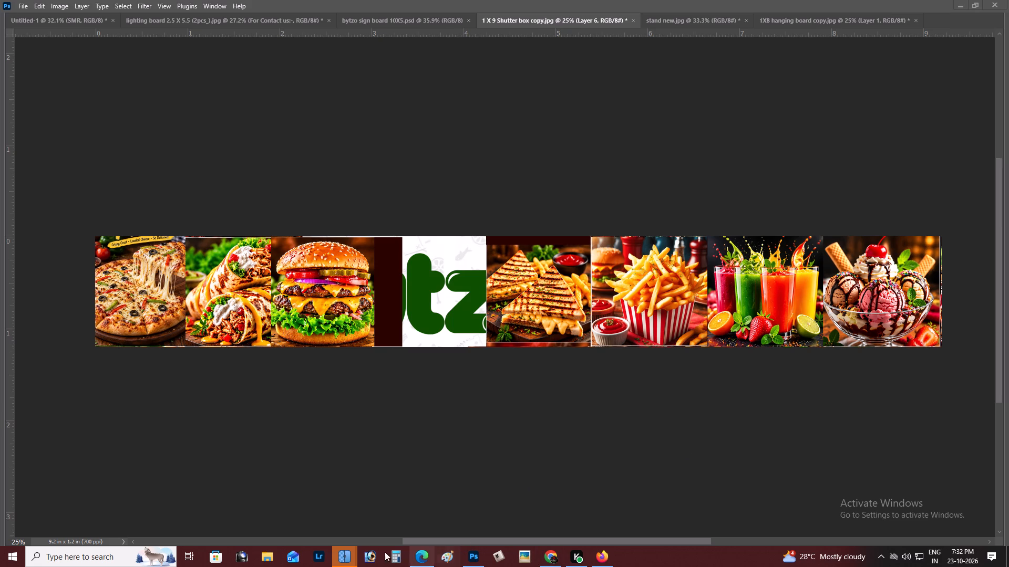
pyautogui.click(343, 553)
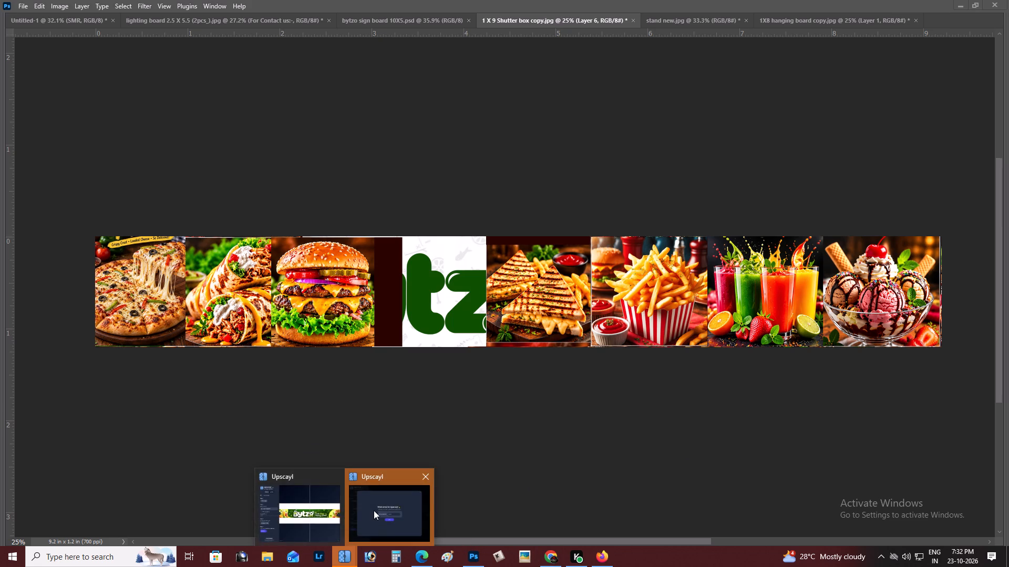
pyautogui.click(330, 507)
pyautogui.click(219, 174)
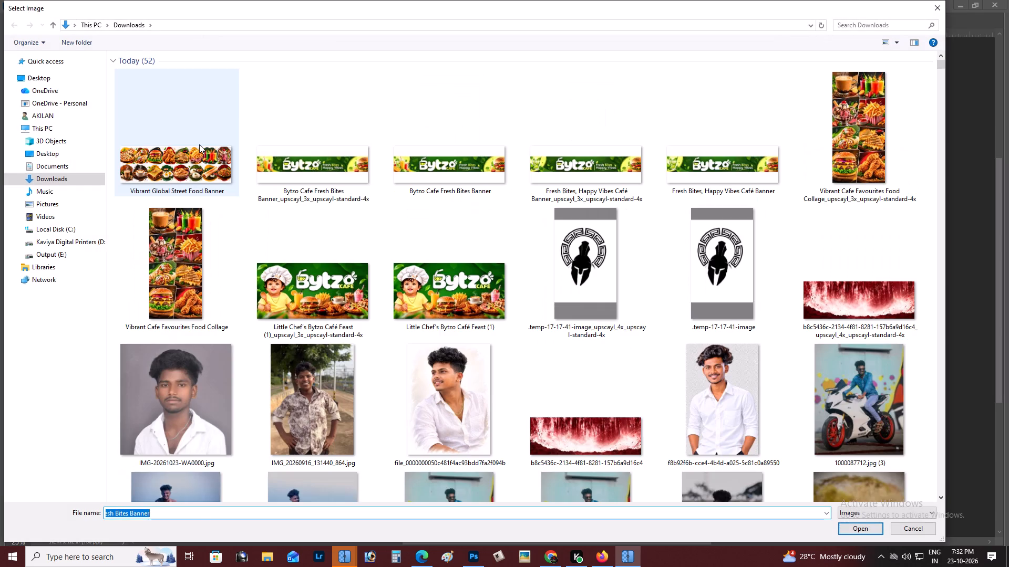
pyautogui.doubleClick(199, 144)
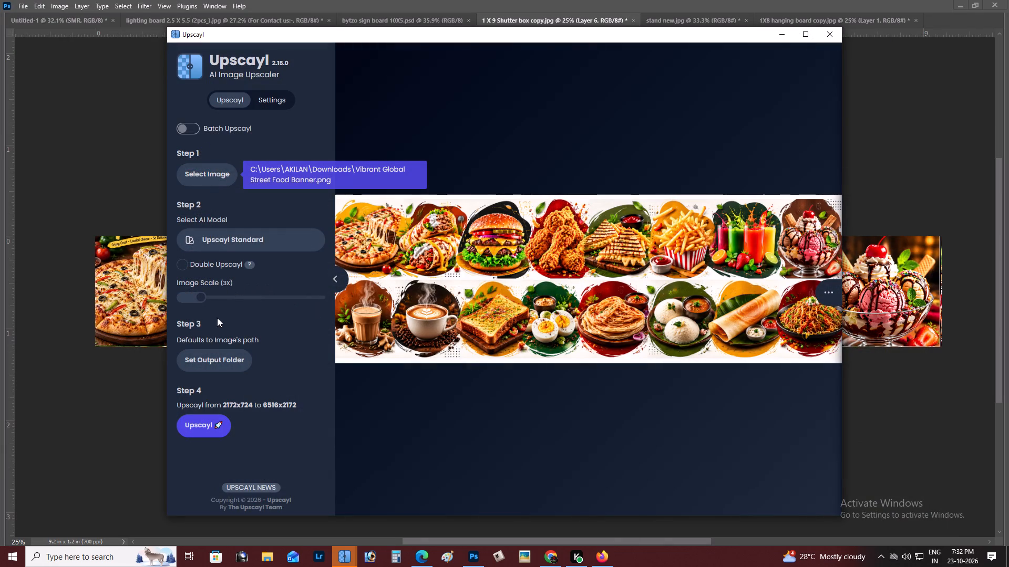
pyautogui.click(223, 422)
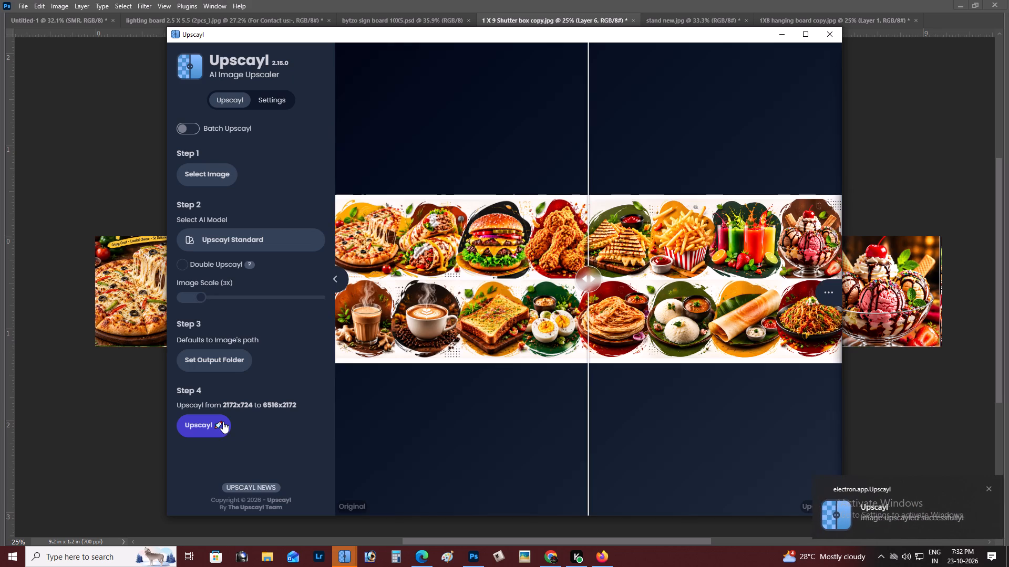
pyautogui.press('Return')
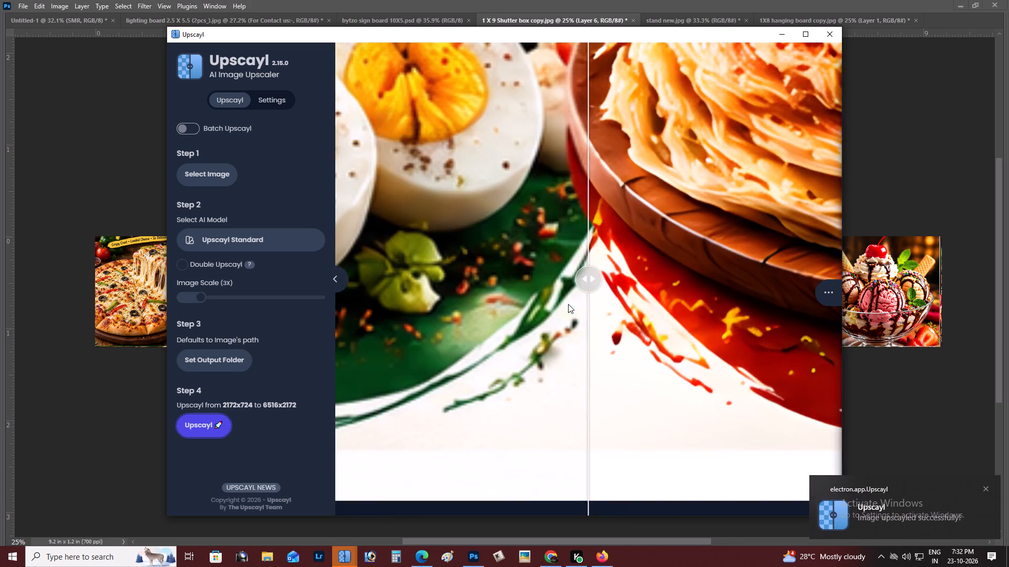
# Compare the upscaled dishes image with the original, close the Upscayl window and return to Photoshop.
pyautogui.moveTo(587, 274); pyautogui.dragTo(87, 289)
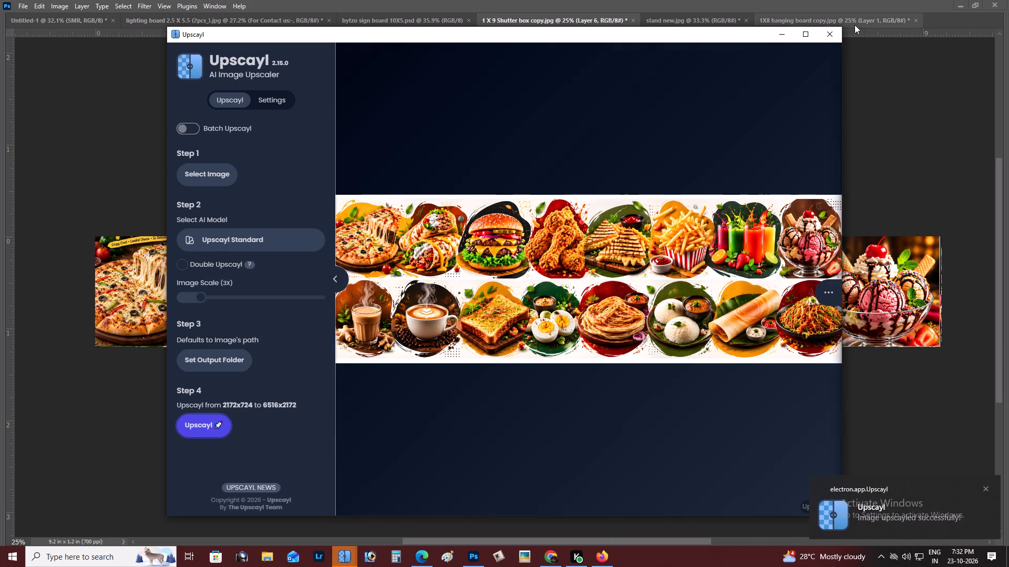
pyautogui.click(831, 36)
pyautogui.hotkey('alt', 'Tab')
pyautogui.hotkey('alt', 'Tab')
pyautogui.hotkey('alt', 'Tab')
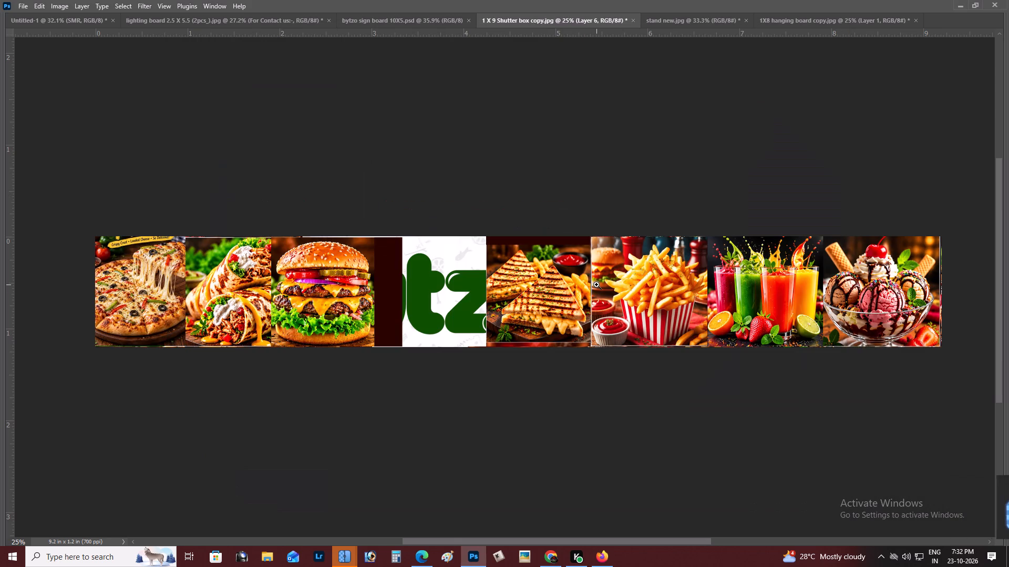
# Show the hidden panels and select Layer 6 at the top of the banner's layer stack.
pyautogui.press('Tab')
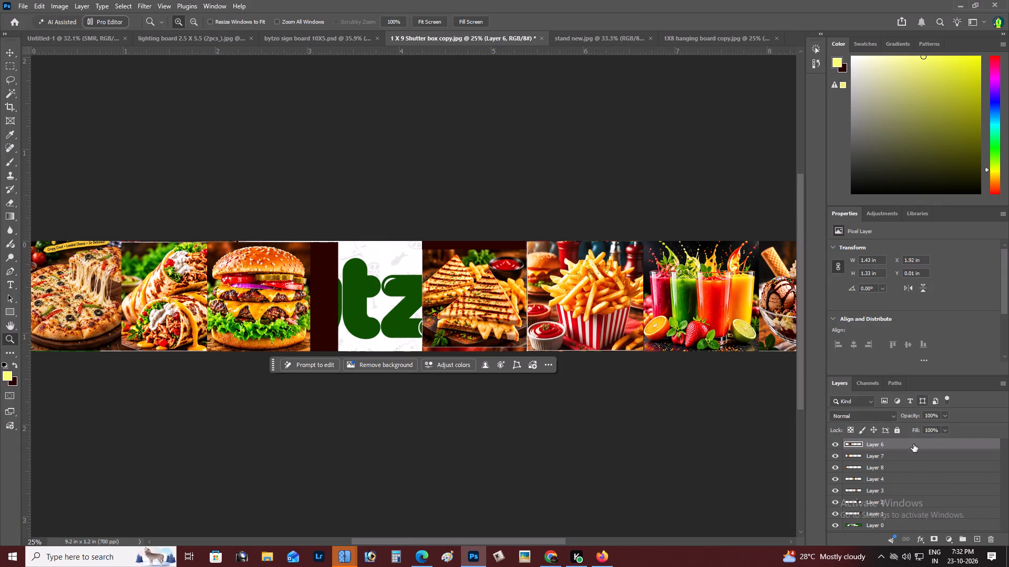
pyautogui.scroll(-5, 841, 484)
pyautogui.press('z')
pyautogui.scroll(-6, 950, 500)
pyautogui.click(913, 529)
pyautogui.click(906, 442)
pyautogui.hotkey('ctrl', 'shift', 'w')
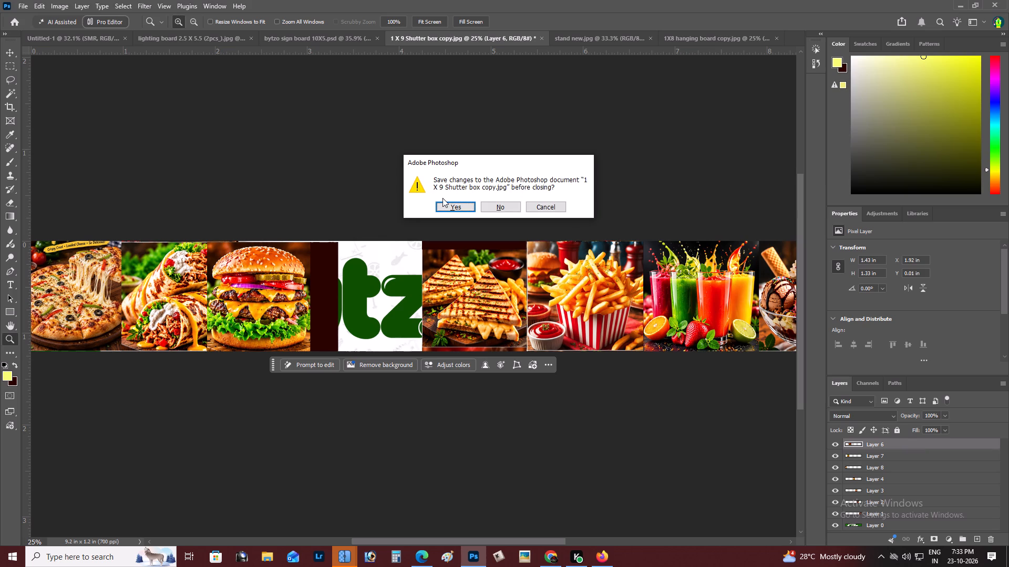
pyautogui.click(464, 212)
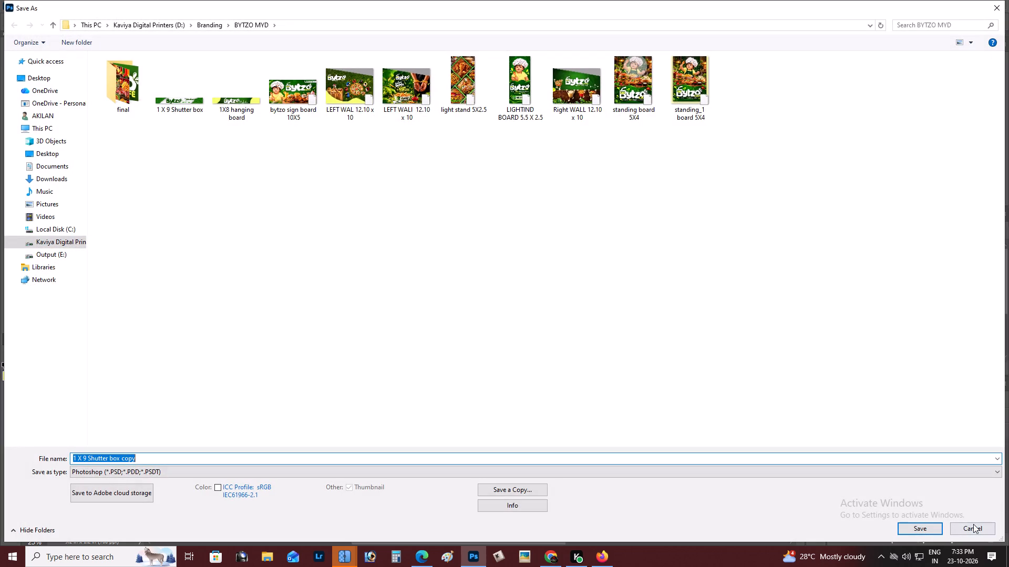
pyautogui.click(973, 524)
# Merge all visible layers of the 1 X 9 shutter box banner into a single layer.
pyautogui.hotkey('ctrl', 'shift', 'e')
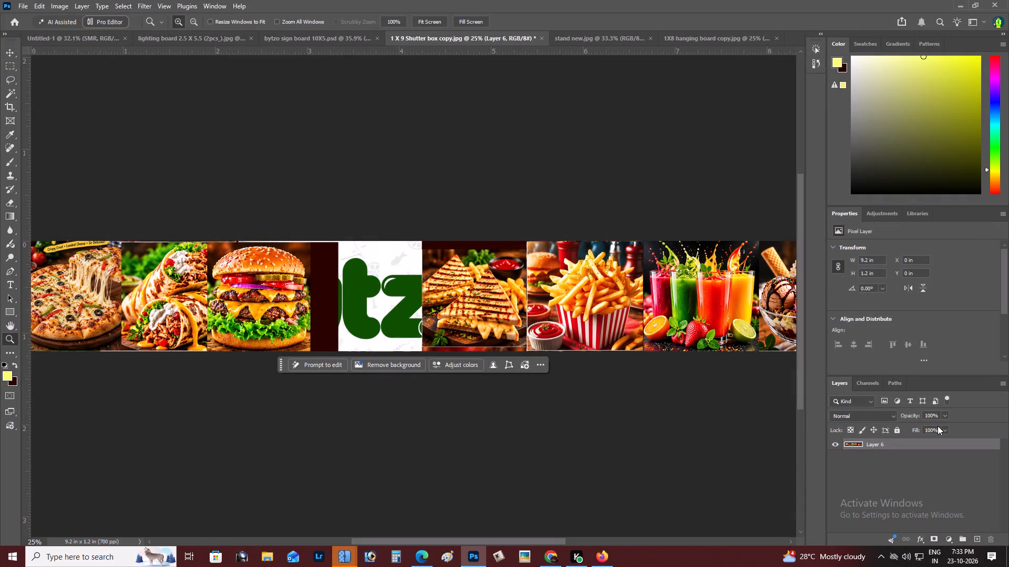
pyautogui.press('BackSpace')
pyautogui.press('z')
pyautogui.keyDown('alt'); pyautogui.click(546, 361); pyautogui.keyUp('alt')
pyautogui.doubleClick(549, 308)
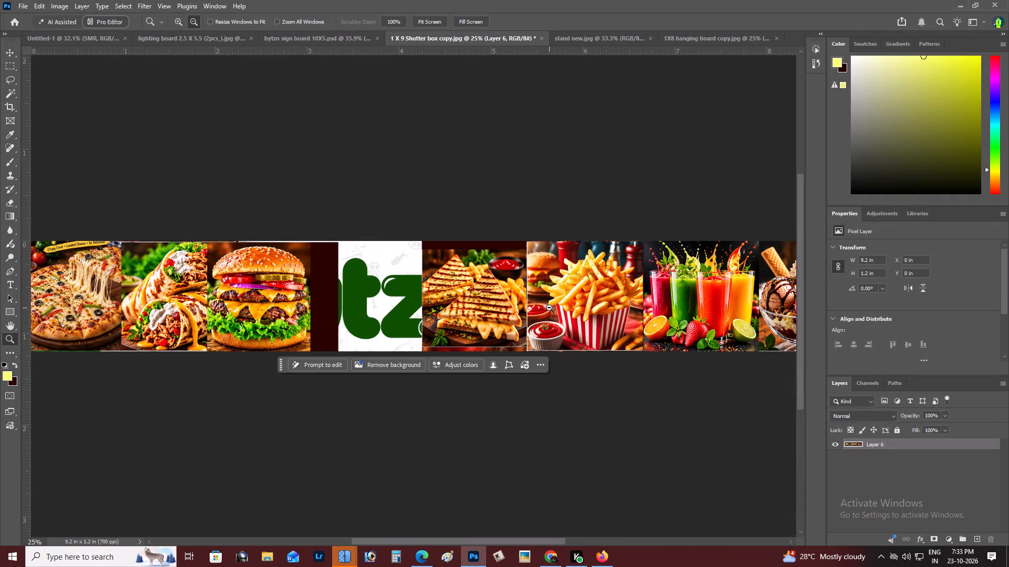
pyautogui.rightClick(554, 286)
pyautogui.doubleClick(570, 290)
# Open the 3x-upscaled Vibrant Global Street Food Banner image from the Downloads folder.
pyautogui.hotkey('ctrl', 'o')
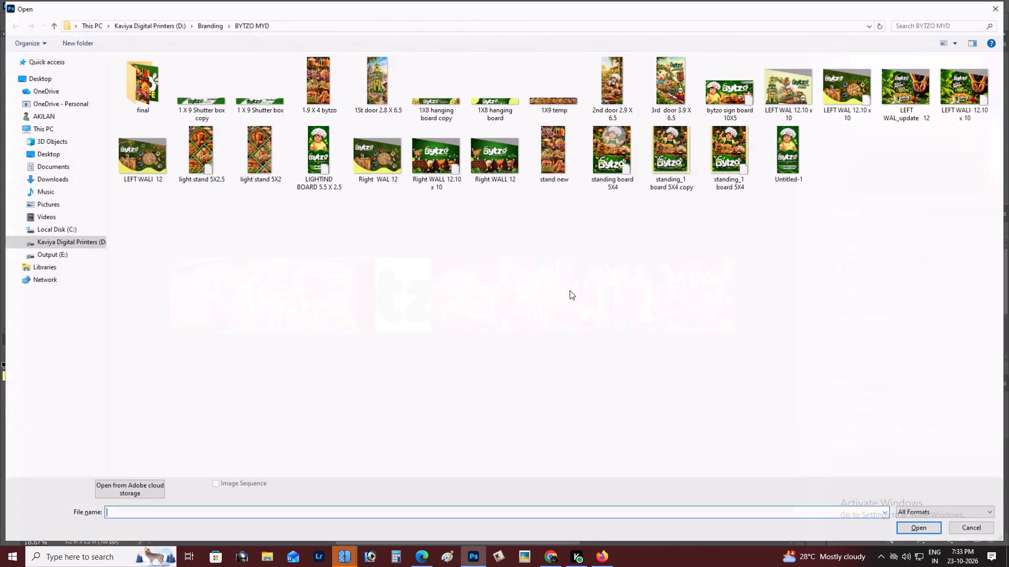
pyautogui.click(45, 185)
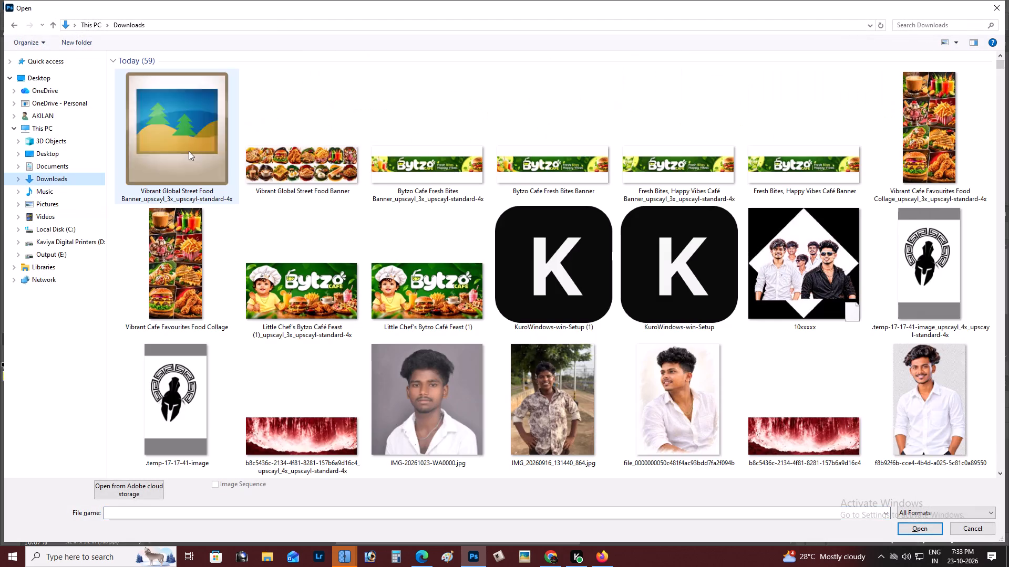
pyautogui.doubleClick(189, 151)
# Cut the full-width upper row of dishes, pizza to ice cream, and paste it into the 1 X 9 Shutter box copy document.
pyautogui.press('z')
pyautogui.click(327, 243)
pyautogui.keyDown('alt'); pyautogui.click(276, 246); pyautogui.keyUp('alt')
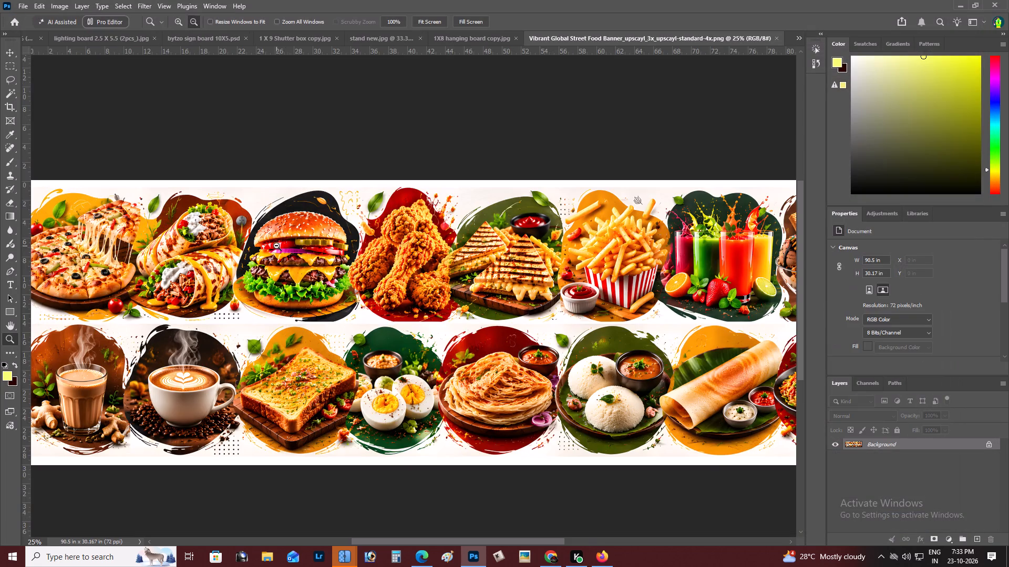
pyautogui.press('m')
pyautogui.moveTo(71, 157); pyautogui.dragTo(780, 311)
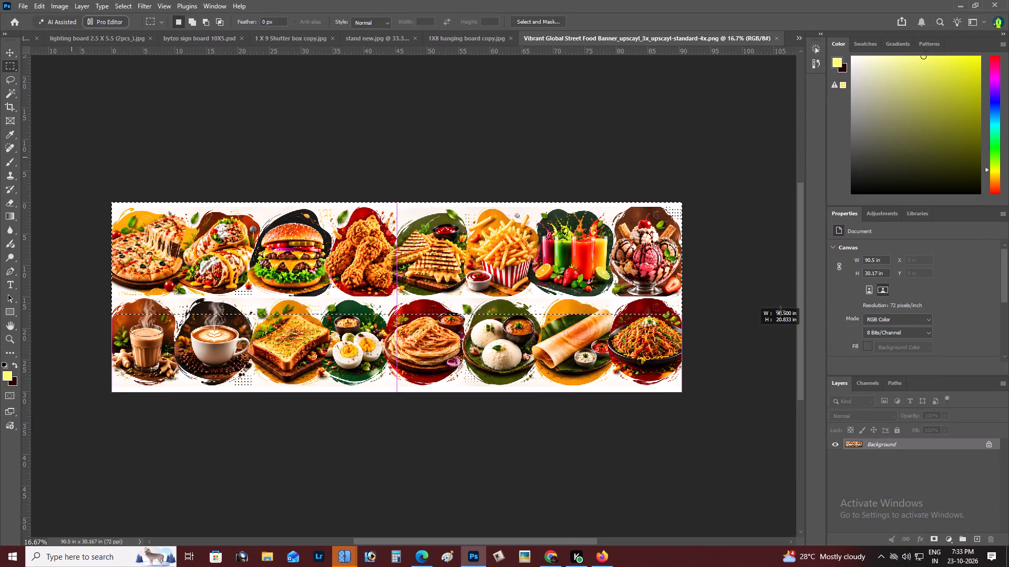
pyautogui.moveTo(780, 311); pyautogui.dragTo(779, 297)
pyautogui.hotkey('ctrl', 'x')
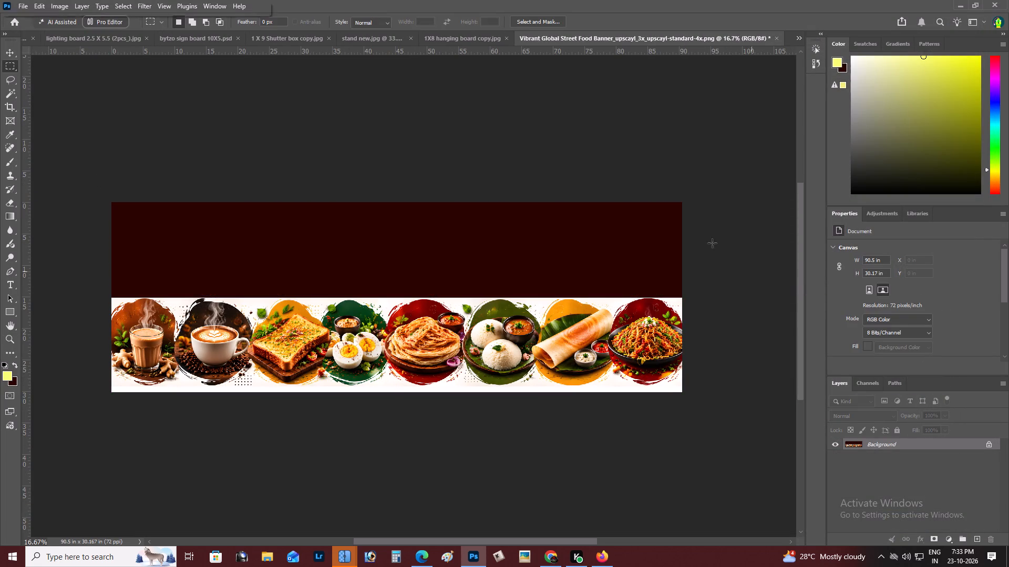
pyautogui.click(299, 42)
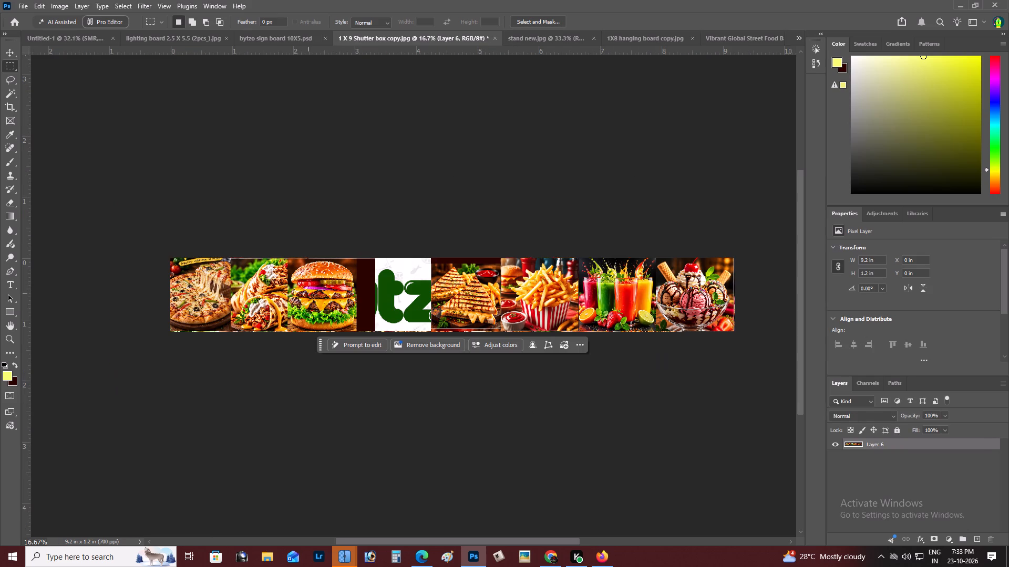
pyautogui.hotkey('ctrl', 'v')
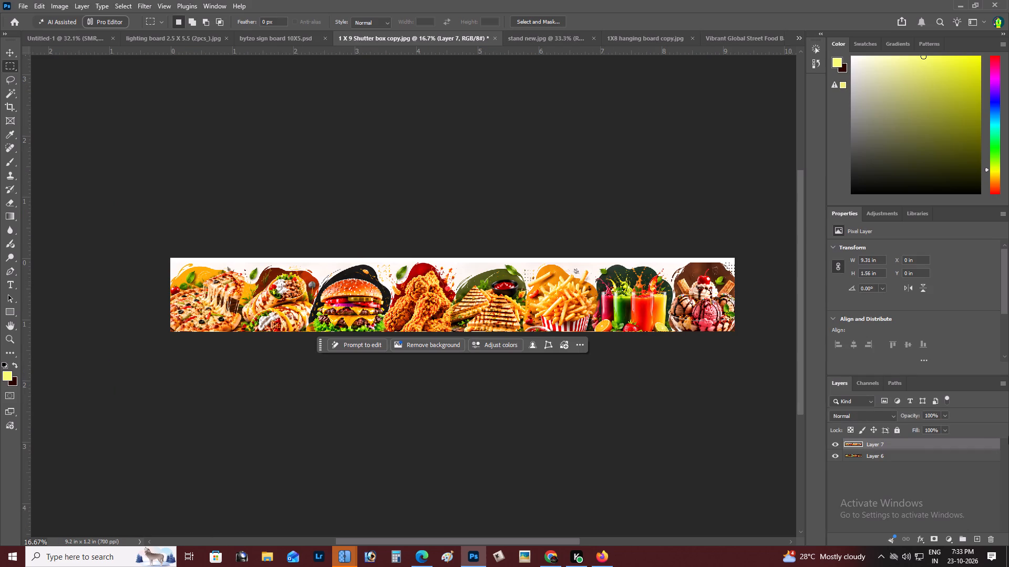
# Delete the merged old artwork layer beneath the pasted dish strip.
pyautogui.click(929, 455)
pyautogui.press('BackSpace')
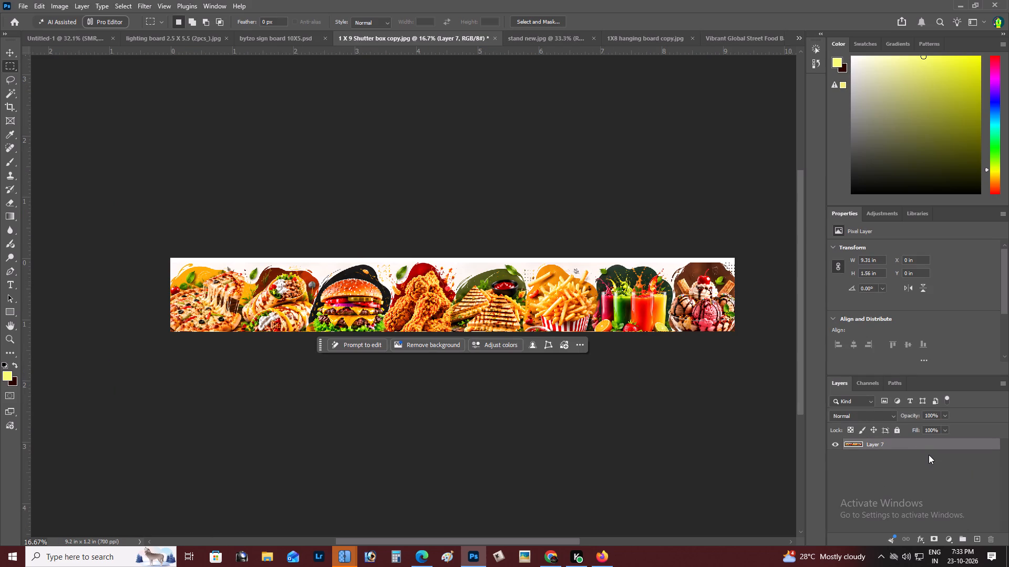
# Scale the pasted dish strip proportionally to about 7.61 by 1.27 in, positioned at the banner's left end.
pyautogui.hotkey('ctrl', 't')
pyautogui.moveTo(607, 302); pyautogui.dragTo(610, 289)
pyautogui.keyDown('alt'); pyautogui.moveTo(743, 250); pyautogui.dragTo(692, 259); pyautogui.keyUp('alt')
pyautogui.moveTo(629, 290); pyautogui.dragTo(580, 289)
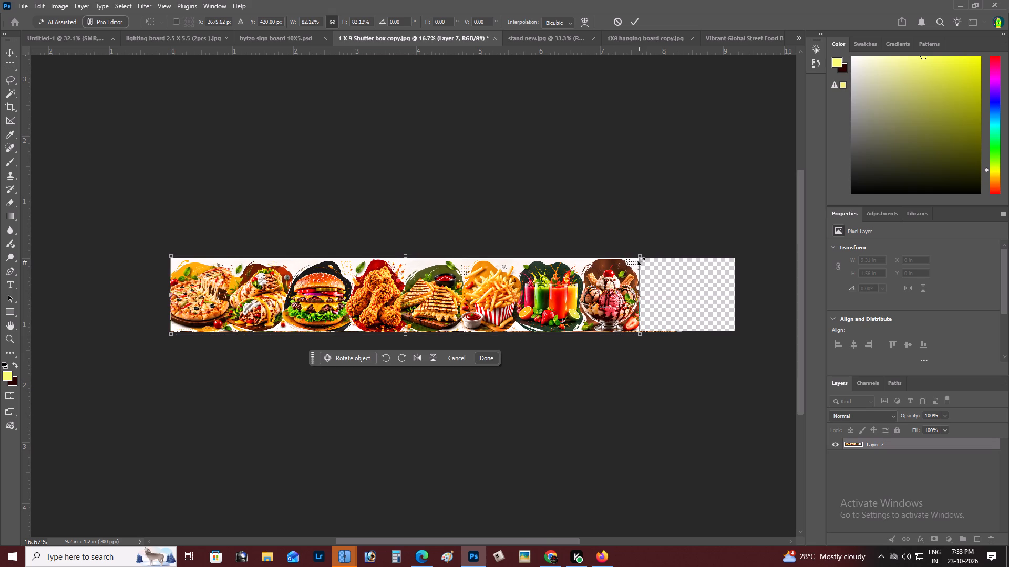
pyautogui.keyDown('alt'); pyautogui.click(641, 257); pyautogui.keyUp('alt')
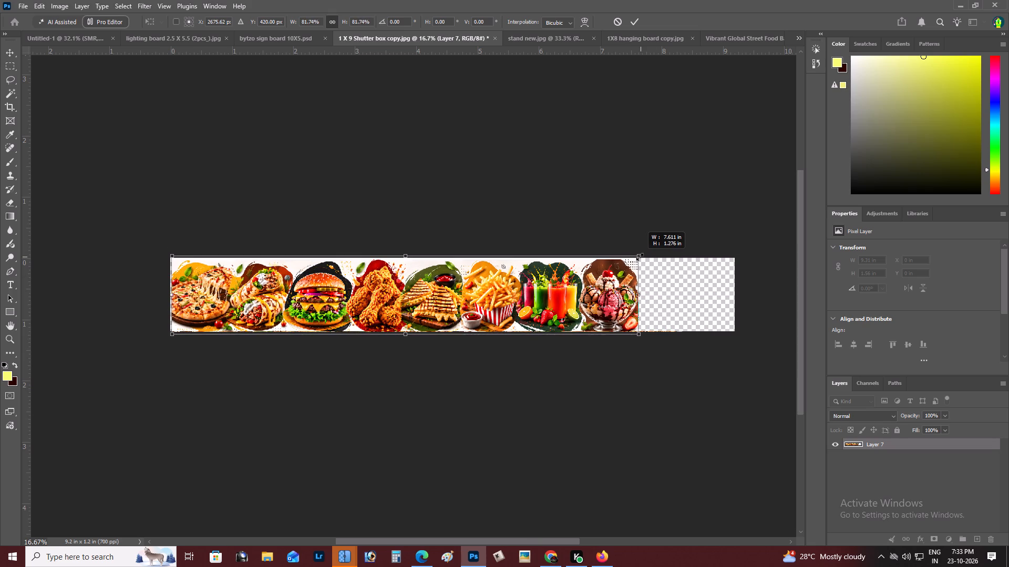
pyautogui.hotkey('ctrl', 'Return')
# Examine how the scaled dish strip fits along the banner and the area beyond its ice cream end.
pyautogui.scroll(2, 640, 257)
pyautogui.press('z')
pyautogui.tripleClick(605, 280)
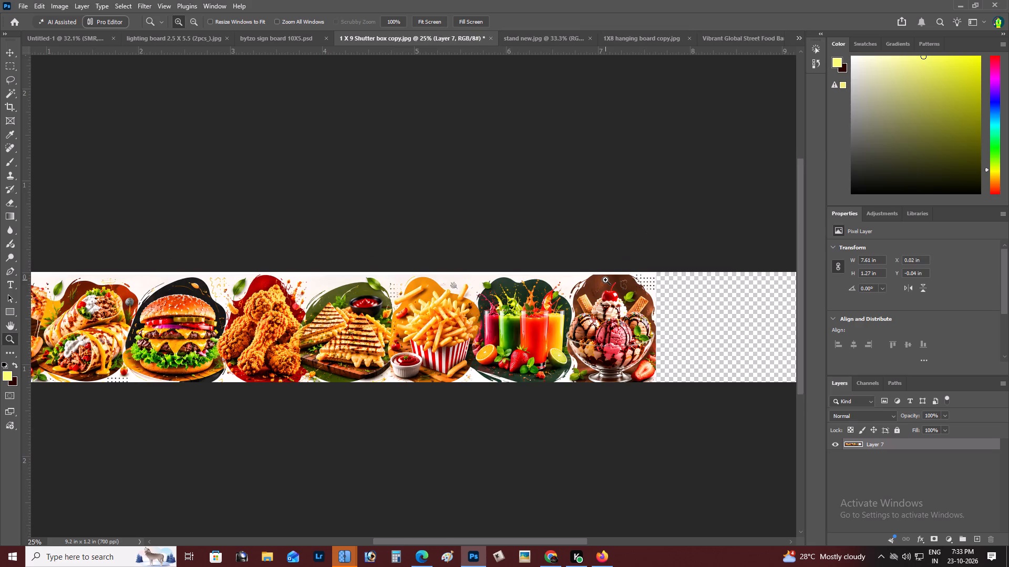
pyautogui.press('space')
pyautogui.moveTo(605, 280); pyautogui.dragTo(617, 219)
pyautogui.keyDown('alt'); pyautogui.click(578, 283); pyautogui.keyUp('alt')
pyautogui.rightClick(578, 283)
pyautogui.click(588, 290)
pyautogui.press('space')
pyautogui.press('space')
pyautogui.press('space')
pyautogui.press('space')
pyautogui.press('space')
pyautogui.press('space')
pyautogui.press('space')
pyautogui.press('space')
pyautogui.press('space')
pyautogui.press('space')
pyautogui.press('space')
pyautogui.press('space')
pyautogui.press('space')
pyautogui.moveTo(590, 291); pyautogui.dragTo(607, 297)
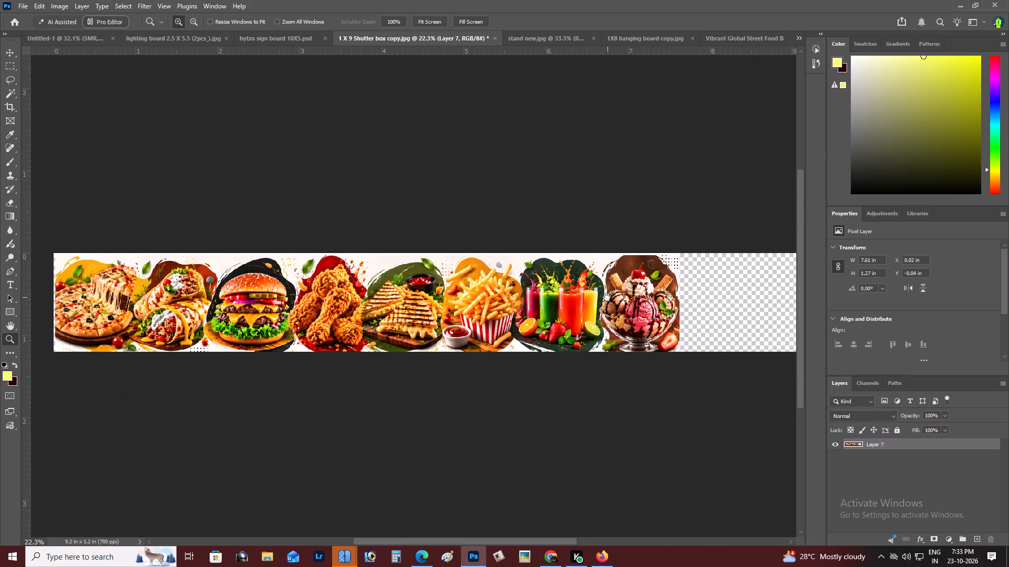
# Nudge the main dish strip outward at the pizza end to X -0.01 in.
pyautogui.moveTo(607, 297); pyautogui.dragTo(627, 304)
pyautogui.press('v')
pyautogui.hotkey('shift', 'Left')
pyautogui.hotkey('shift', 'Left')
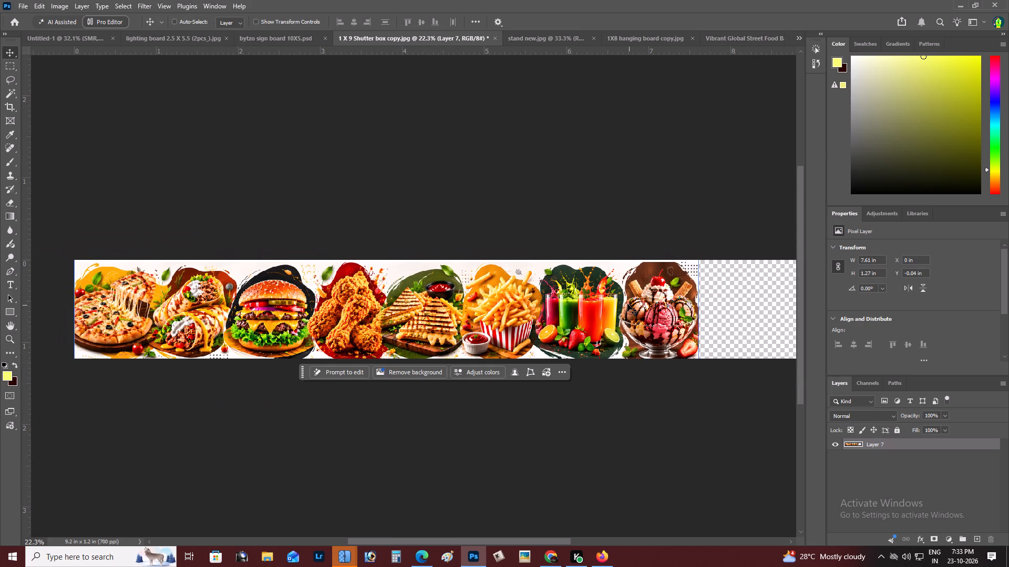
# Cut the tea, coffee and toast dishes from the Vibrant Global Street Food Banner's remaining row and paste them into 1 X 9 Shutter box copy.
pyautogui.click(523, 39)
pyautogui.click(429, 41)
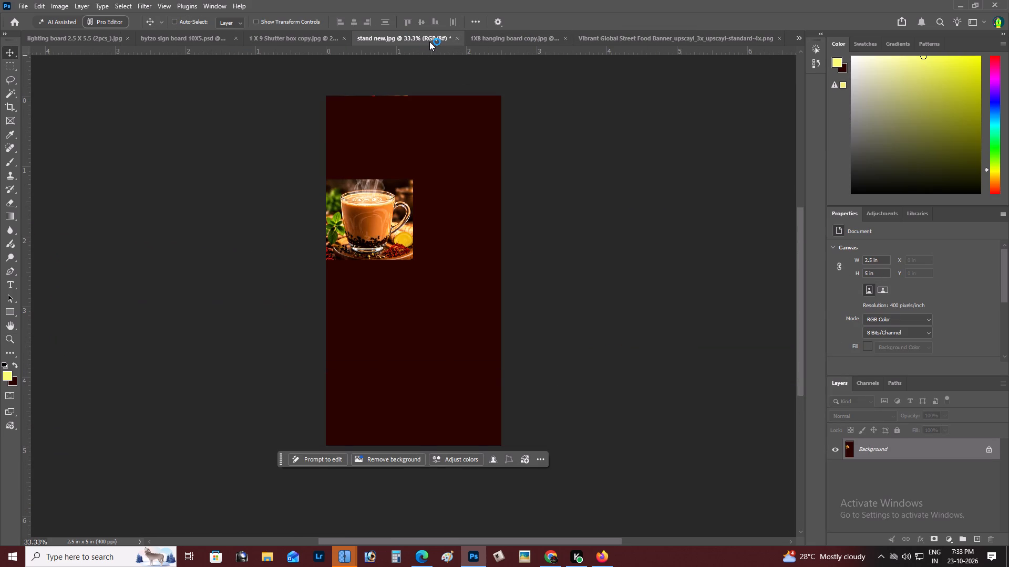
pyautogui.click(323, 33)
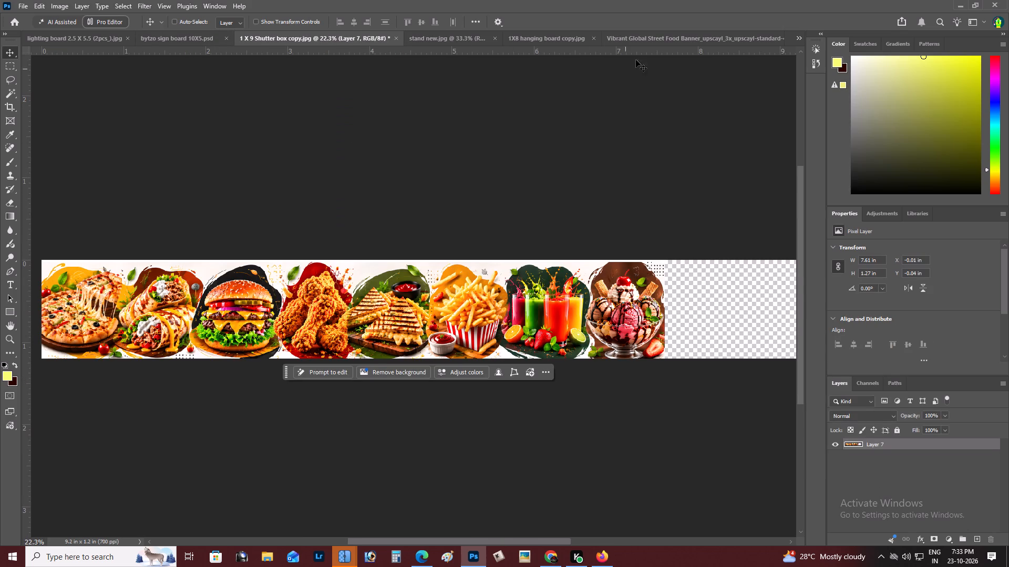
pyautogui.click(654, 38)
pyautogui.press('space')
pyautogui.moveTo(611, 145); pyautogui.dragTo(629, 100)
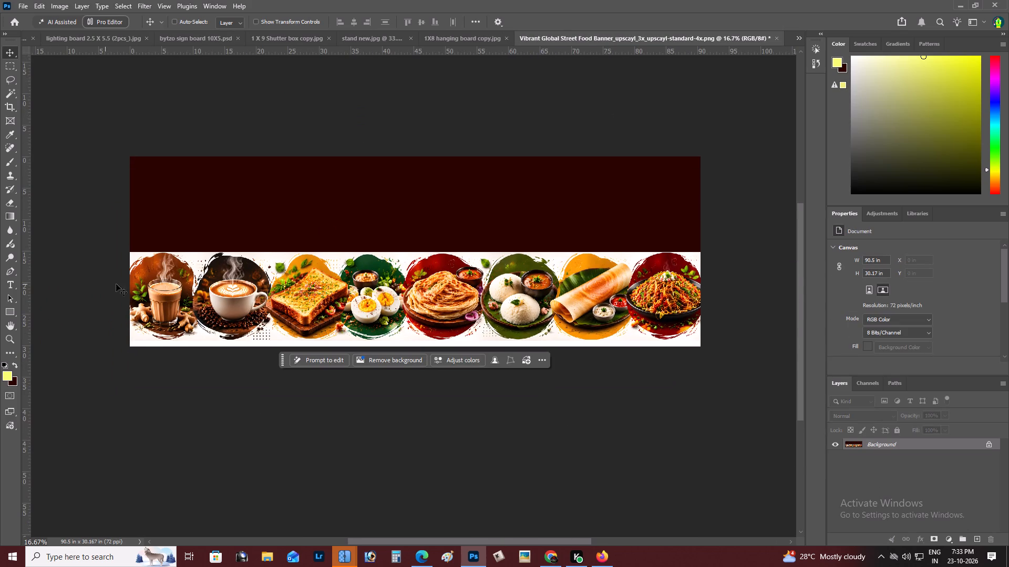
pyautogui.press('m')
pyautogui.moveTo(89, 215); pyautogui.dragTo(339, 358)
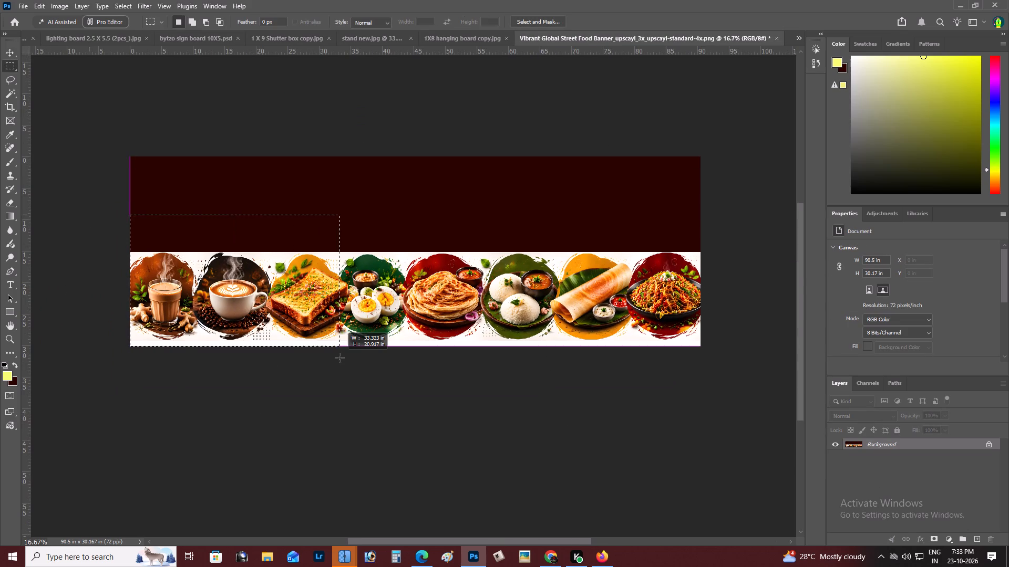
pyautogui.moveTo(339, 358); pyautogui.dragTo(344, 357)
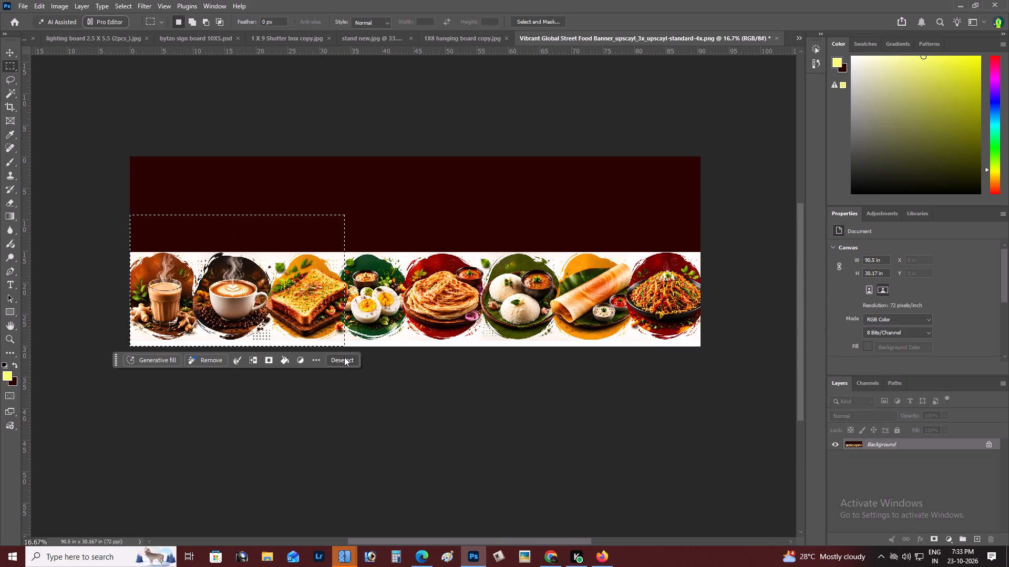
pyautogui.hotkey('ctrl', 'x')
pyautogui.click(446, 34)
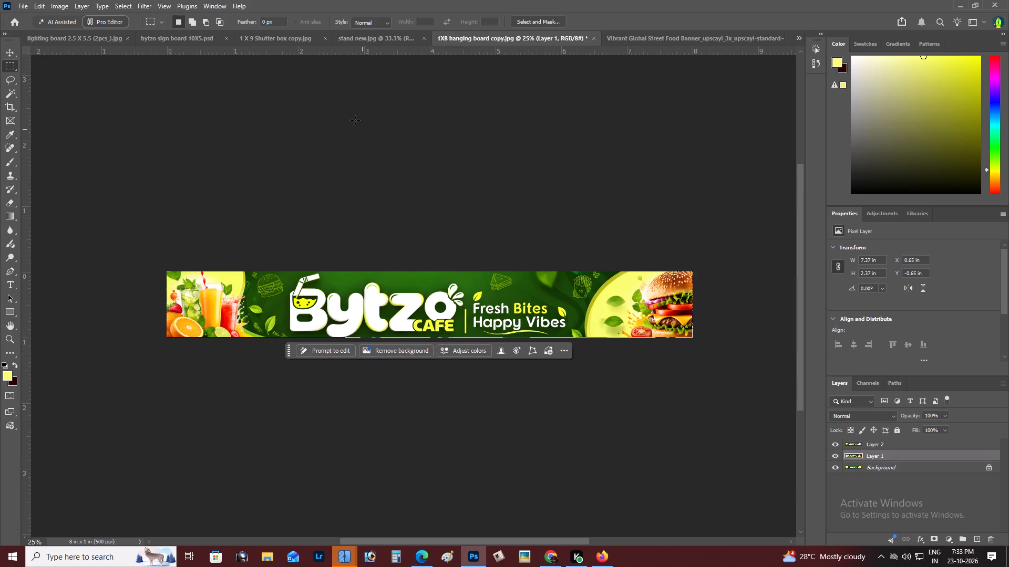
pyautogui.click(351, 40)
pyautogui.click(286, 36)
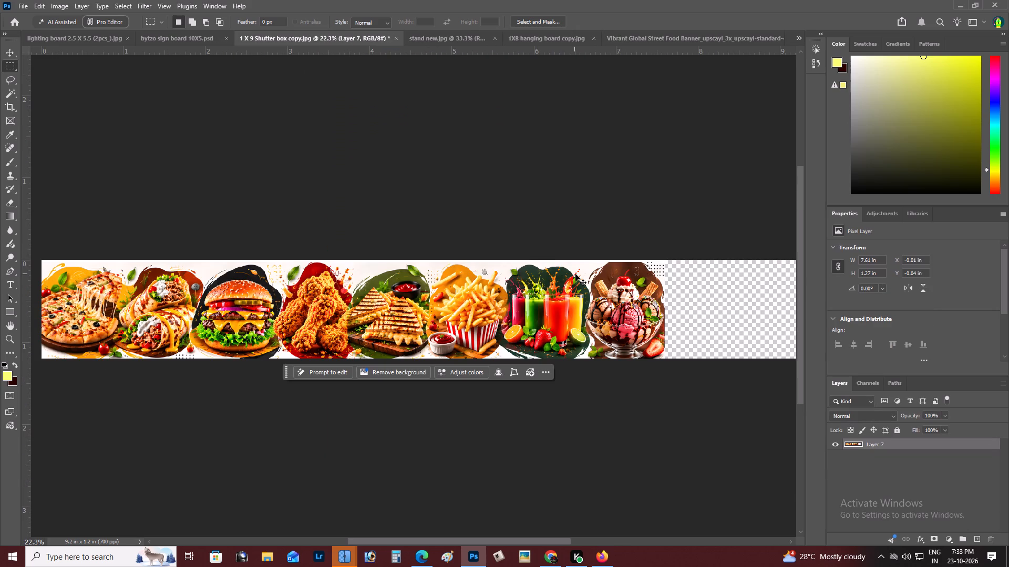
pyautogui.hotkey('ctrl', 'v')
# Move the pasted tea and coffee artwork into the banner's empty end beside the ice cream, at about X 7.6, Y -0.61 in.
pyautogui.press('space')
pyautogui.press('space')
pyautogui.moveTo(575, 274); pyautogui.dragTo(387, 228)
pyautogui.press('v')
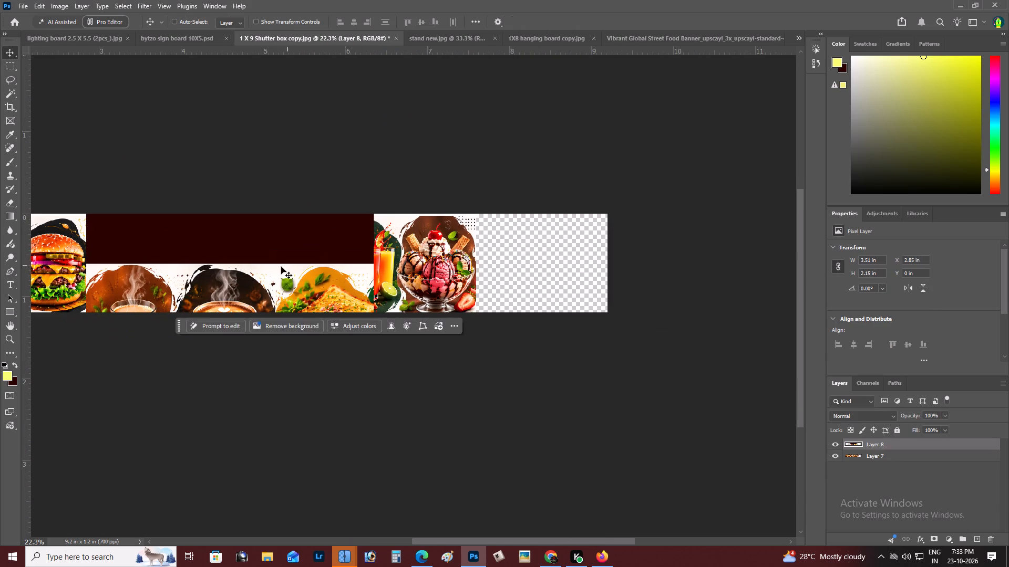
pyautogui.moveTo(278, 269); pyautogui.dragTo(665, 218)
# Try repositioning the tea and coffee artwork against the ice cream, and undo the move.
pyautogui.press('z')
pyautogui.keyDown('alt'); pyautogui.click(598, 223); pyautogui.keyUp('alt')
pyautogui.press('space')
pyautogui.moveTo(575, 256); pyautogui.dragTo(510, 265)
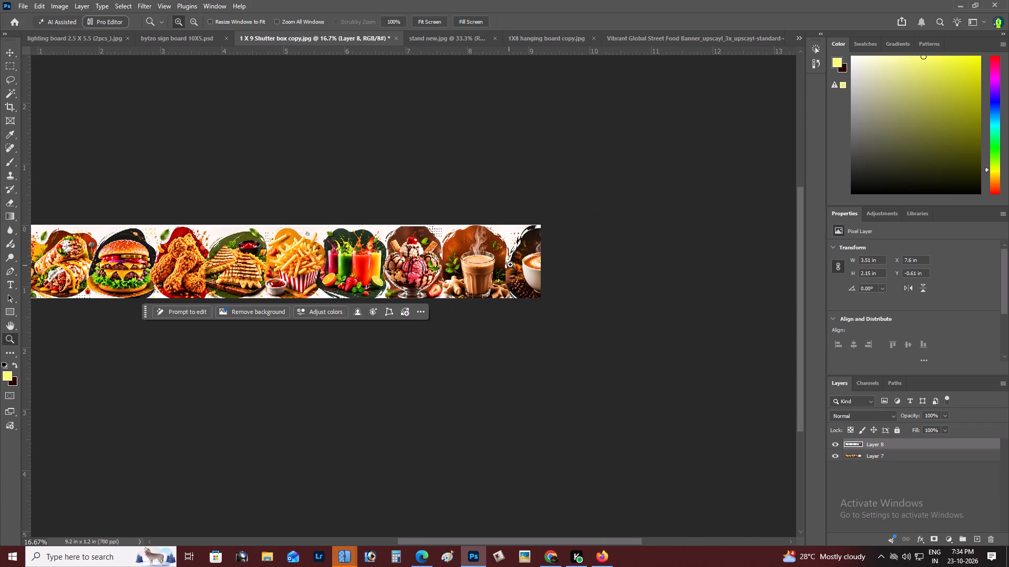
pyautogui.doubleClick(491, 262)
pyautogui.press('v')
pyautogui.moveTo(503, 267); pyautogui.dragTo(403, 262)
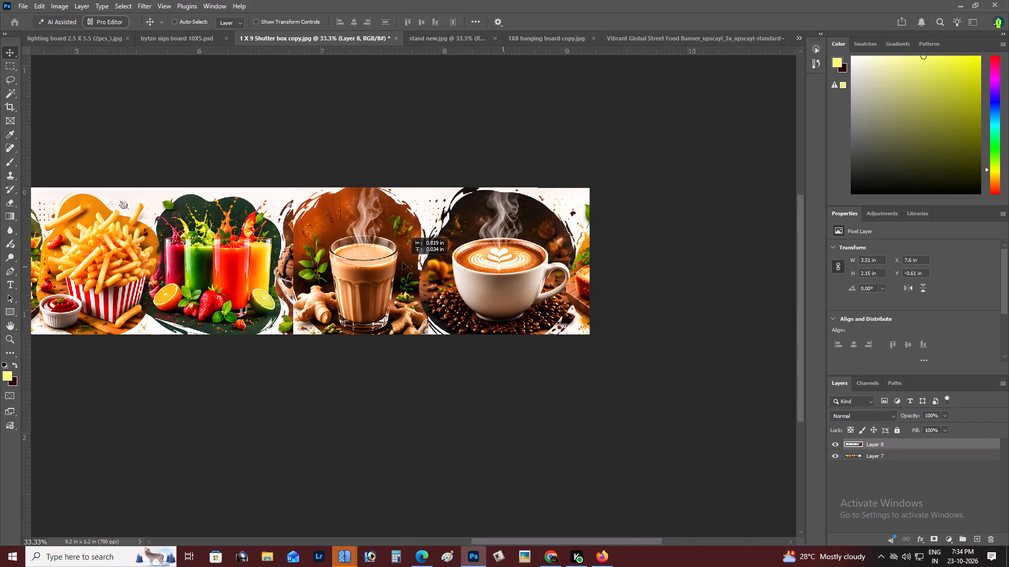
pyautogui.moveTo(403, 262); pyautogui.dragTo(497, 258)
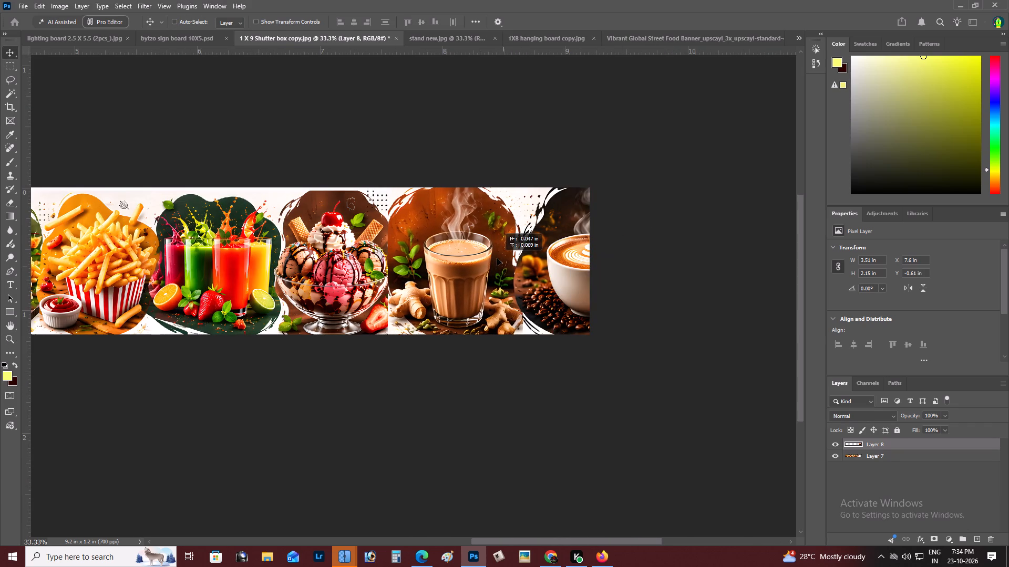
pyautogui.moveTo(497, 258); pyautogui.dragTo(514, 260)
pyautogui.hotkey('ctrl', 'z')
# Scale the main dish strip down slightly and shift it toward the pizza end, keeping it across the banner's full height.
pyautogui.keyDown('alt'); pyautogui.click(340, 247); pyautogui.keyUp('alt')
pyautogui.press('space')
pyautogui.moveTo(340, 247); pyautogui.dragTo(545, 249)
pyautogui.press('z')
pyautogui.keyDown('alt'); pyautogui.click(507, 254); pyautogui.keyUp('alt')
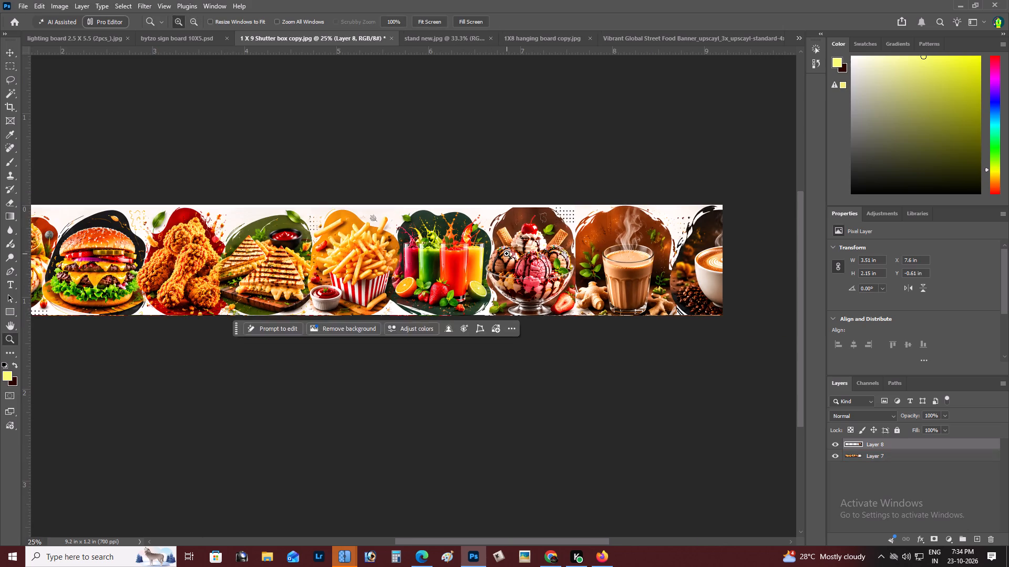
pyautogui.press('space')
pyautogui.click(507, 254)
pyautogui.press('Tab')
pyautogui.press('space')
pyautogui.press('space')
pyautogui.press('space')
pyautogui.press('space')
pyautogui.moveTo(507, 254); pyautogui.dragTo(508, 246)
pyautogui.press('v')
pyautogui.rightClick(634, 272)
pyautogui.click(646, 276)
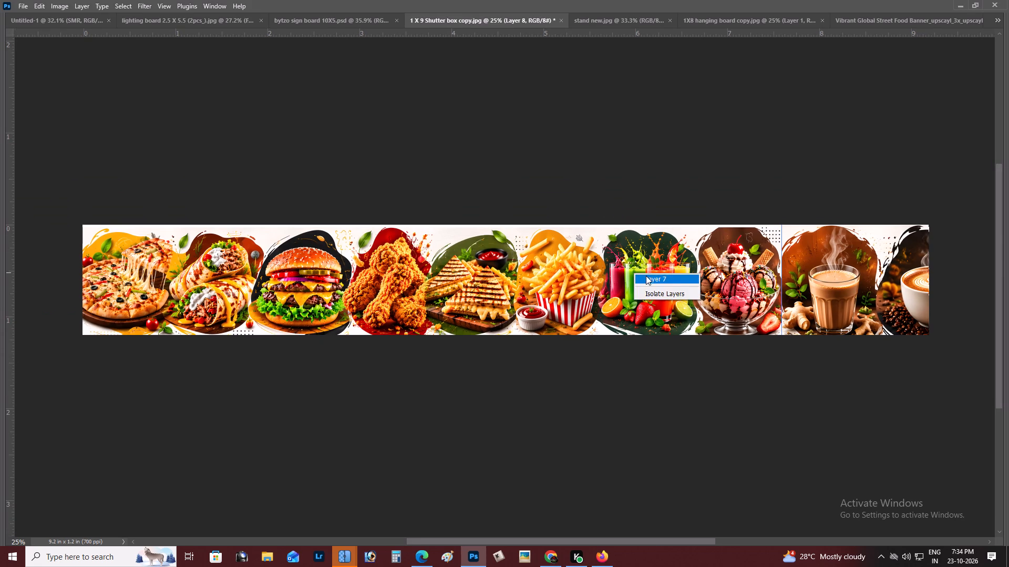
pyautogui.hotkey('ctrl', 't')
pyautogui.keyDown('alt'); pyautogui.moveTo(780, 218); pyautogui.dragTo(773, 218); pyautogui.keyUp('alt')
pyautogui.moveTo(715, 265); pyautogui.dragTo(701, 261)
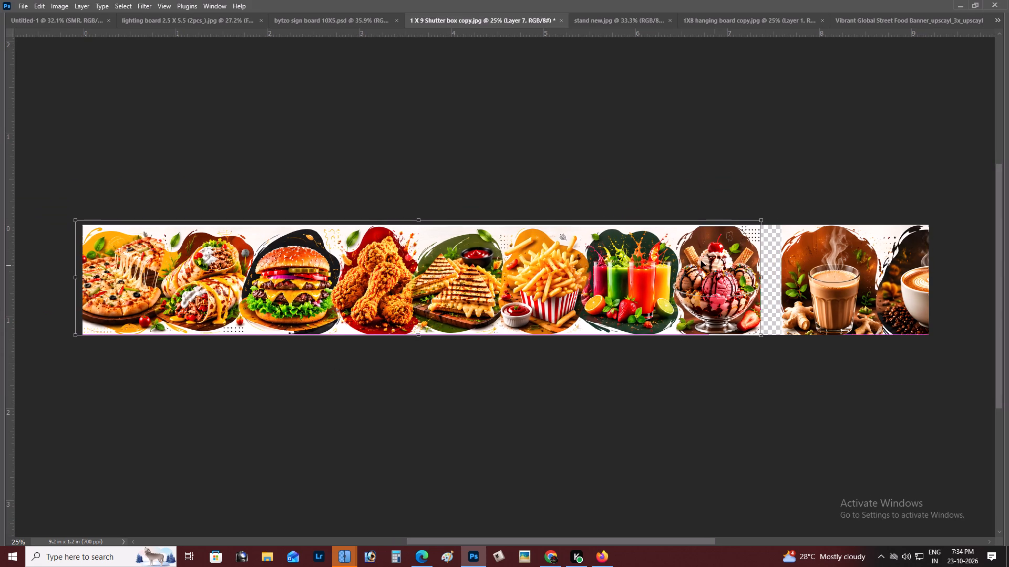
pyautogui.hotkey('ctrl', 'Return')
# Butt the tea and coffee layer against the ice cream and scale it to about 3.00 by 1.84 in, fitting both cups inside the banner.
pyautogui.press('space')
pyautogui.moveTo(701, 261); pyautogui.dragTo(677, 264)
pyautogui.press('v')
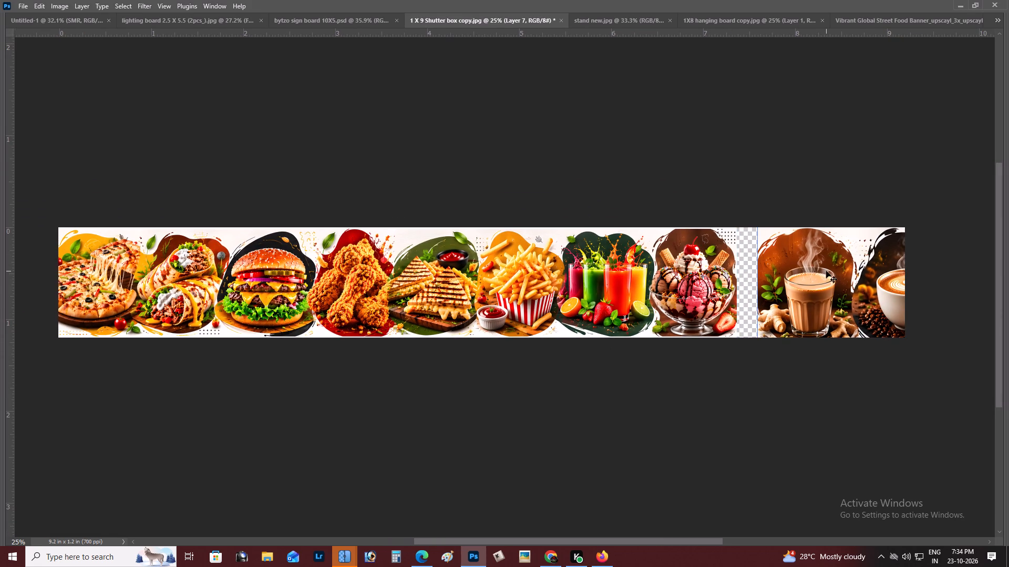
pyautogui.rightClick(826, 271)
pyautogui.click(853, 281)
pyautogui.moveTo(850, 281); pyautogui.dragTo(828, 274)
pyautogui.hotkey('ctrl', 't')
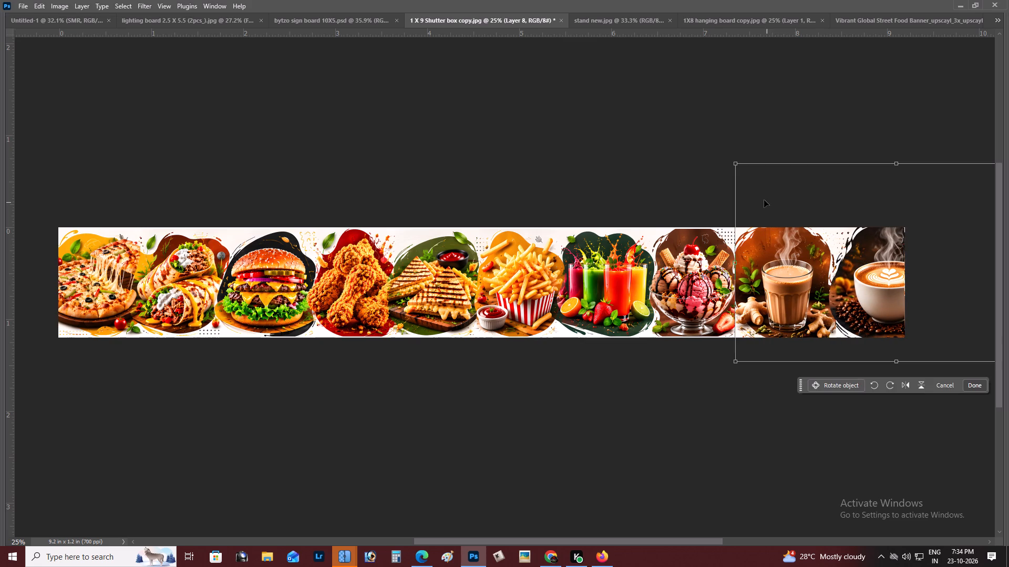
pyautogui.keyDown('alt'); pyautogui.moveTo(734, 162); pyautogui.dragTo(774, 178); pyautogui.keyUp('alt')
pyautogui.moveTo(806, 258); pyautogui.dragTo(775, 259)
pyautogui.keyDown('alt'); pyautogui.moveTo(738, 182); pyautogui.dragTo(727, 176); pyautogui.keyUp('alt')
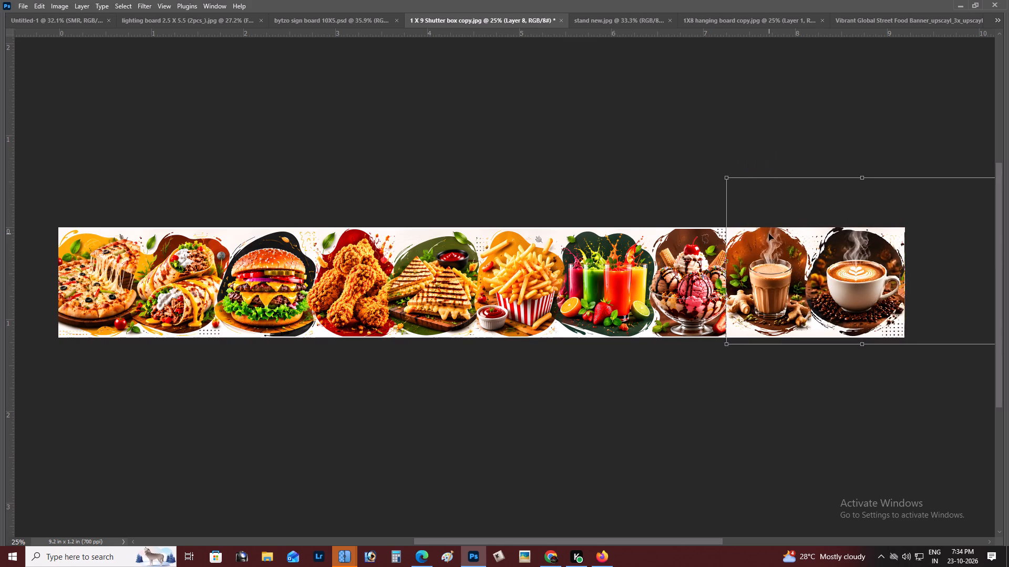
pyautogui.moveTo(772, 235); pyautogui.dragTo(782, 235)
pyautogui.keyDown('alt'); pyautogui.click(737, 181); pyautogui.keyUp('alt')
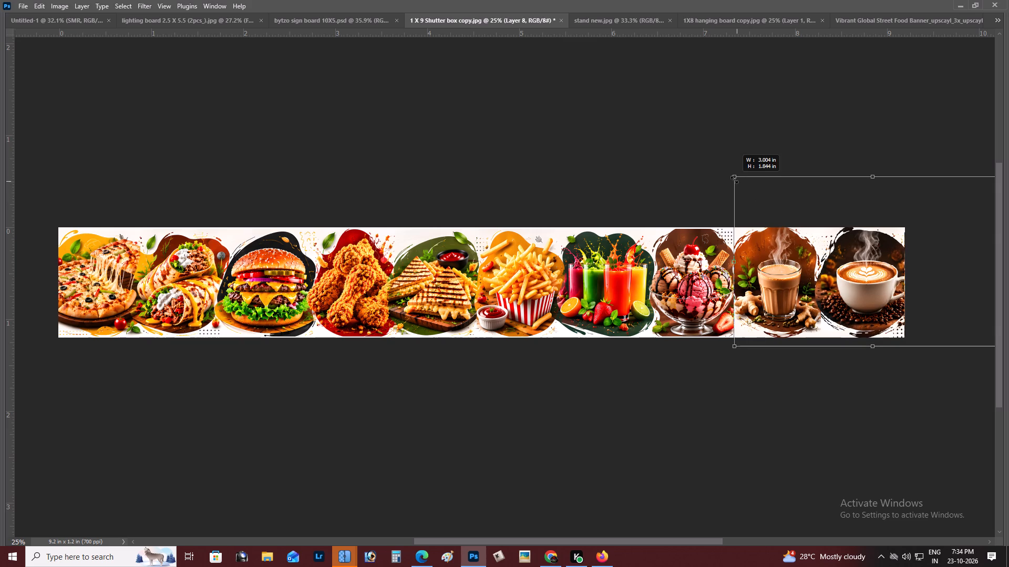
pyautogui.hotkey('ctrl', 'Return')
pyautogui.press('v')
pyautogui.press('Down')
# Send the tea and coffee layer backward, behind the main dish strip.
pyautogui.press('z')
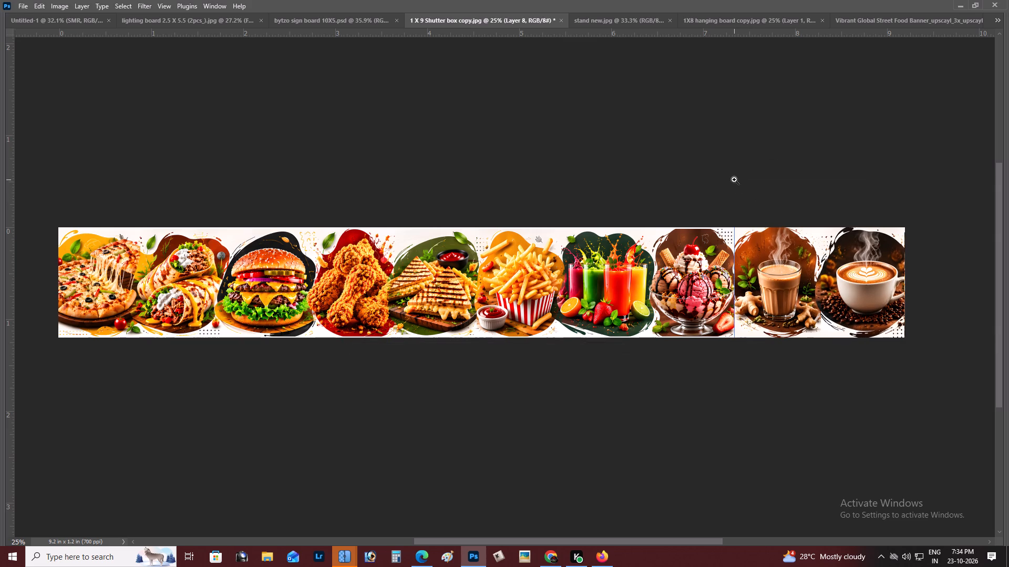
pyautogui.keyDown('alt'); pyautogui.click(738, 263); pyautogui.keyUp('alt')
pyautogui.press('space')
pyautogui.press('space')
pyautogui.press('space')
pyautogui.press('space')
pyautogui.press('space')
pyautogui.press('space')
pyautogui.press('space')
pyautogui.press('space')
pyautogui.press('space')
pyautogui.press('space')
pyautogui.press('space')
pyautogui.press('space')
pyautogui.press('space')
pyautogui.press('space')
pyautogui.press('space')
pyautogui.press('space')
pyautogui.press('space')
pyautogui.press('space')
pyautogui.press('space')
pyautogui.press('space')
pyautogui.moveTo(742, 271); pyautogui.dragTo(596, 268)
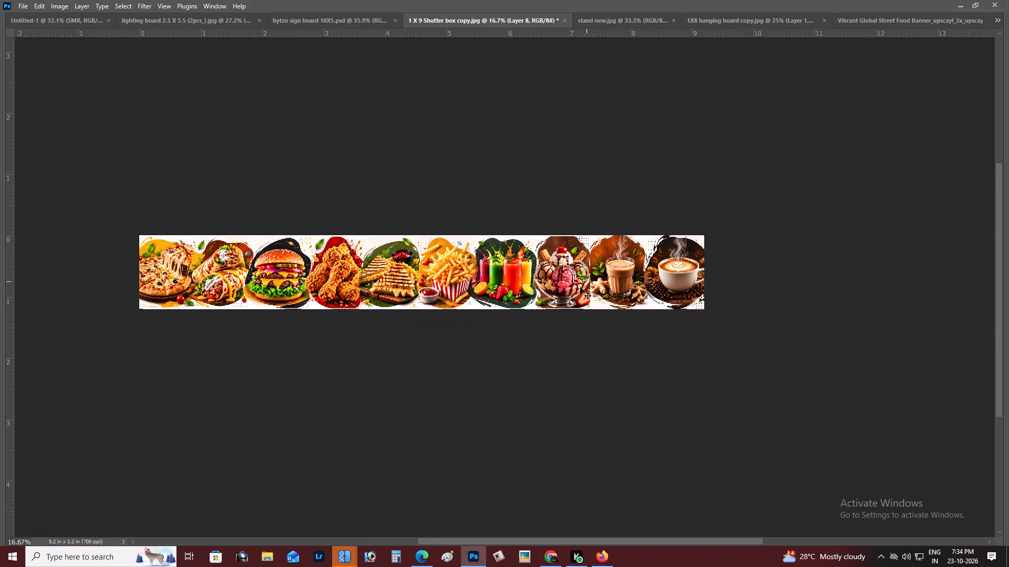
pyautogui.press('z')
pyautogui.tripleClick(576, 289)
pyautogui.press('space')
pyautogui.click(576, 289)
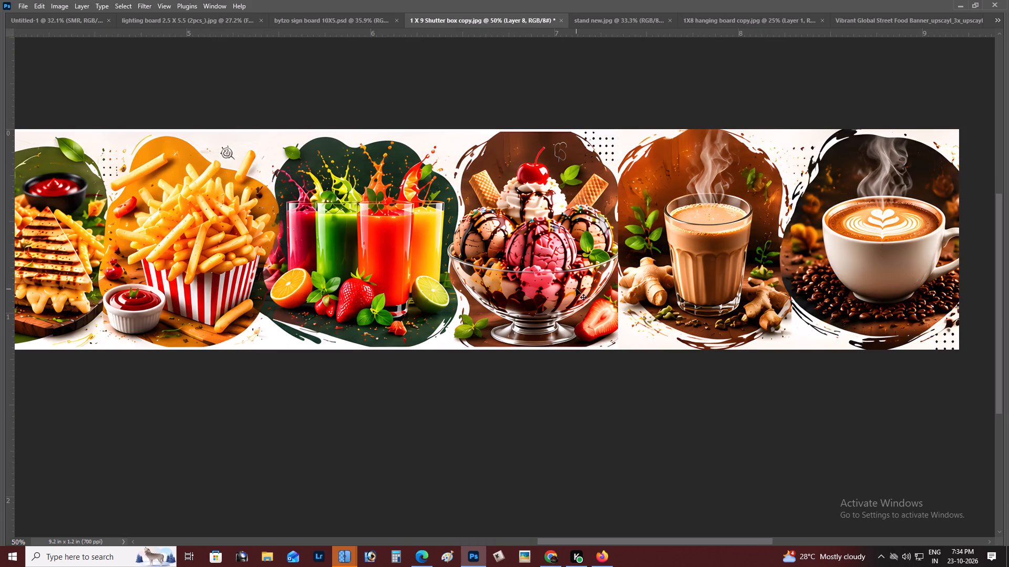
pyautogui.hotkey('ctrl', '[')
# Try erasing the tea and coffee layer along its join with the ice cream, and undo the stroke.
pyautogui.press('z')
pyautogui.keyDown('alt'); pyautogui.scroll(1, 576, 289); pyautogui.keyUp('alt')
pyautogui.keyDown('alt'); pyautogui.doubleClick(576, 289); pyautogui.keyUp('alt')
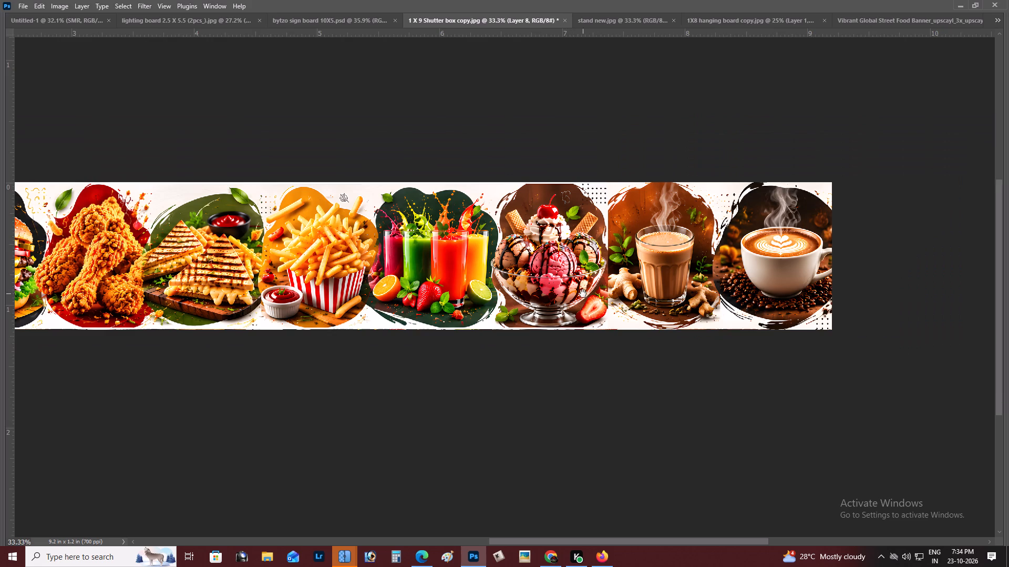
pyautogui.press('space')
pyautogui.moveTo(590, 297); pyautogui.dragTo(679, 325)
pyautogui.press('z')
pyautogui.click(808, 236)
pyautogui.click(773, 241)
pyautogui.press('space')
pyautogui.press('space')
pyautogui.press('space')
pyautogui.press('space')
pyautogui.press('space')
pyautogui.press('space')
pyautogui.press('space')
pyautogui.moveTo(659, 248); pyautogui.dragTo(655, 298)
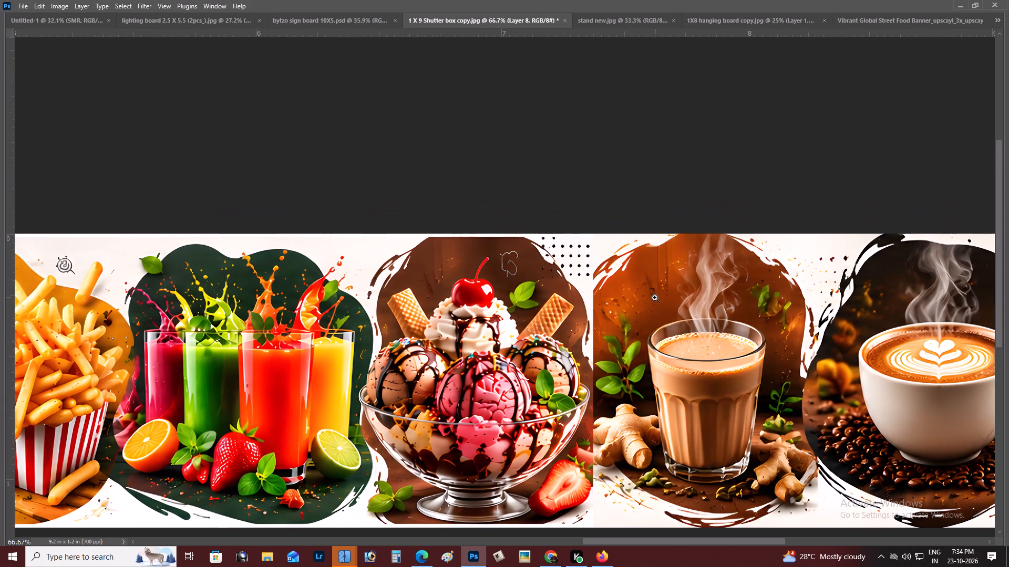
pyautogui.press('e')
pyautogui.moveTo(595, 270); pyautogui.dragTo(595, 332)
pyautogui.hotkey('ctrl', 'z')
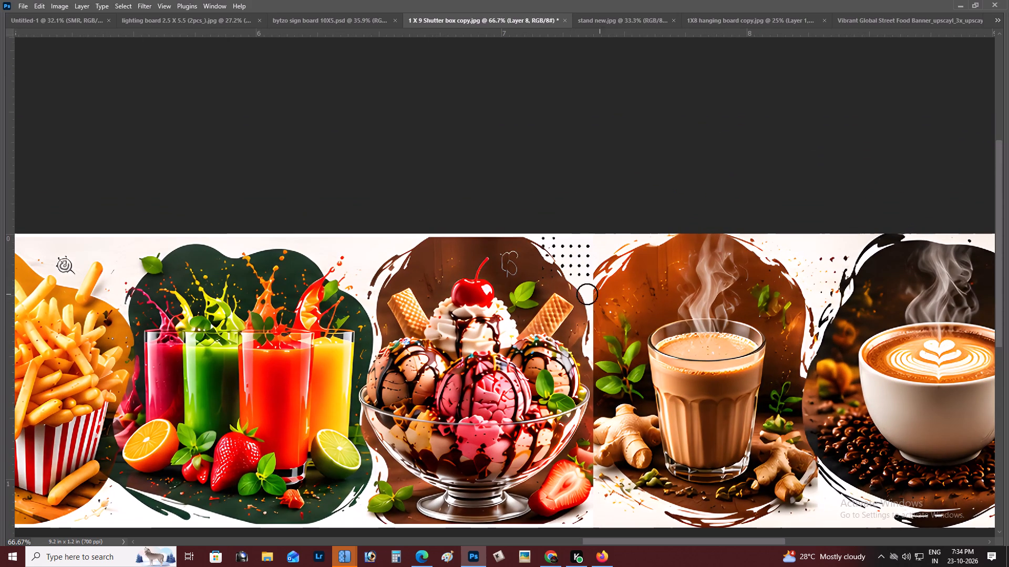
# Select the main dish strip layer and try erasing its straight edge over the tea backdrop, reducing the eraser size and undoing the trial strokes.
pyautogui.press('v')
pyautogui.press('c')
pyautogui.rightClick(536, 287)
pyautogui.click(554, 298)
pyautogui.click(562, 295)
pyautogui.press('e')
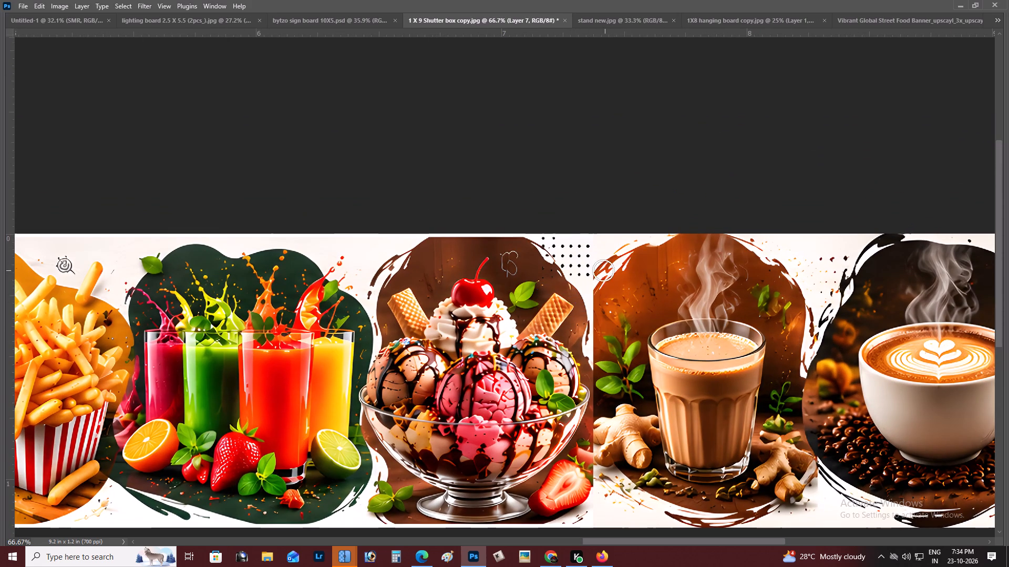
pyautogui.moveTo(597, 277); pyautogui.dragTo(597, 349)
pyautogui.hotkey('ctrl', 'z')
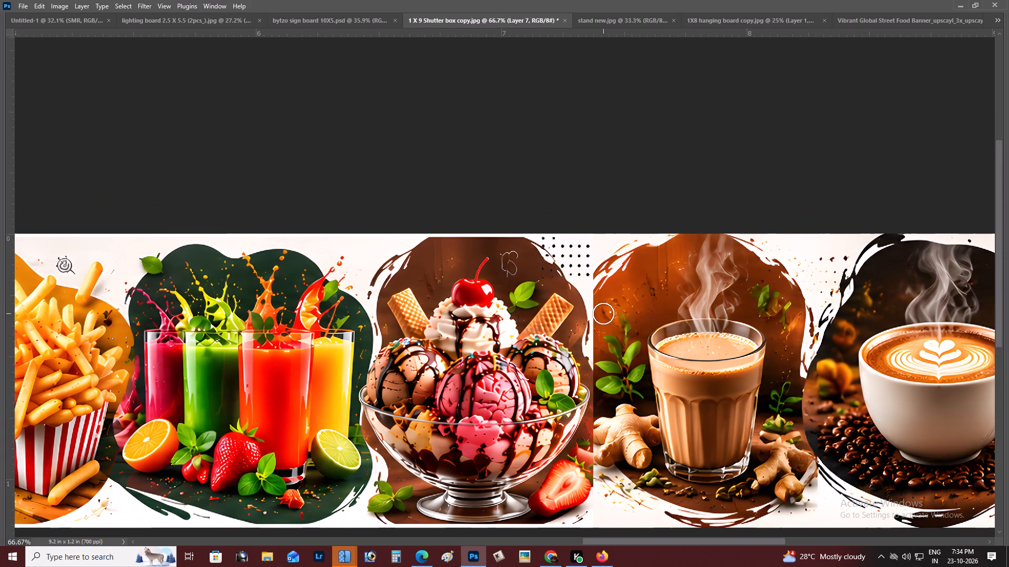
pyautogui.write('[[')
pyautogui.press('[')
pyautogui.press('[')
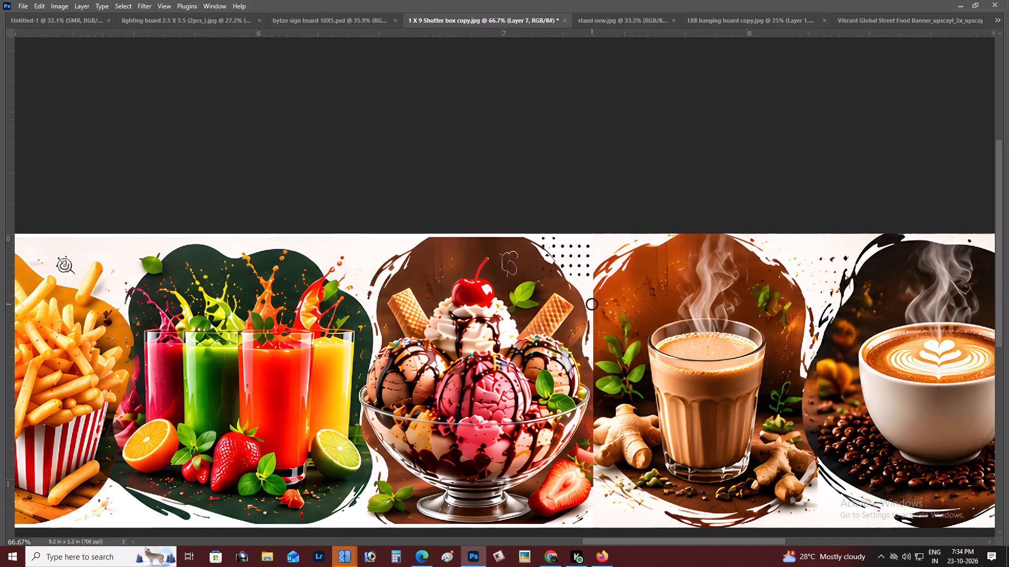
pyautogui.moveTo(592, 308); pyautogui.dragTo(593, 358)
pyautogui.hotkey('ctrl', 'z')
# Erase the main dish strip's straight edge over the tea backdrop with a smaller eraser, from the dotted pattern down past the ginger, undoing a stray stroke.
pyautogui.moveTo(599, 311); pyautogui.dragTo(599, 325)
pyautogui.press('[')
pyautogui.press('[')
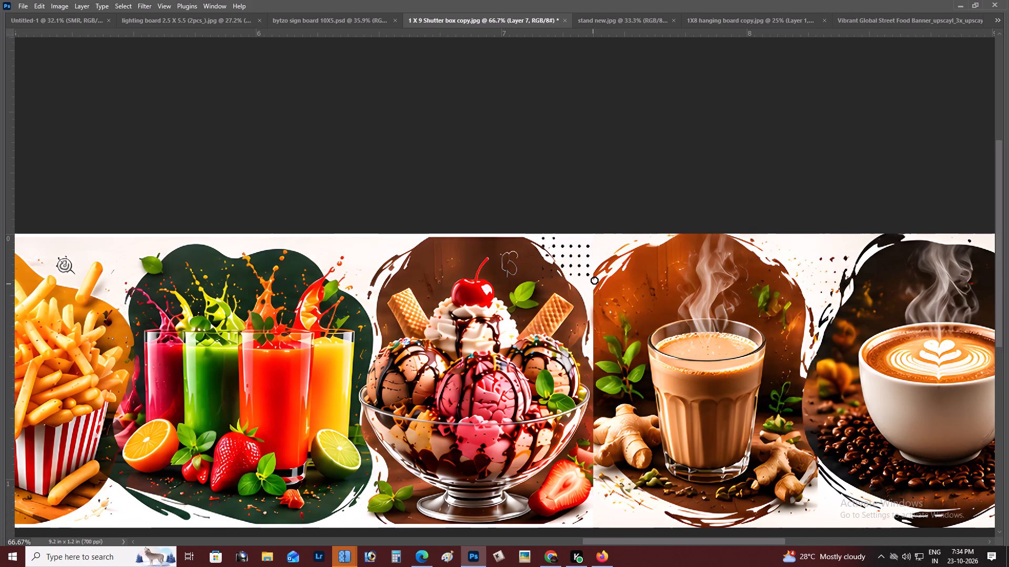
pyautogui.press('[')
pyautogui.moveTo(595, 278); pyautogui.dragTo(593, 319)
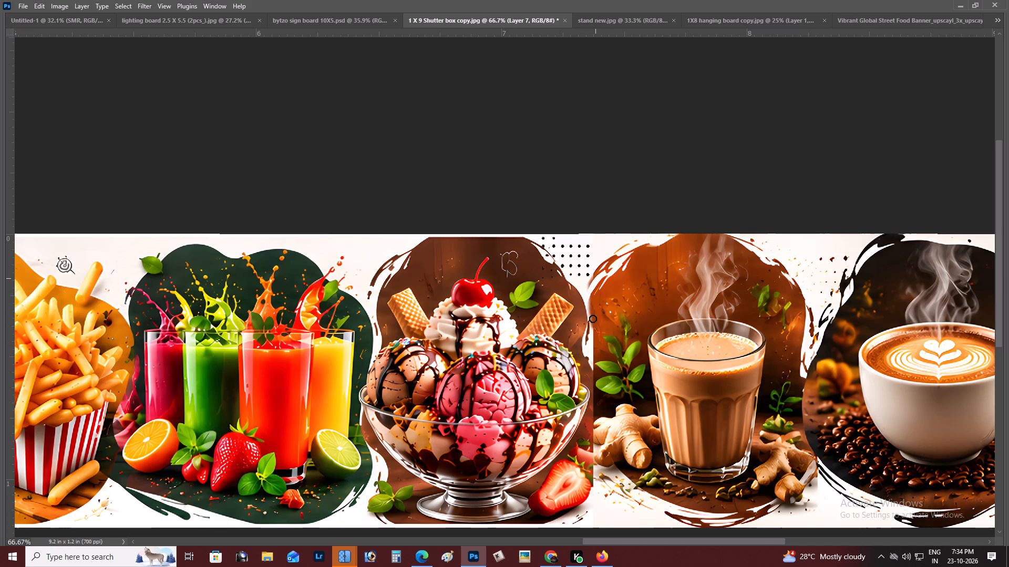
pyautogui.moveTo(593, 319); pyautogui.dragTo(587, 342)
pyautogui.moveTo(587, 342); pyautogui.dragTo(592, 355)
pyautogui.hotkey('ctrl', 'z')
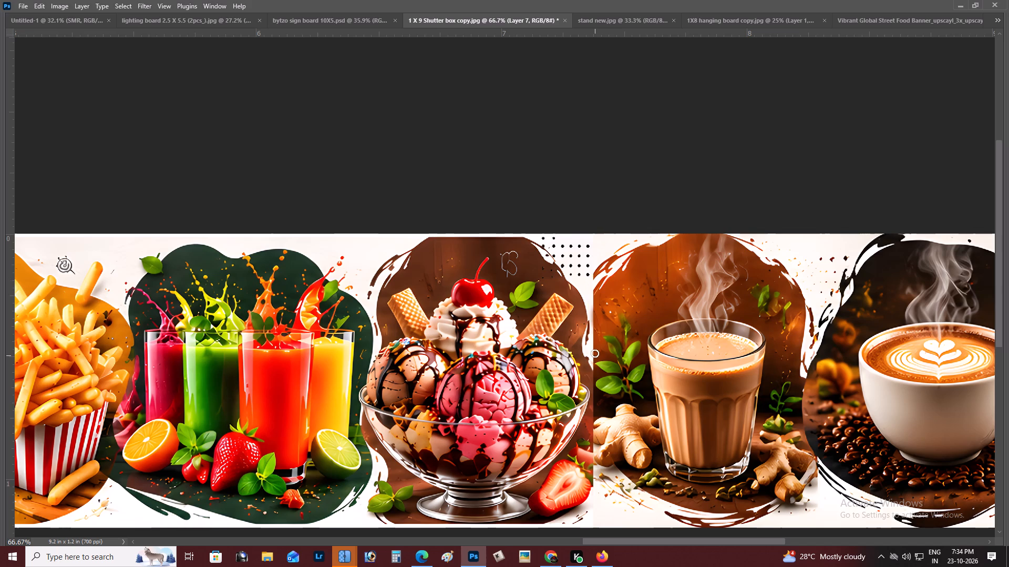
pyautogui.moveTo(595, 352); pyautogui.dragTo(598, 348)
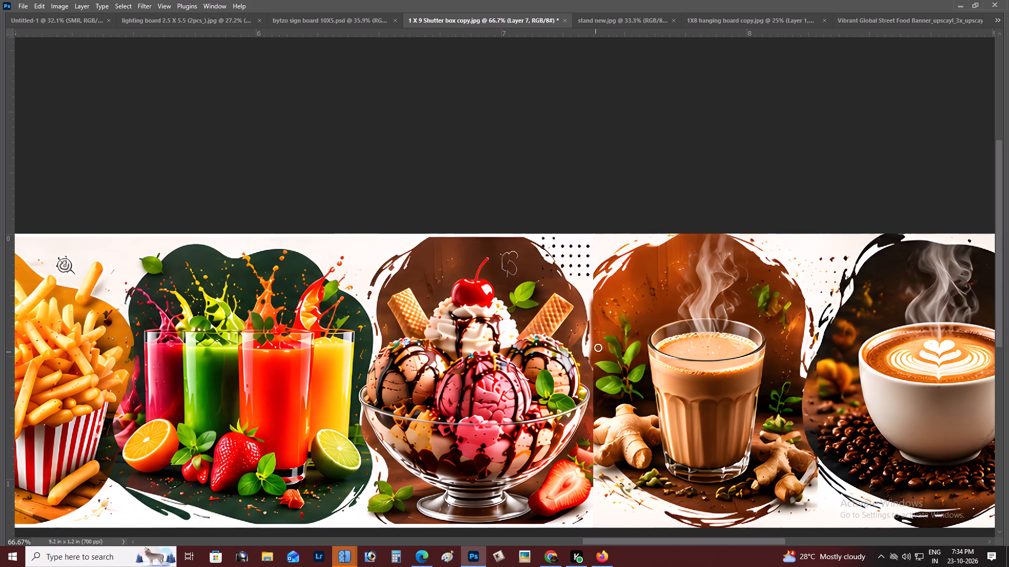
pyautogui.moveTo(598, 348); pyautogui.dragTo(592, 269)
pyautogui.moveTo(594, 299); pyautogui.dragTo(599, 316)
pyautogui.click(593, 366)
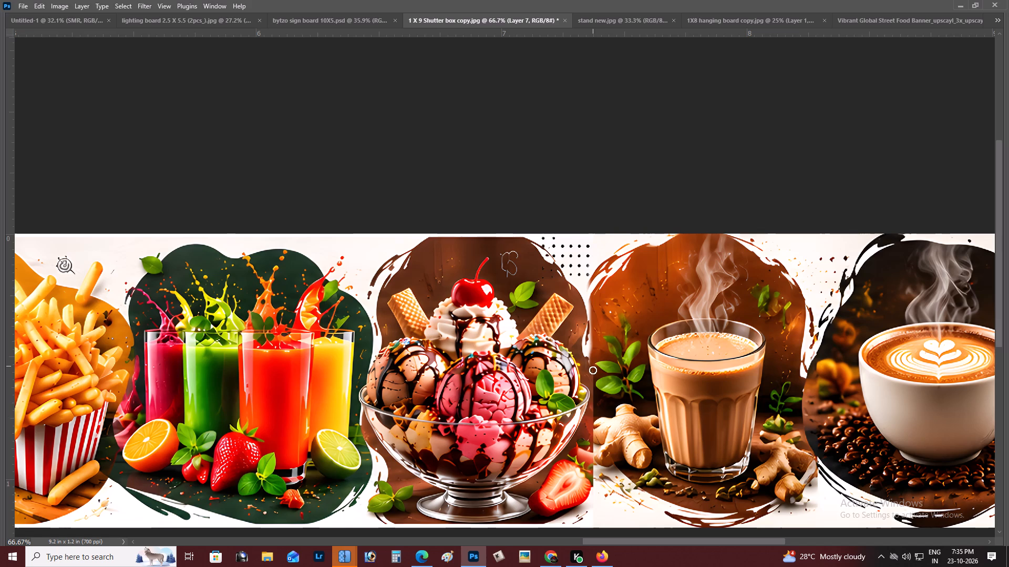
pyautogui.moveTo(596, 376); pyautogui.dragTo(598, 412)
pyautogui.moveTo(598, 412); pyautogui.dragTo(601, 472)
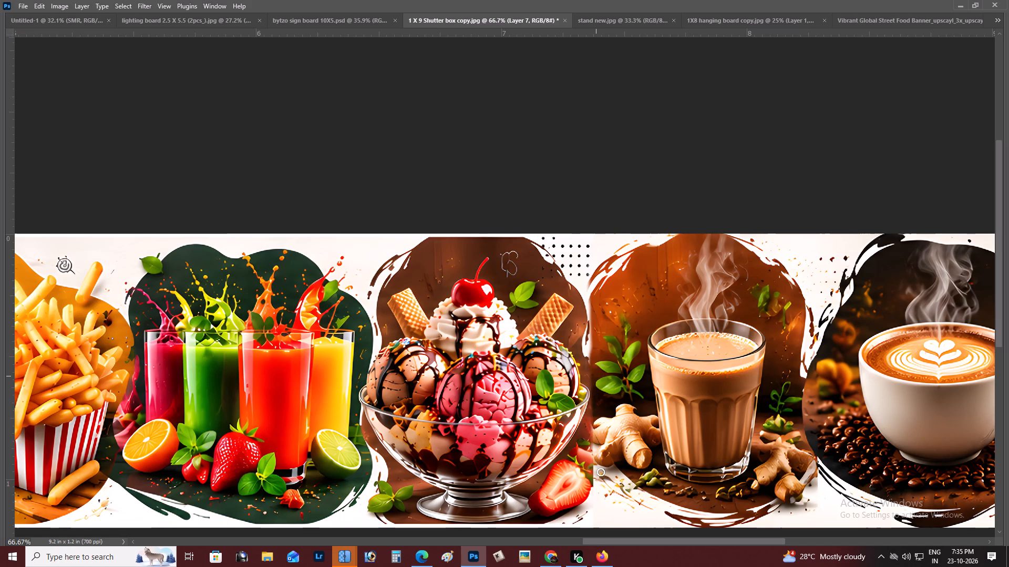
pyautogui.moveTo(601, 472); pyautogui.dragTo(598, 459)
pyautogui.moveTo(595, 464); pyautogui.dragTo(593, 505)
# Examine the whole banner from pizza to coffee, checking how the blended join between ice cream and tea looks.
pyautogui.press('z')
pyautogui.keyDown('alt'); pyautogui.click(526, 419); pyautogui.keyUp('alt')
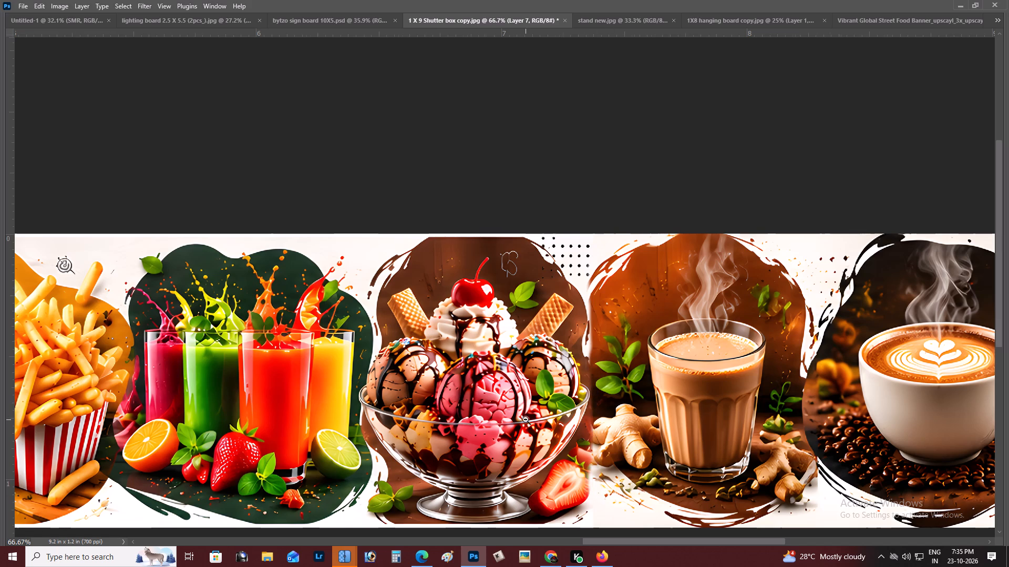
pyautogui.rightClick(525, 408)
pyautogui.click(543, 417)
pyautogui.press('space')
pyautogui.press('space')
pyautogui.press('space')
pyautogui.press('space')
pyautogui.moveTo(543, 417); pyautogui.dragTo(531, 436)
pyautogui.press('z')
pyautogui.keyDown('alt'); pyautogui.click(493, 342); pyautogui.keyUp('alt')
pyautogui.rightClick(507, 329)
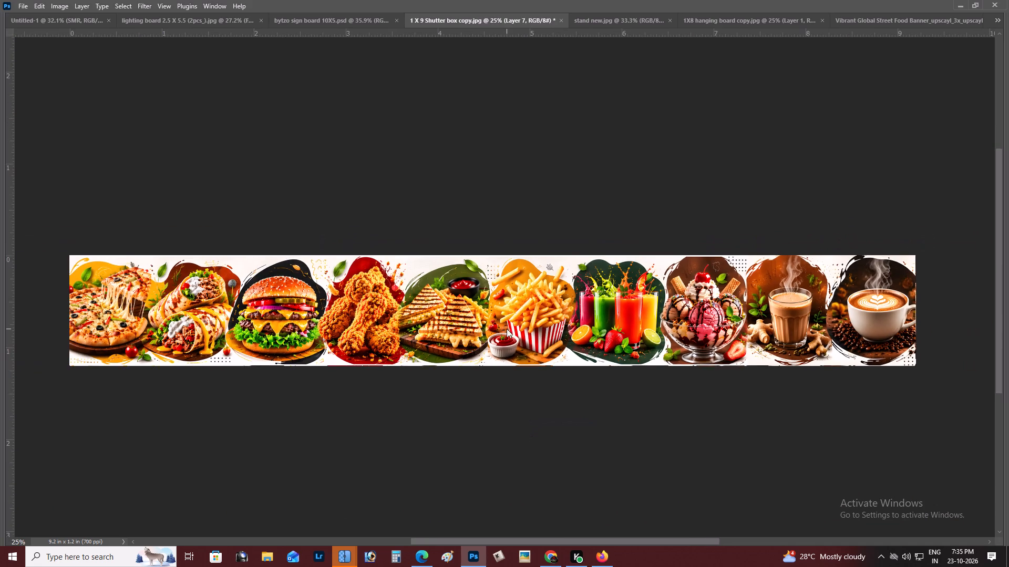
pyautogui.doubleClick(521, 333)
pyautogui.press('space')
pyautogui.press('space')
pyautogui.press('space')
pyautogui.press('space')
pyautogui.press('space')
pyautogui.press('space')
pyautogui.press('space')
pyautogui.press('space')
pyautogui.press('space')
pyautogui.press('space')
pyautogui.press('space')
pyautogui.press('space')
pyautogui.press('space')
pyautogui.press('space')
pyautogui.press('space')
pyautogui.press('space')
pyautogui.press('space')
pyautogui.press('space')
pyautogui.press('space')
pyautogui.press('space')
pyautogui.moveTo(521, 333); pyautogui.dragTo(520, 351)
pyautogui.press('z')
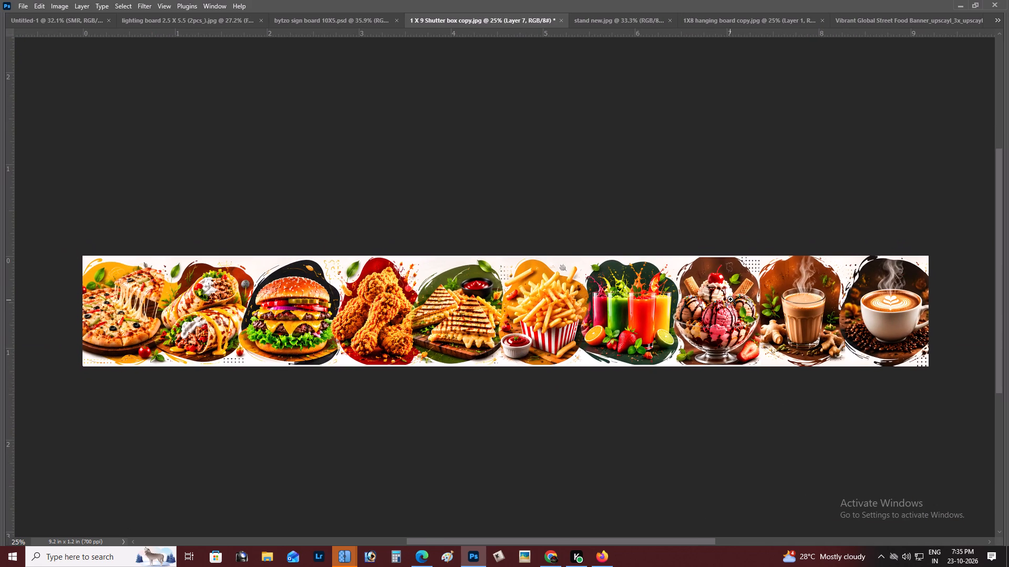
pyautogui.keyDown('alt'); pyautogui.click(730, 299); pyautogui.keyUp('alt')
pyautogui.press('space')
pyautogui.click(730, 299)
# Select the tea and coffee layer and nudge it down by one increment.
pyautogui.press('v')
pyautogui.rightClick(787, 306)
pyautogui.click(796, 310)
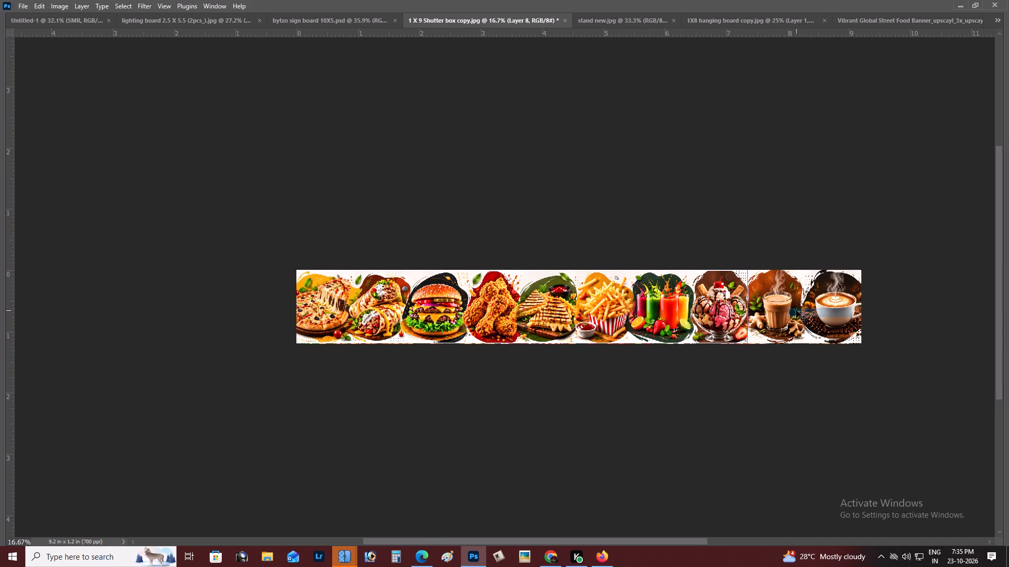
pyautogui.press('Down')
# Examine the full banner again from a distance and closer up, checking the tea and coffee end against the other dishes.
pyautogui.press('z')
pyautogui.keyDown('alt'); pyautogui.click(796, 310); pyautogui.keyUp('alt')
pyautogui.press('space')
pyautogui.moveTo(796, 310); pyautogui.dragTo(747, 313)
pyautogui.press('z')
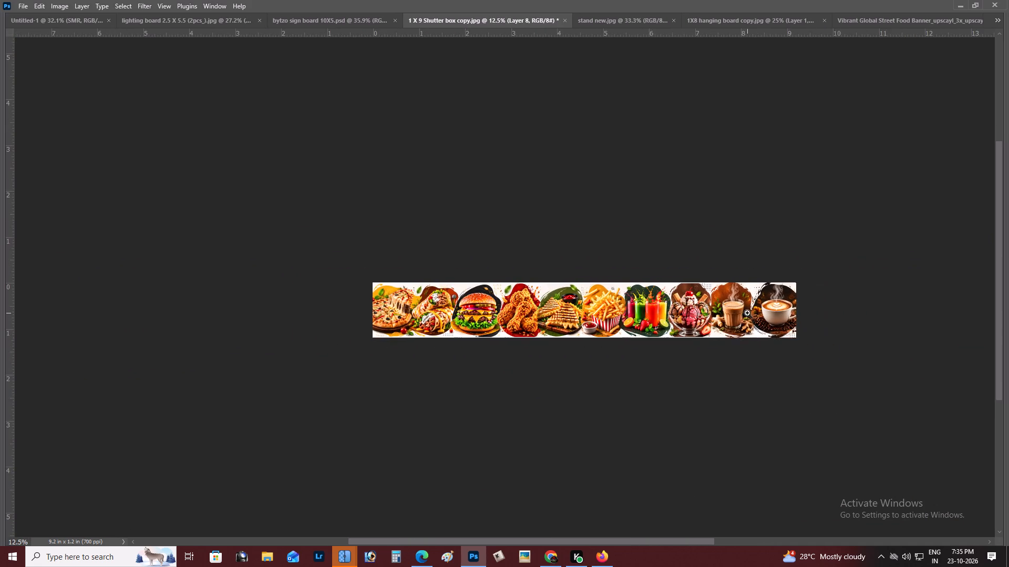
pyautogui.doubleClick(747, 313)
pyautogui.press('space')
pyautogui.moveTo(747, 313); pyautogui.dragTo(725, 317)
pyautogui.click(725, 317)
pyautogui.keyDown('alt'); pyautogui.click(725, 317); pyautogui.keyUp('alt')
pyautogui.rightClick(726, 318)
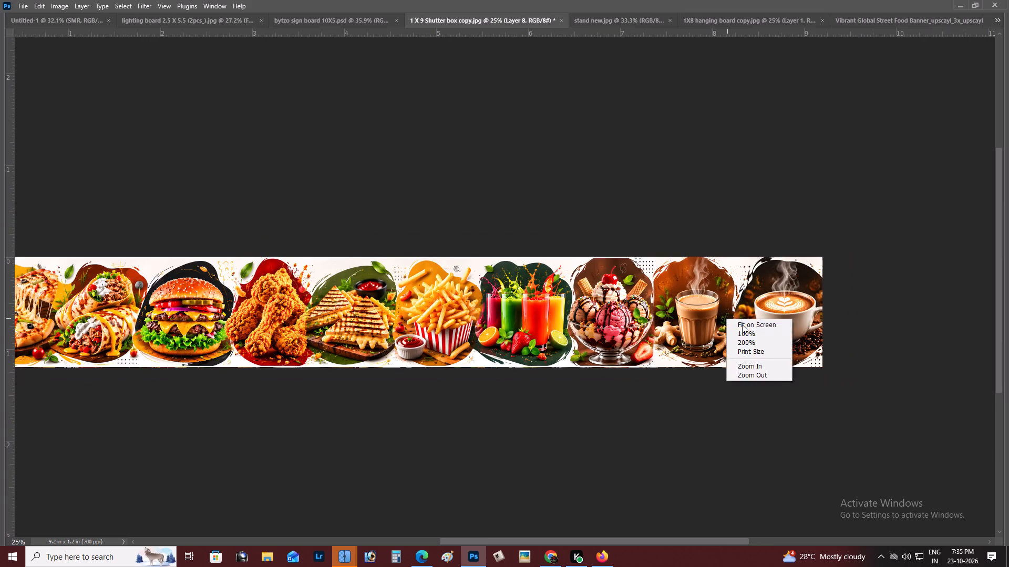
pyautogui.doubleClick(742, 324)
pyautogui.press('space')
pyautogui.click(742, 324)
# Save a JPEG copy of the banner in the BYTZO MYD folder as 1 X 9 Shutter box copy1, at maximum quality 12.
pyautogui.hotkey('ctrl', 'shift', 's')
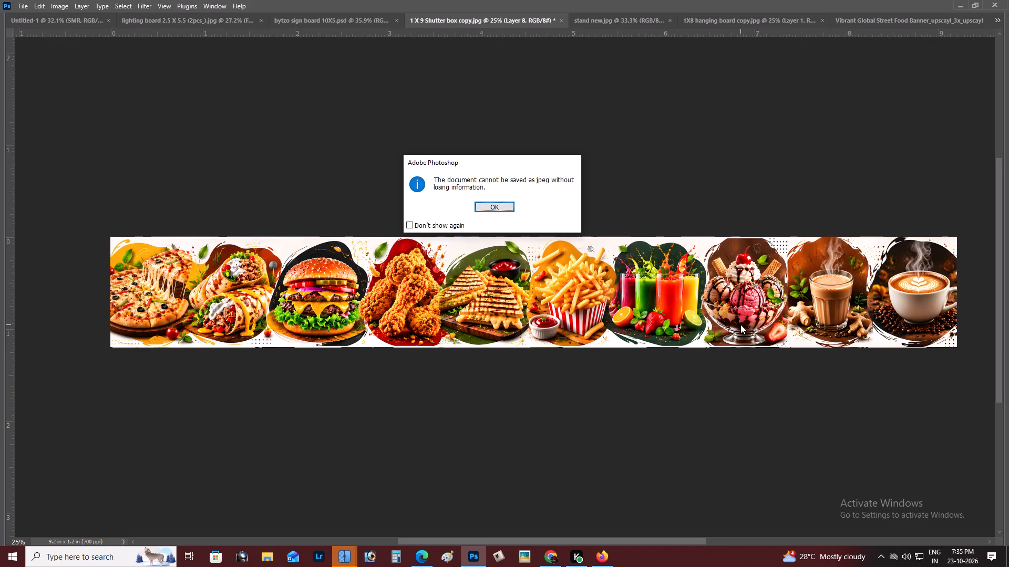
pyautogui.click(488, 208)
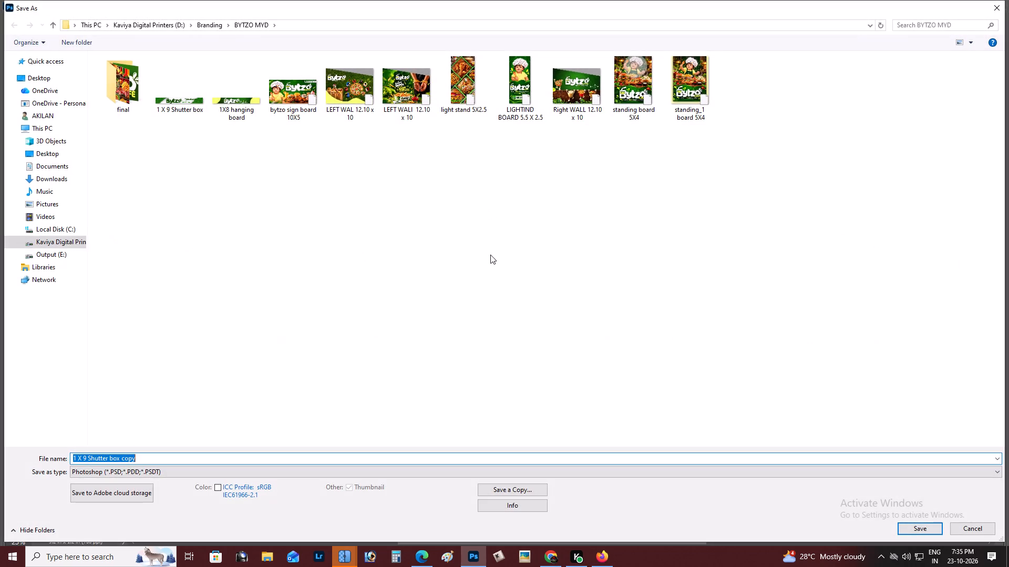
pyautogui.click(510, 487)
pyautogui.click(493, 457)
pyautogui.click(452, 321)
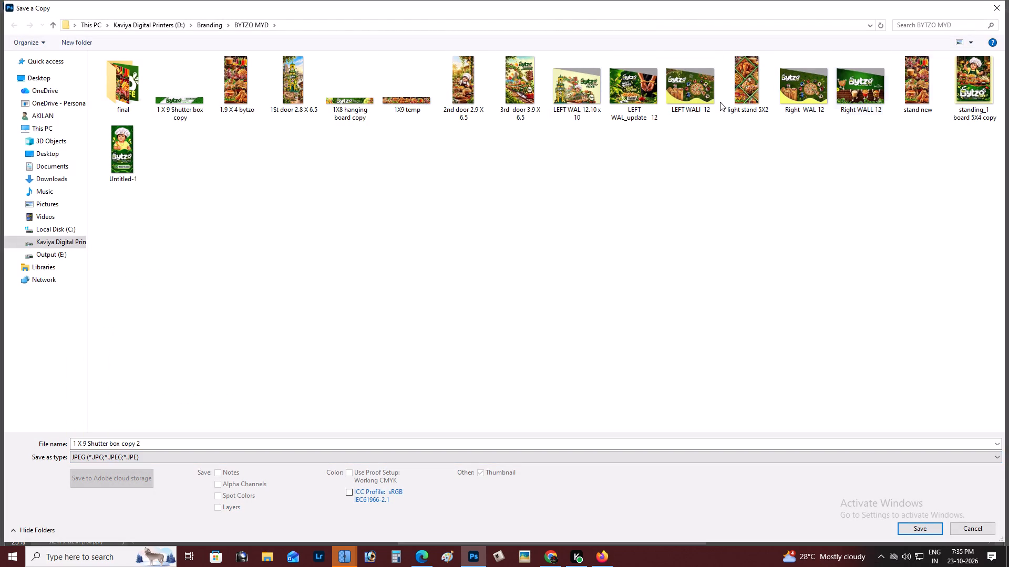
pyautogui.click(199, 101)
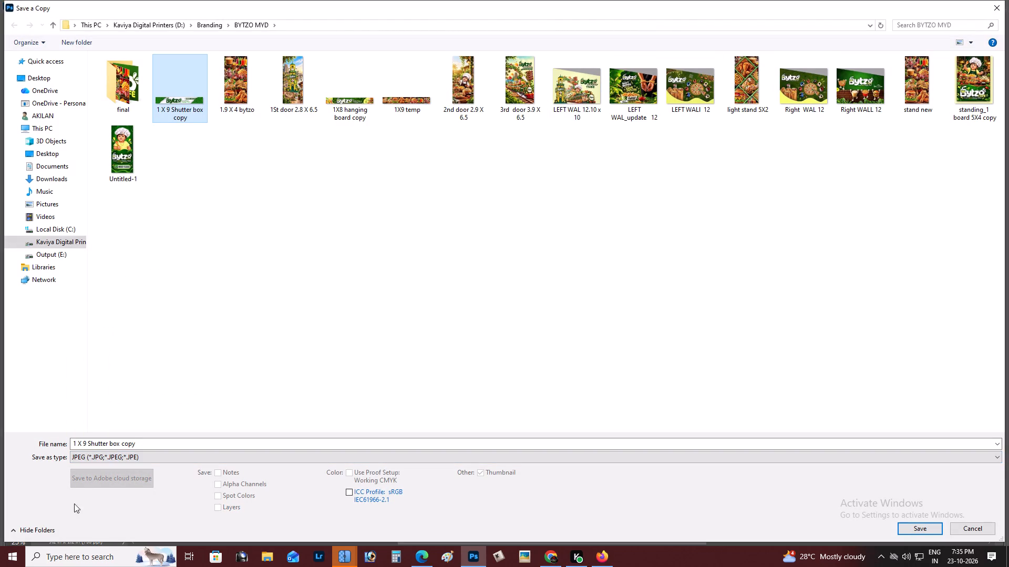
pyautogui.doubleClick(157, 438)
pyautogui.click(162, 444)
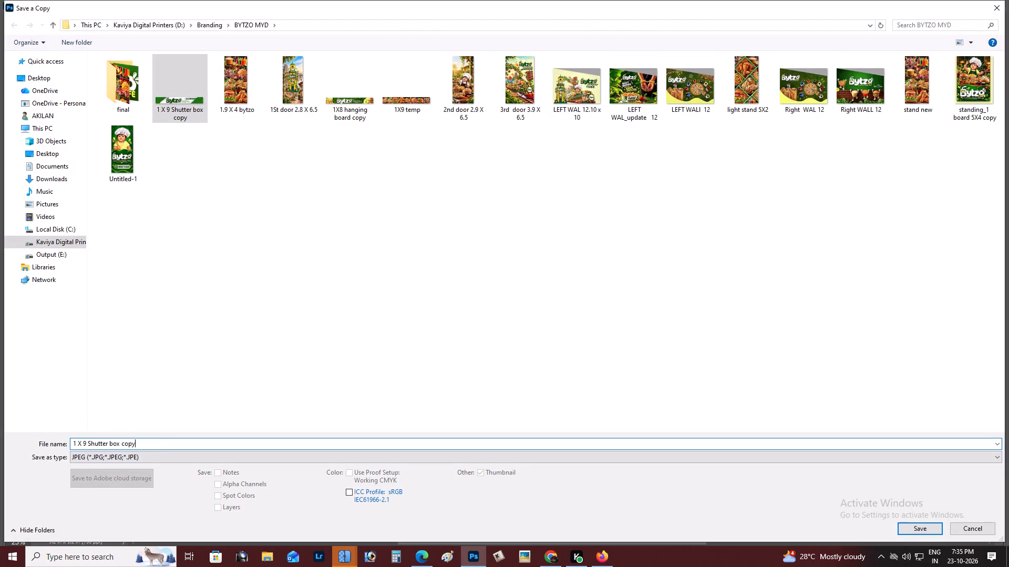
pyautogui.press('1')
pyautogui.press('Return')
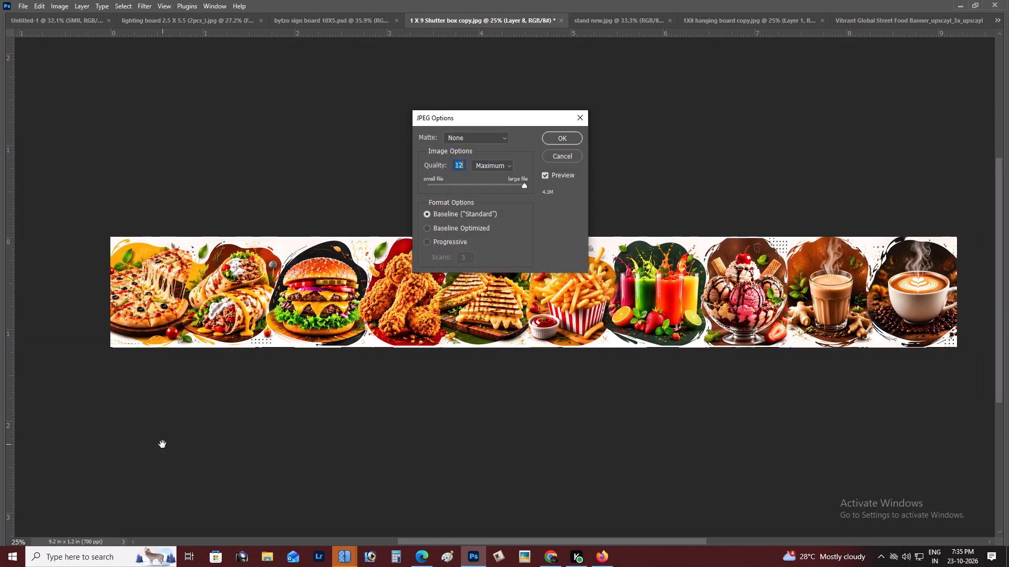
pyautogui.press('Return')
# Copy the 1 X 9 Shutter box copy1 file from the BYTZO MYD folder into its final subfolder, without opening any file.
pyautogui.hotkey('ctrl', 'o')
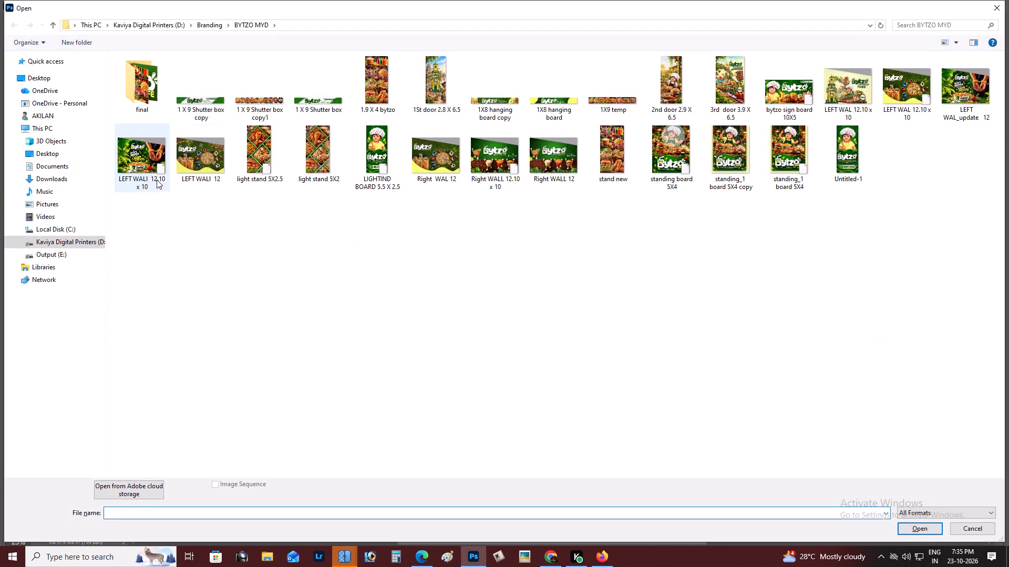
pyautogui.click(256, 101)
pyautogui.hotkey('ctrl', 'x')
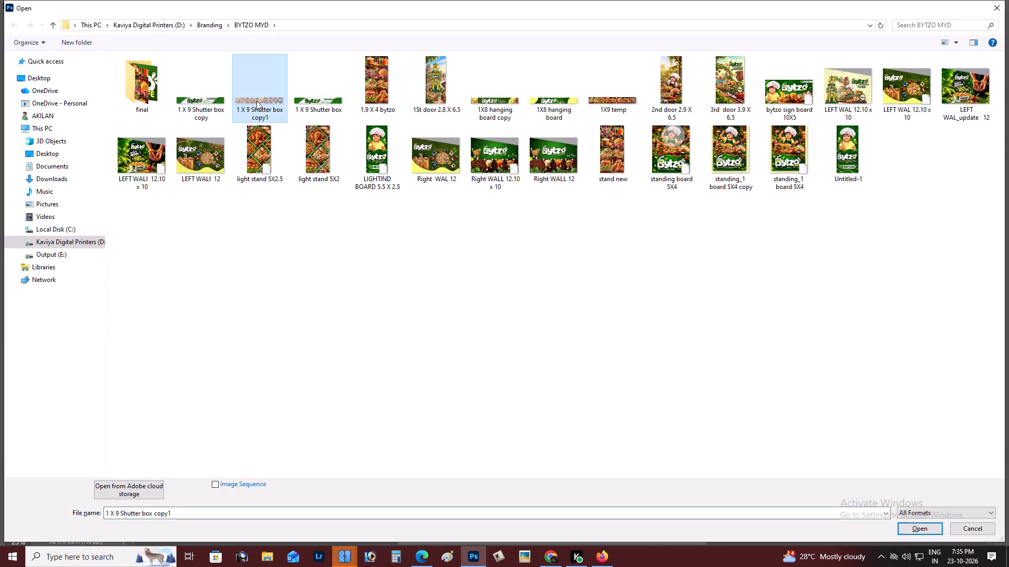
pyautogui.hotkey('ctrl', 'x')
pyautogui.hotkey('ctrl', 'c')
pyautogui.doubleClick(162, 64)
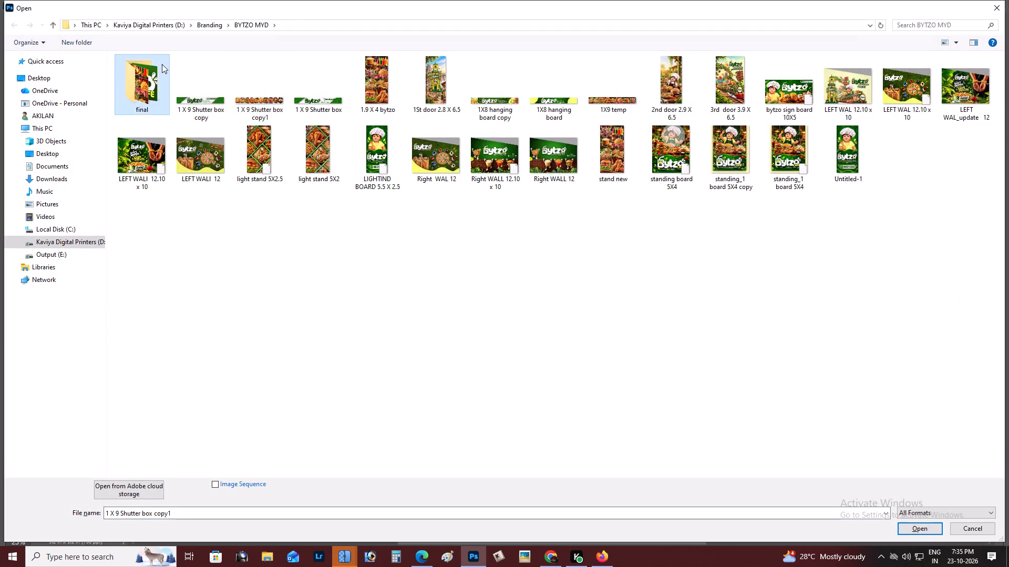
pyautogui.click(308, 204)
pyautogui.hotkey('ctrl', 'v')
pyautogui.click(417, 205)
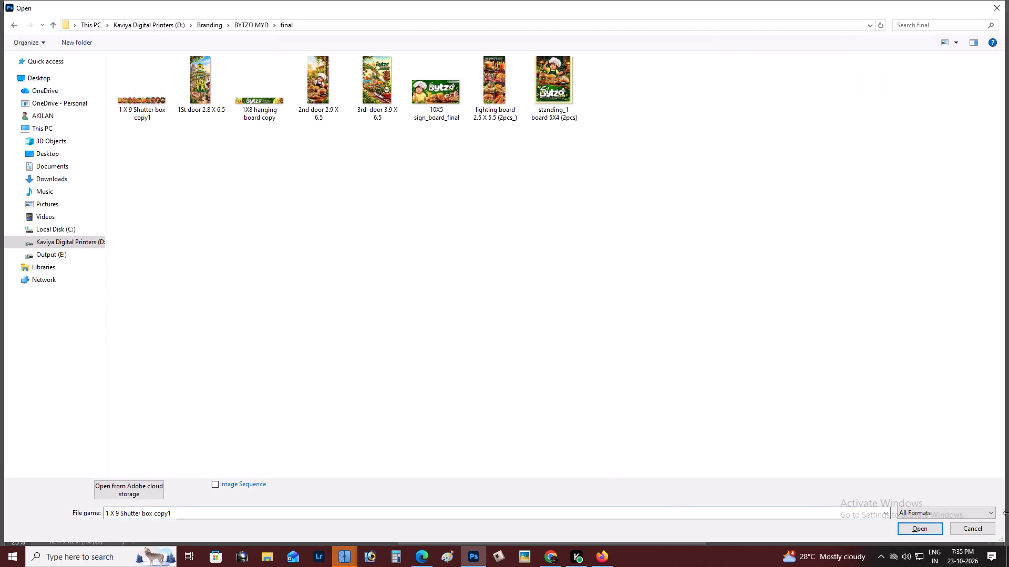
pyautogui.click(967, 529)
# Switch to the Upscayl window.
pyautogui.hotkey('alt', 'Tab')
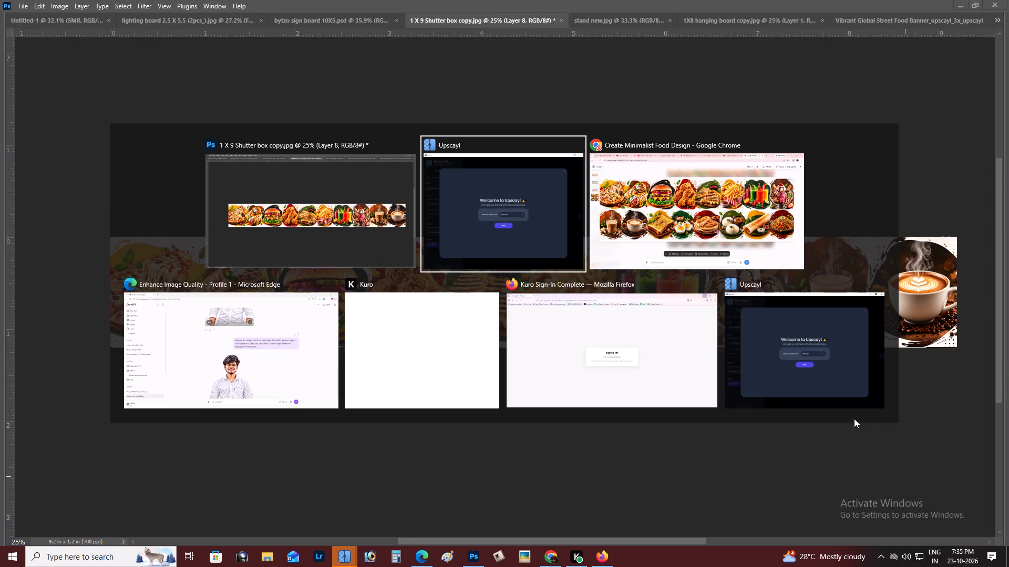
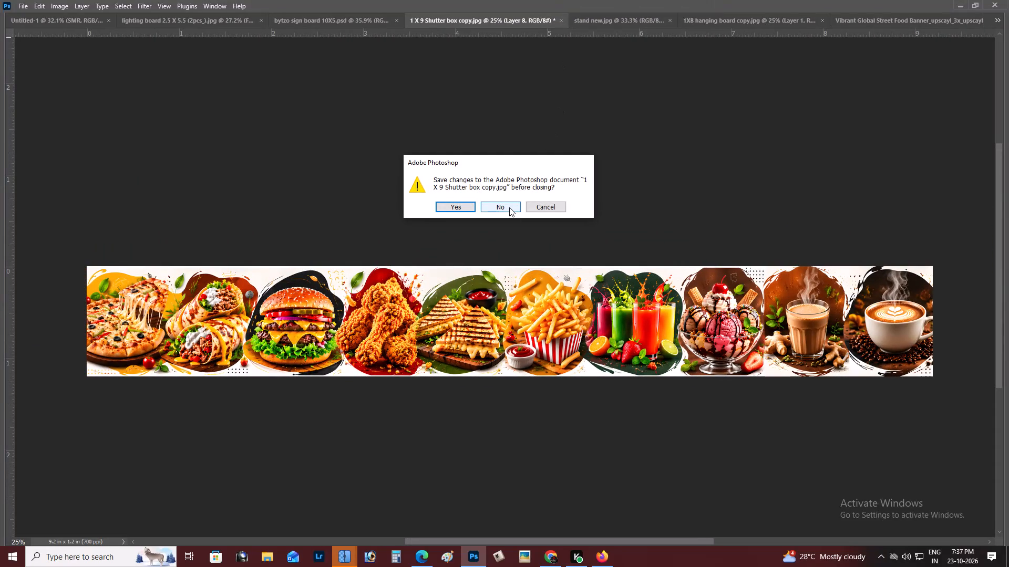
# Keep the shutter box banner open and save it as a Photoshop file named 1 X 9 Shutter box_new in the BYTZO MYD folder.
pyautogui.click(541, 209)
pyautogui.hotkey('ctrl', 'shift', 's')
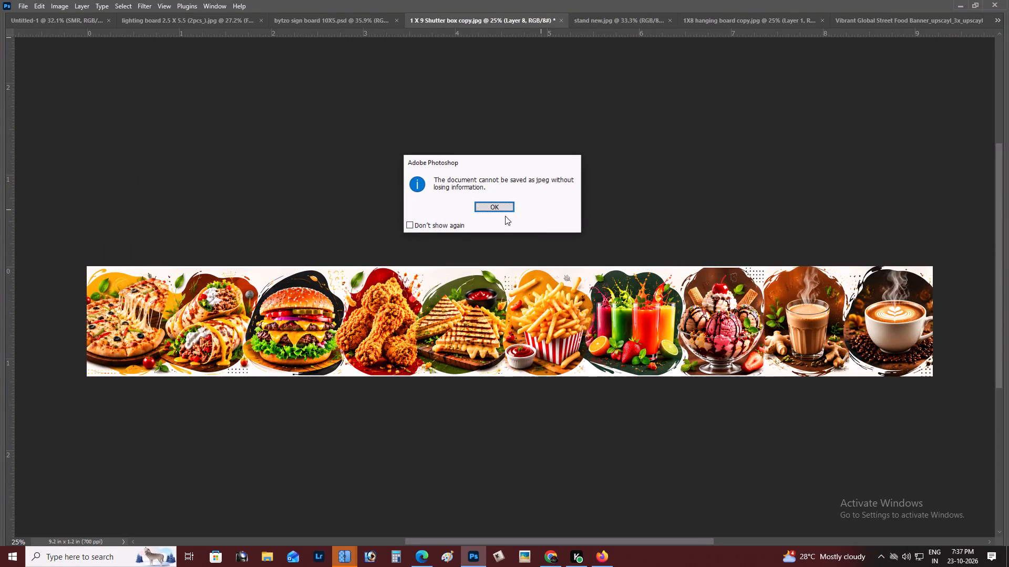
pyautogui.click(492, 204)
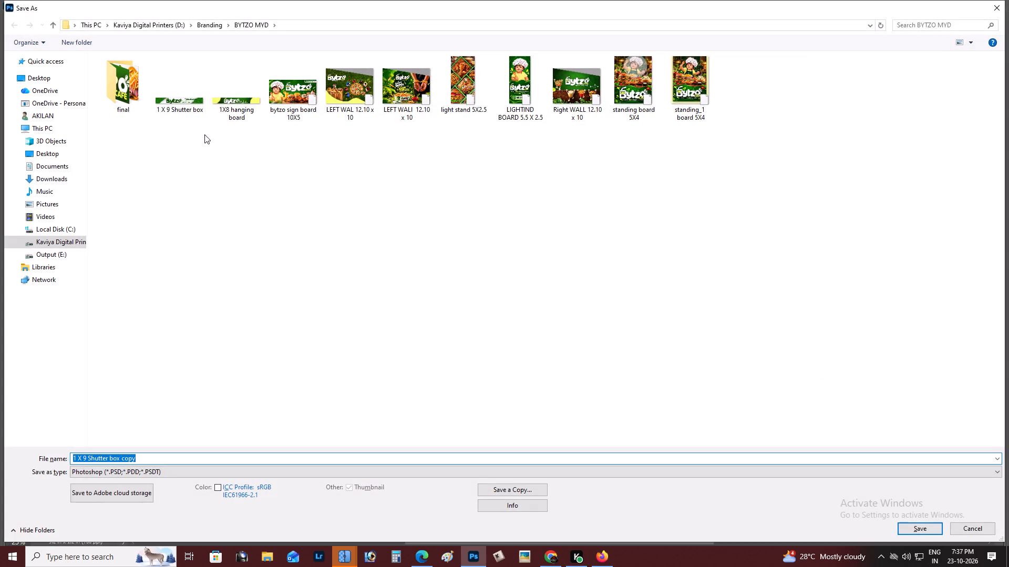
pyautogui.click(158, 458)
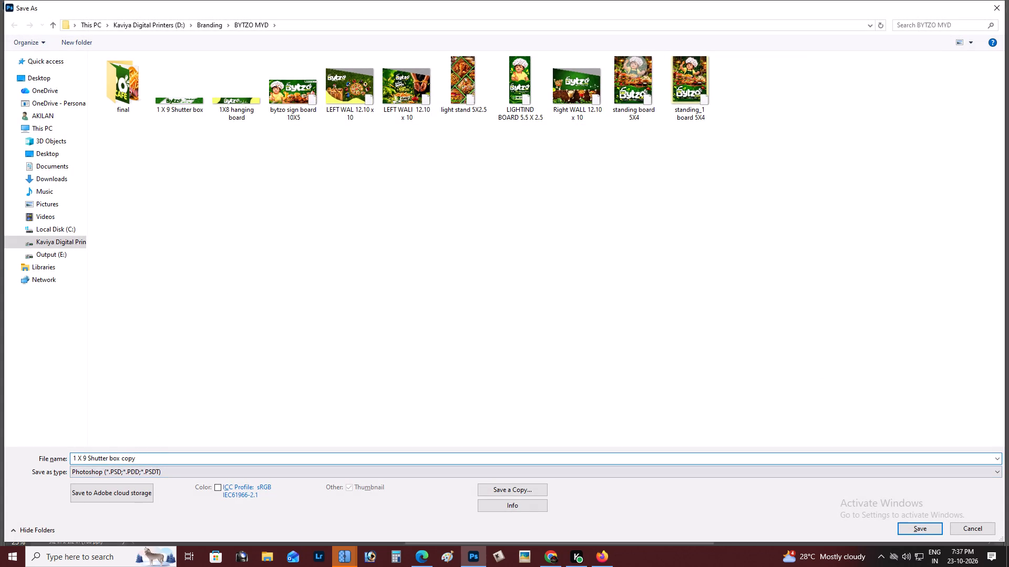
pyautogui.press('BackSpace')
pyautogui.press('BackSpace')
pyautogui.press('BackSpace')
pyautogui.press('BackSpace')
pyautogui.press('BackSpace')
pyautogui.write(')_')
pyautogui.press('BackSpace')
pyautogui.press('BackSpace')
pyautogui.hotkey('shift', '_')
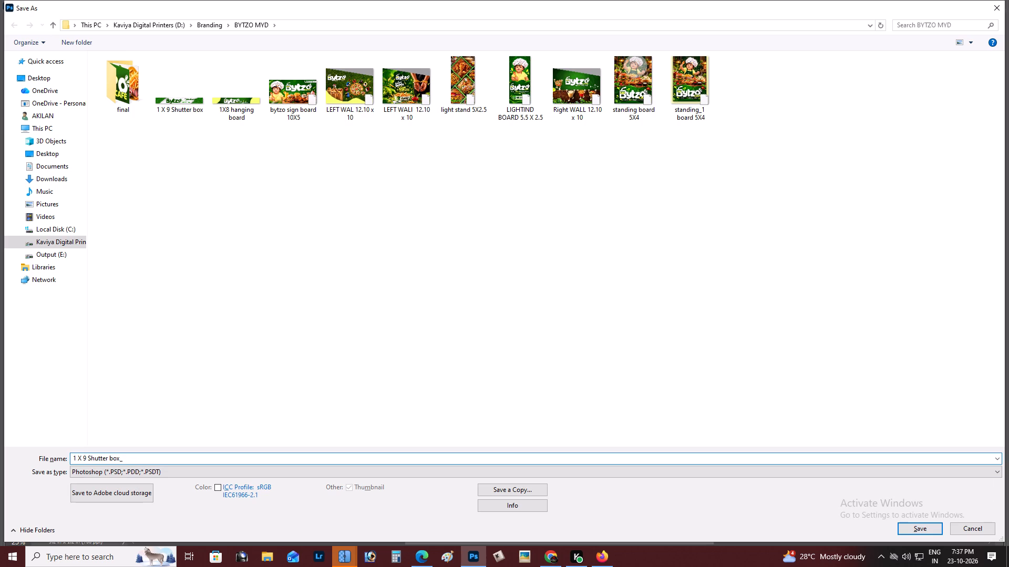
pyautogui.write('new')
pyautogui.press('Return')
pyautogui.press('Return')
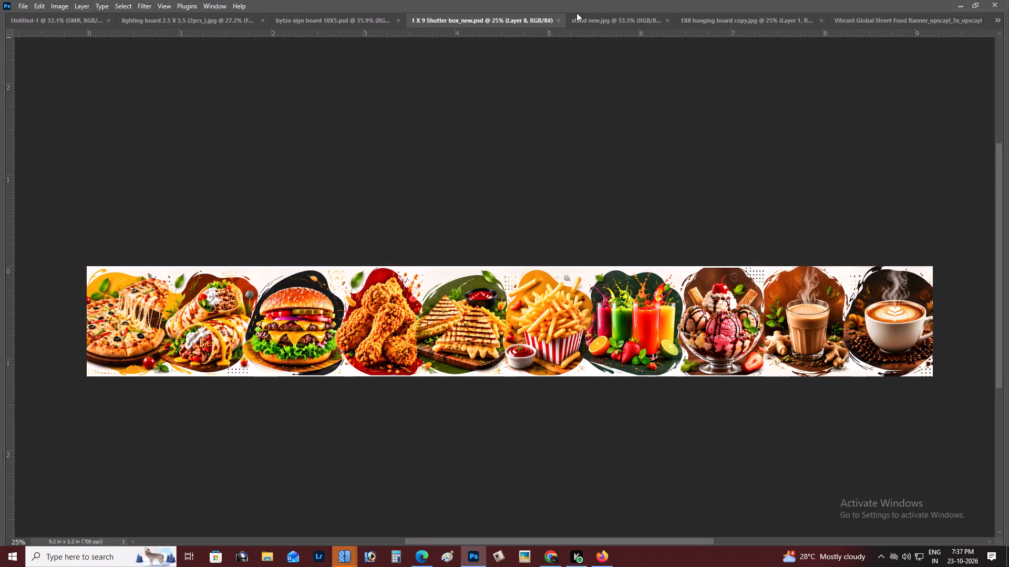
# Close the saved shutter box banner, and close stand new.jpg without saving its changes.
pyautogui.click(562, 21)
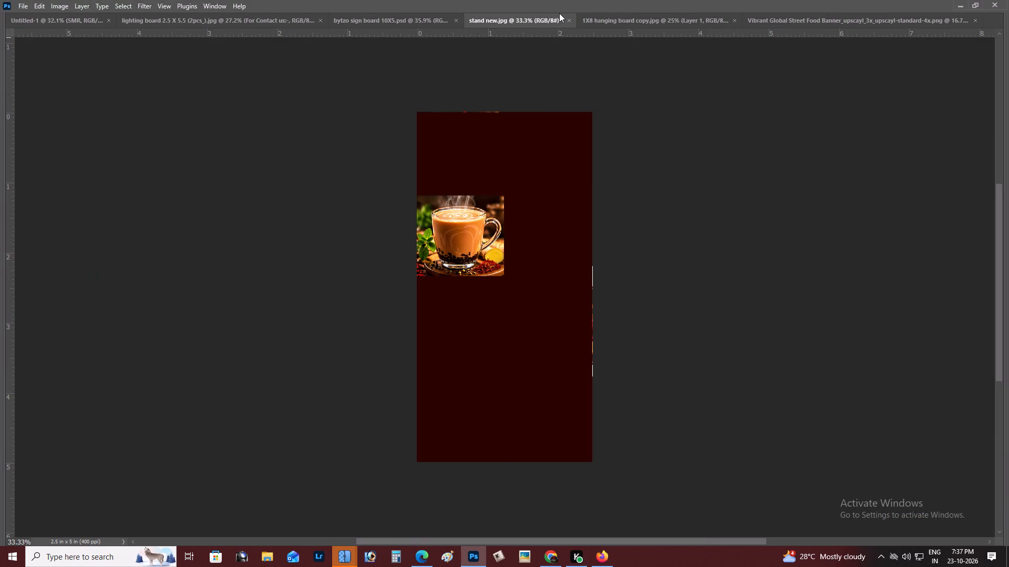
pyautogui.click(568, 19)
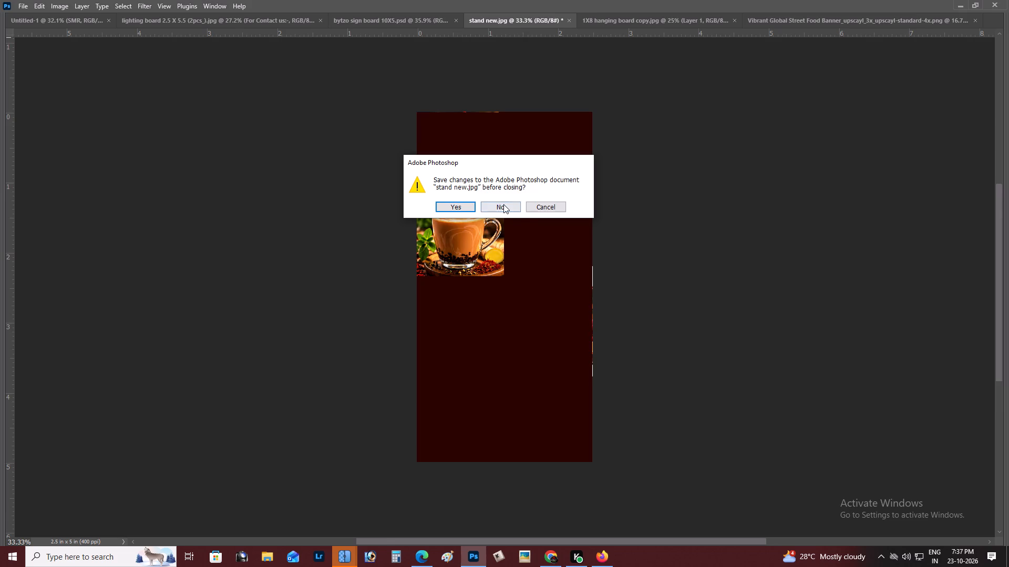
pyautogui.click(503, 204)
# Start saving the 1X8 hanging board copy as a Photoshop file in the BYTZO MYD folder, basing its name on 1X8 hanging board.
pyautogui.click(636, 18)
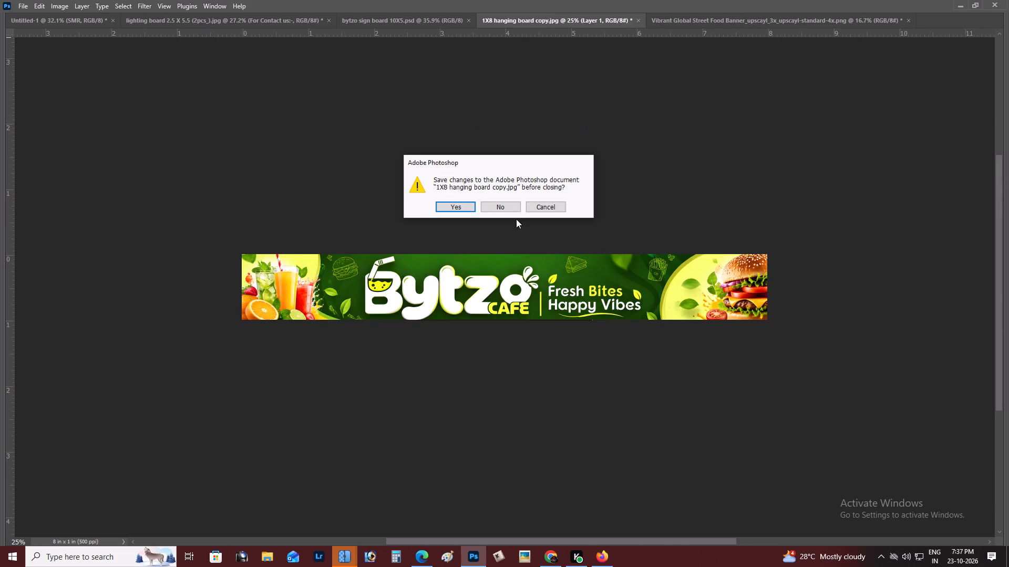
pyautogui.click(548, 205)
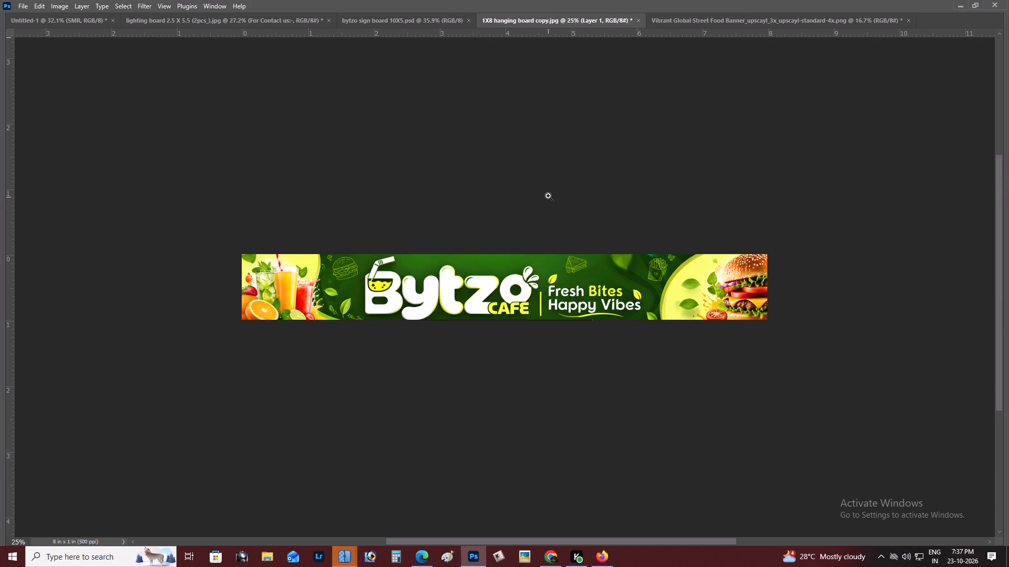
pyautogui.hotkey('ctrl', 'shift', 's')
pyautogui.click(499, 207)
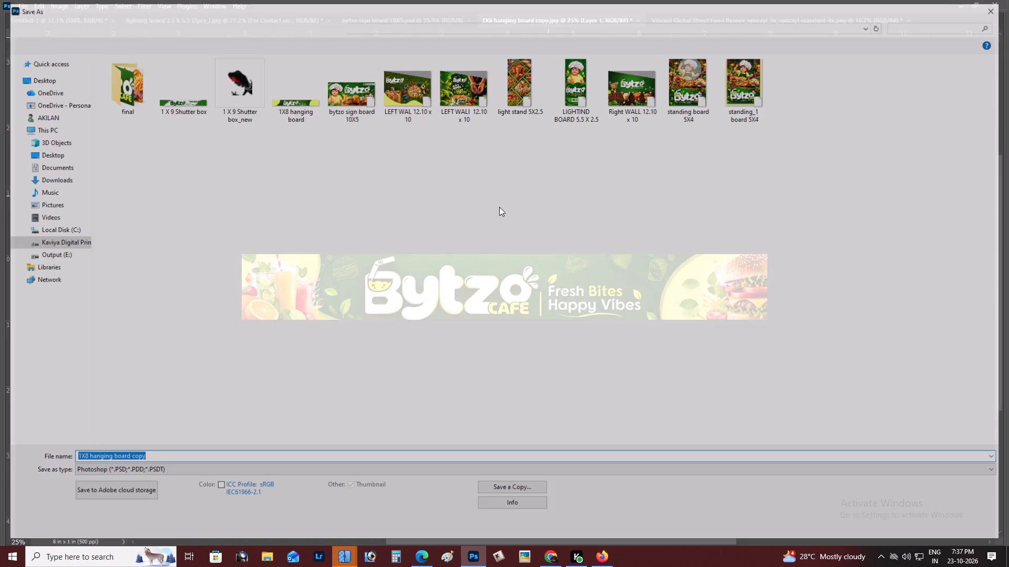
pyautogui.click(304, 100)
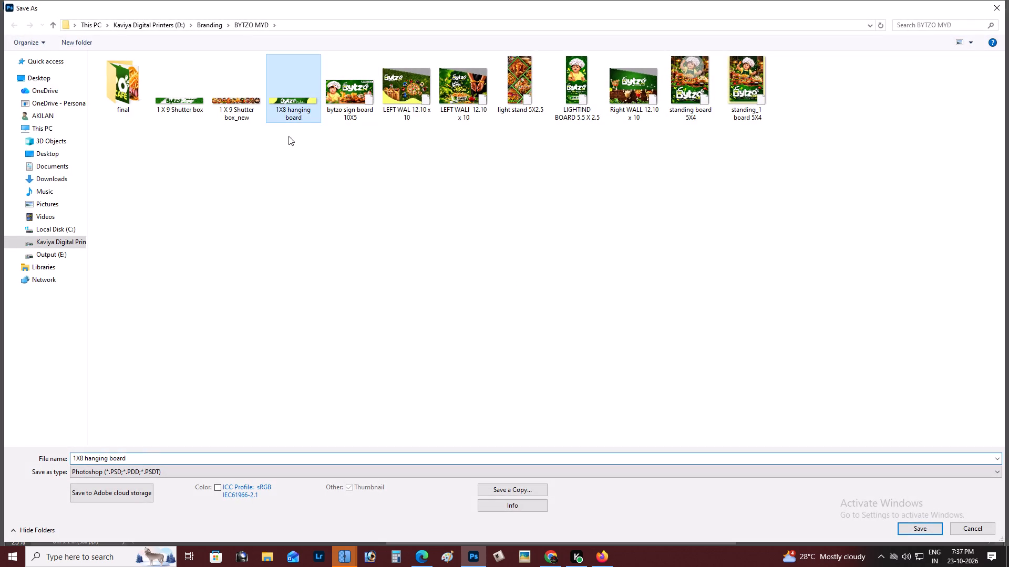
pyautogui.doubleClick(128, 454)
pyautogui.click(135, 456)
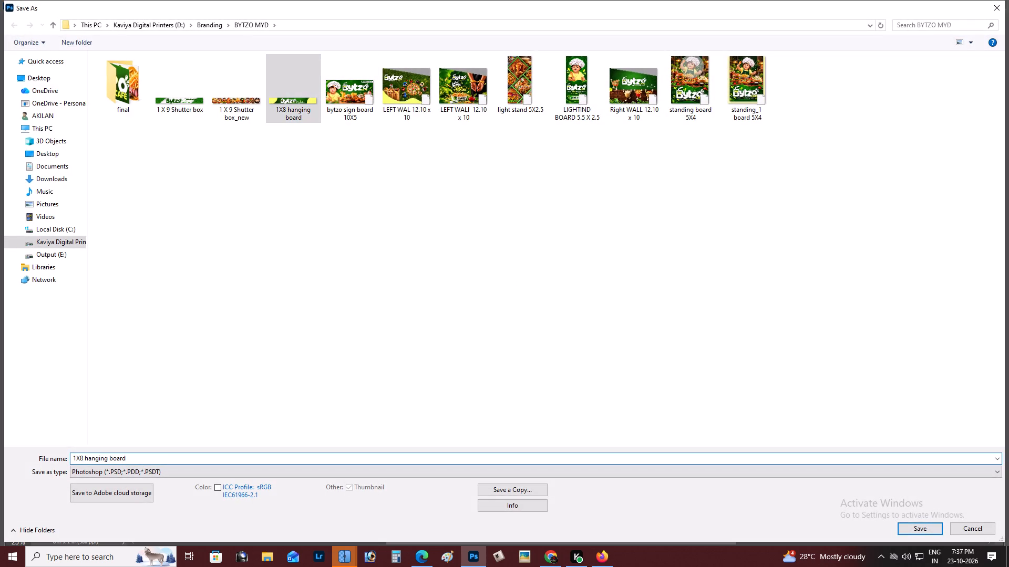
# Save the hanging board banner as a Photoshop file named 1X8 hanging board_new and close it.
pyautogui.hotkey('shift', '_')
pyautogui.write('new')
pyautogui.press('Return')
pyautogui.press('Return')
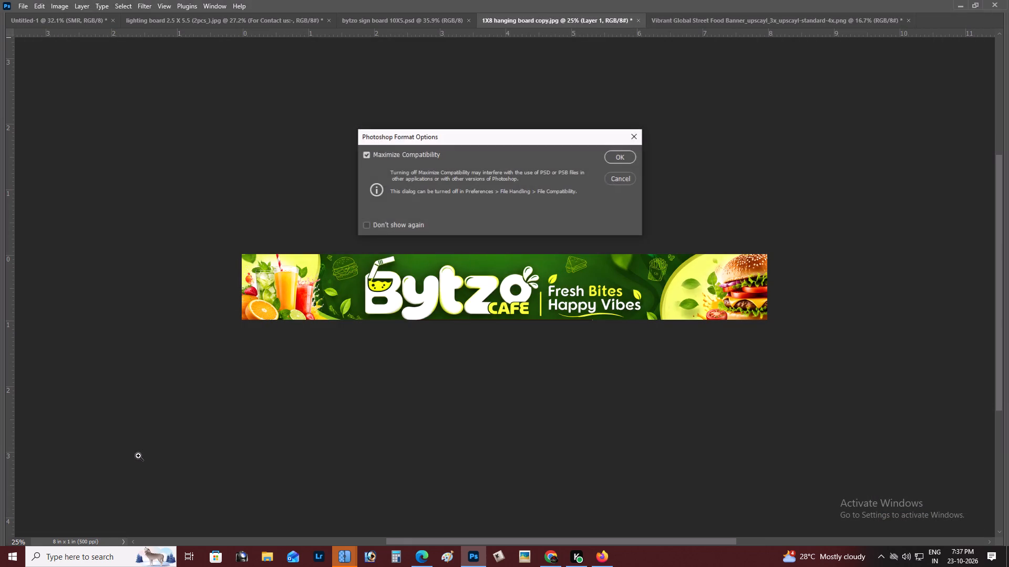
pyautogui.click(631, 19)
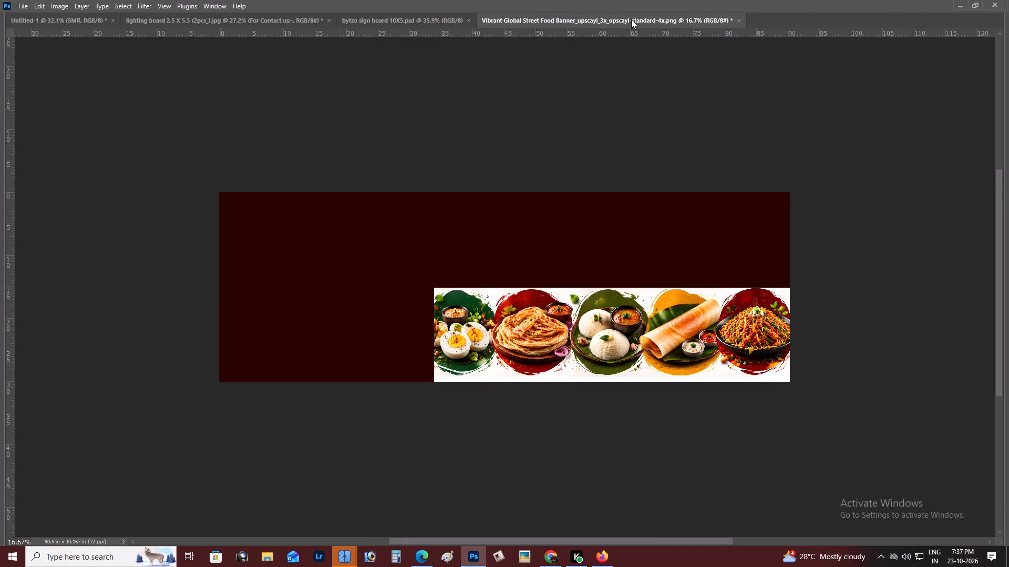
# Close the Vibrant Global Street Food Banner and the Untitled-1 SMR design without saving their changes.
pyautogui.click(737, 20)
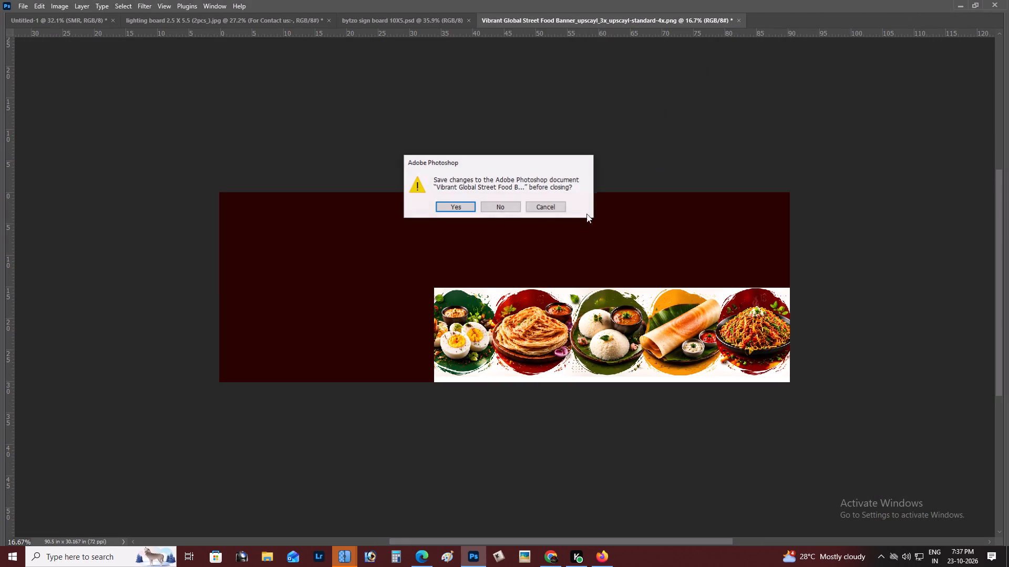
pyautogui.click(513, 204)
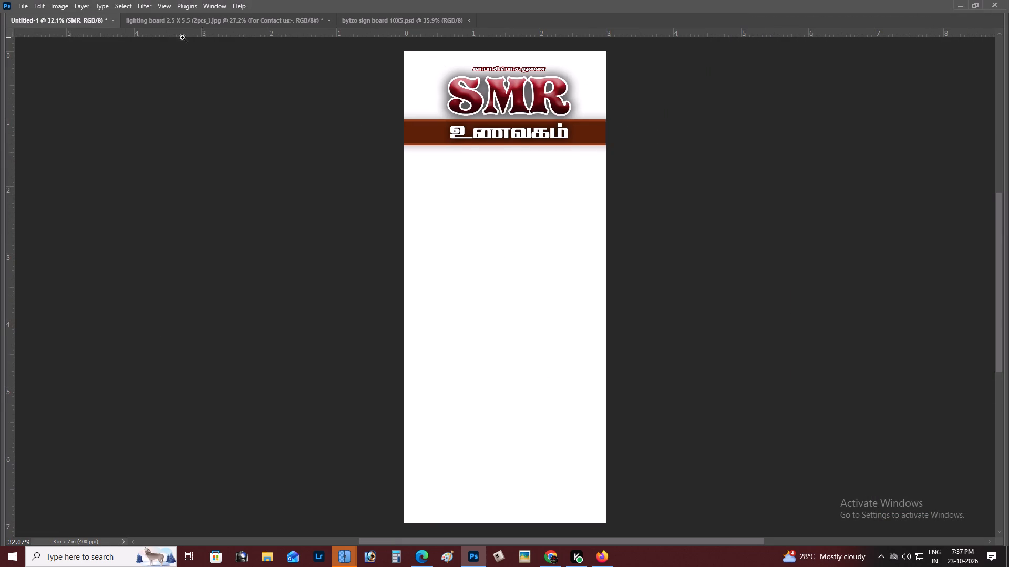
pyautogui.click(114, 20)
pyautogui.click(508, 205)
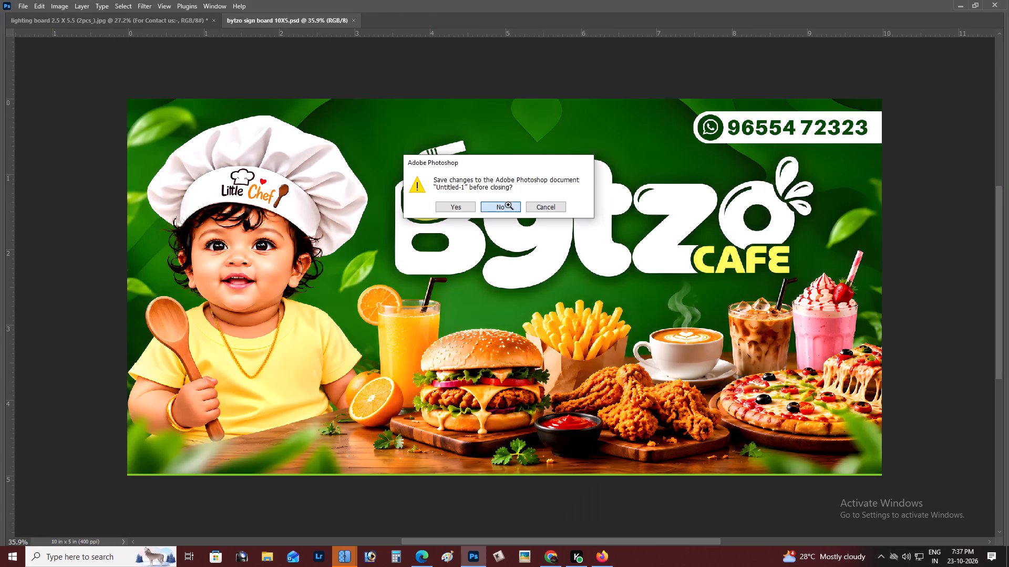
# Check the Bytzo sign board 10X5 artwork and close it.
pyautogui.keyDown('alt'); pyautogui.click(298, 262); pyautogui.keyUp('alt')
pyautogui.rightClick(317, 252)
pyautogui.doubleClick(324, 254)
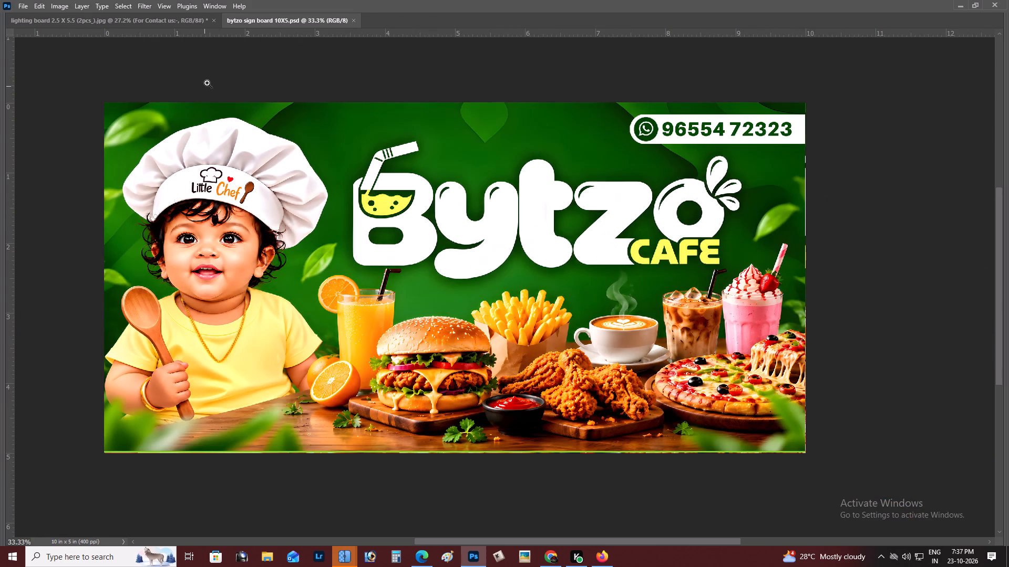
pyautogui.click(353, 22)
# Examine the contact header and the food panels of the 2.5 X 5.5 lighting board.
pyautogui.keyDown('alt'); pyautogui.click(461, 222); pyautogui.keyUp('alt')
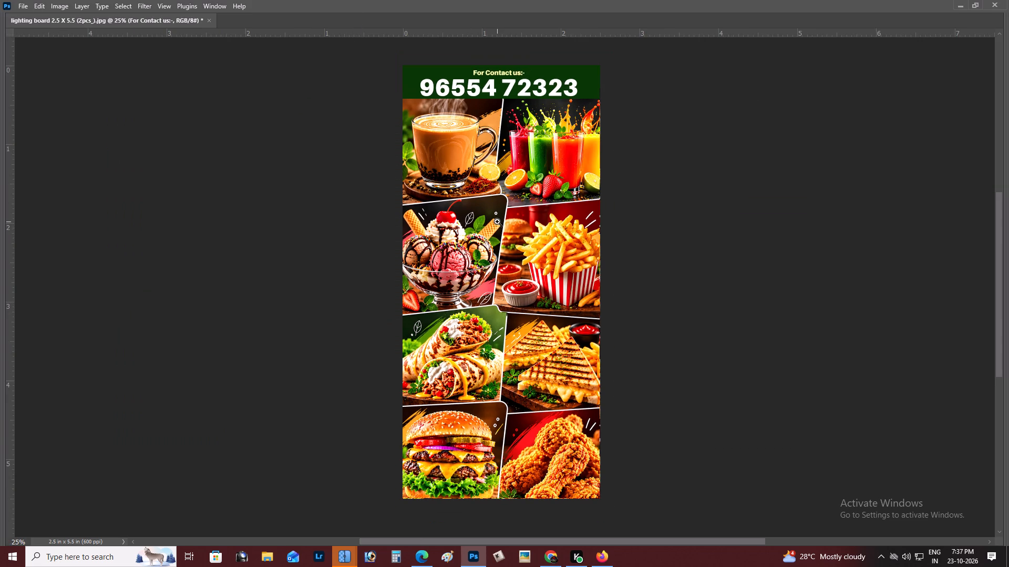
pyautogui.rightClick(497, 222)
pyautogui.doubleClick(503, 224)
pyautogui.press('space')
pyautogui.moveTo(503, 224); pyautogui.dragTo(500, 238)
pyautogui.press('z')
pyautogui.click(504, 139)
pyautogui.doubleClick(509, 112)
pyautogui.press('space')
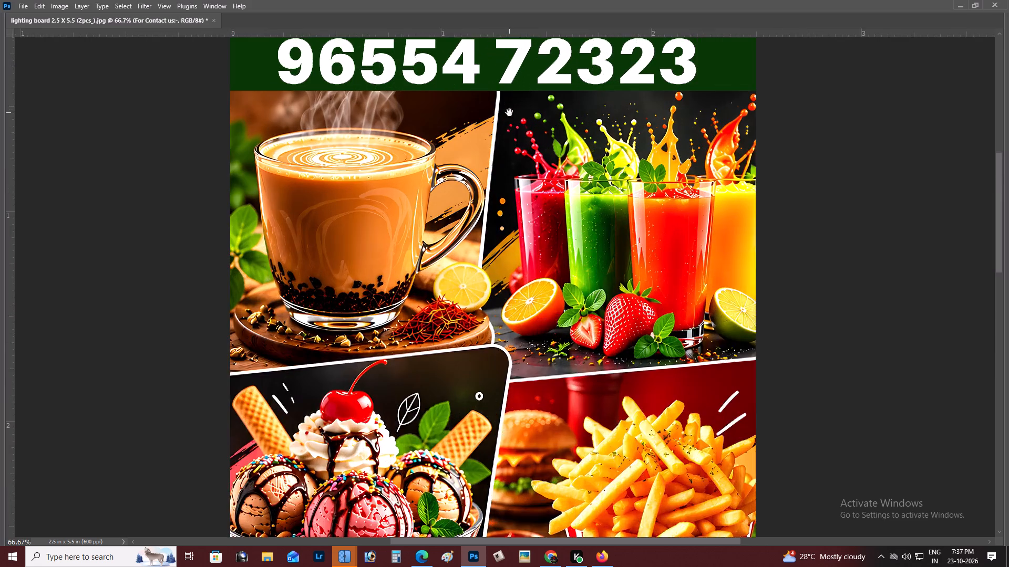
pyautogui.moveTo(509, 112); pyautogui.dragTo(472, 227)
pyautogui.click(450, 184)
pyautogui.keyDown('alt'); pyautogui.click(409, 228); pyautogui.keyUp('alt')
pyautogui.rightClick(409, 228)
pyautogui.click(429, 234)
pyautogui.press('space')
pyautogui.moveTo(429, 234); pyautogui.dragTo(429, 259)
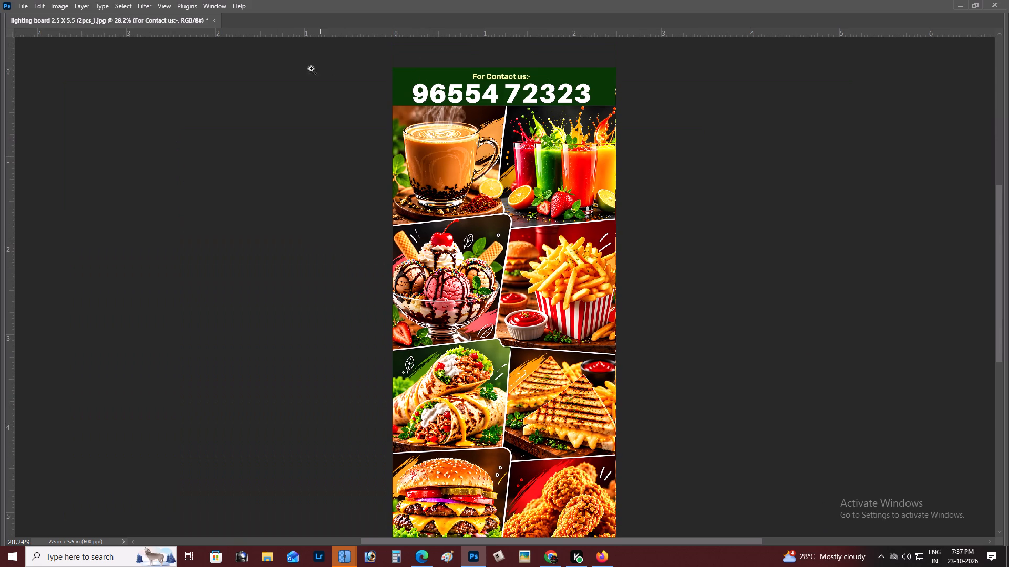
# Close the 2.5 X 5.5 lighting board without saving its changes.
pyautogui.click(216, 17)
pyautogui.click(215, 22)
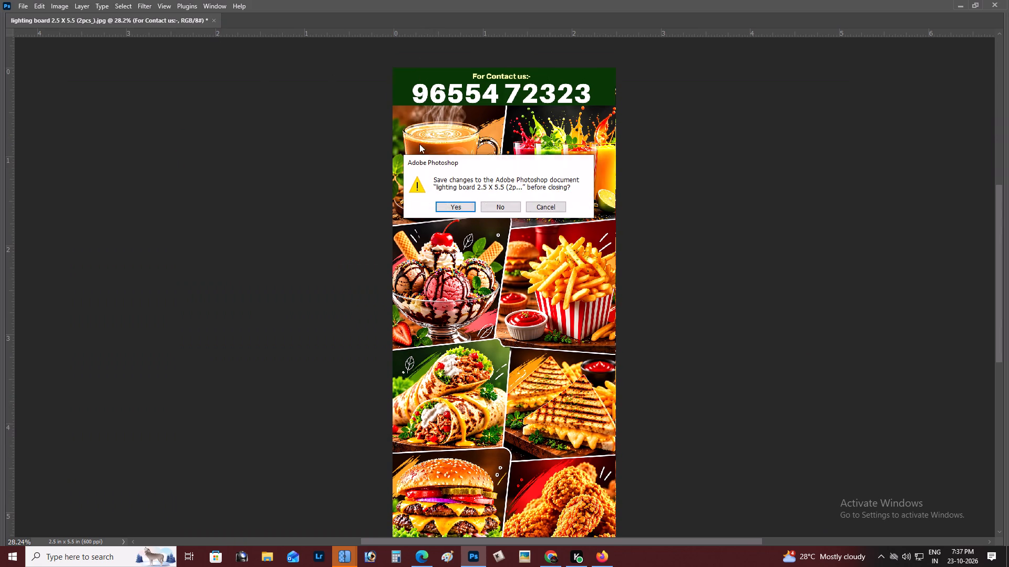
pyautogui.click(500, 206)
# Open the recent file 2nd door 2.9 X 6.5.jpg to view it and close it.
pyautogui.keyDown('alt'); pyautogui.click(476, 265); pyautogui.keyUp('alt')
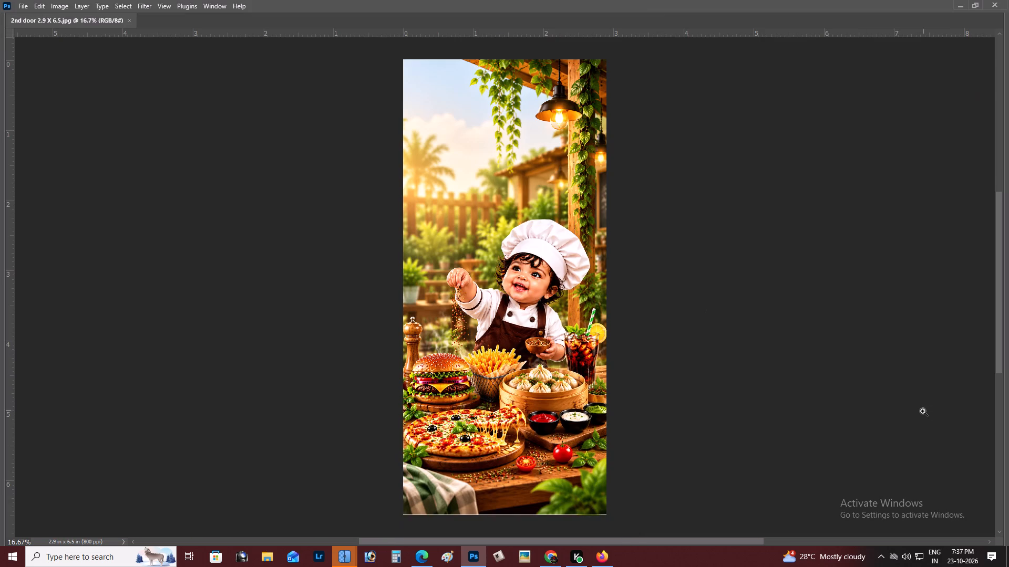
pyautogui.click(129, 19)
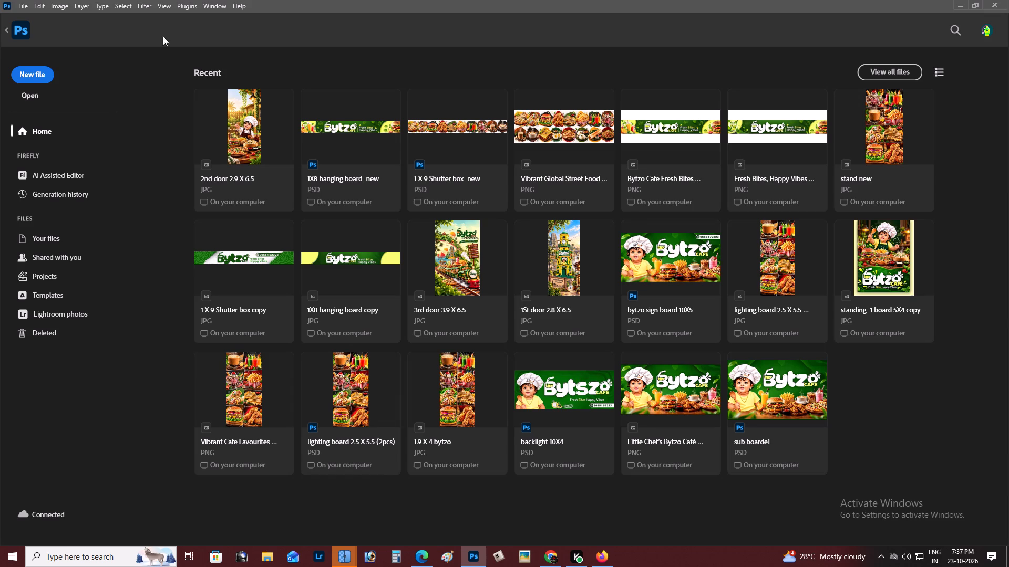